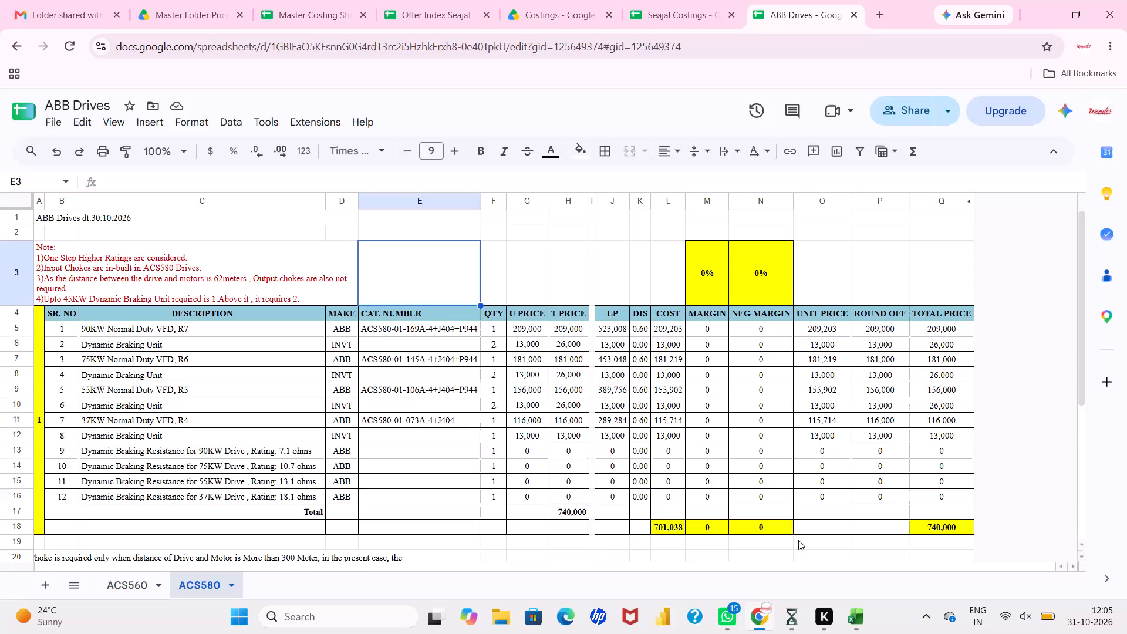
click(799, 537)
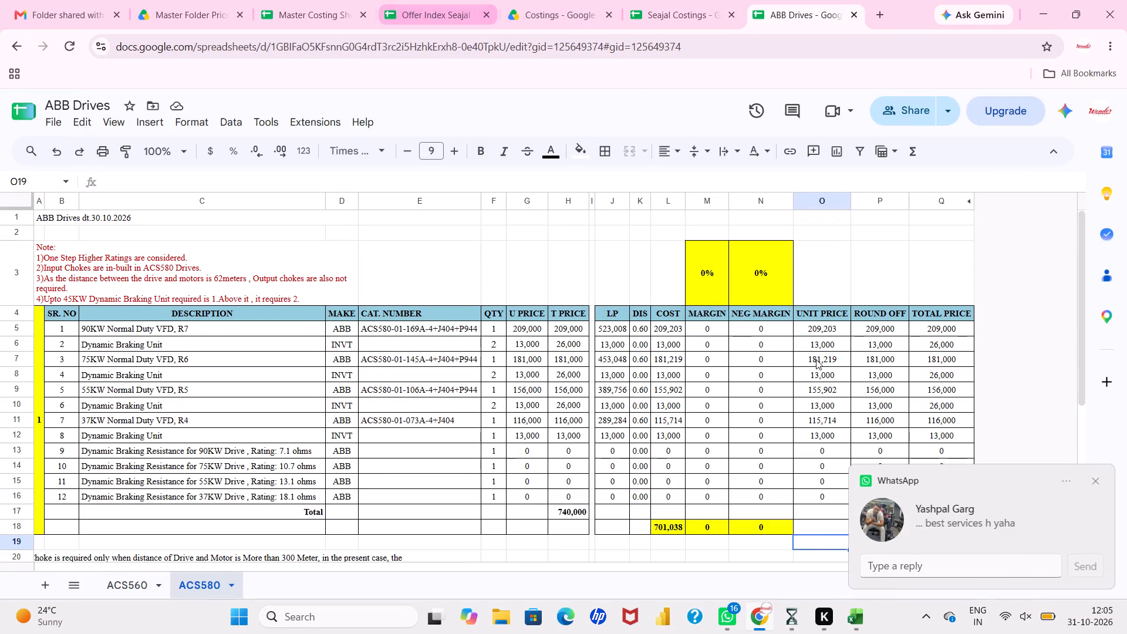
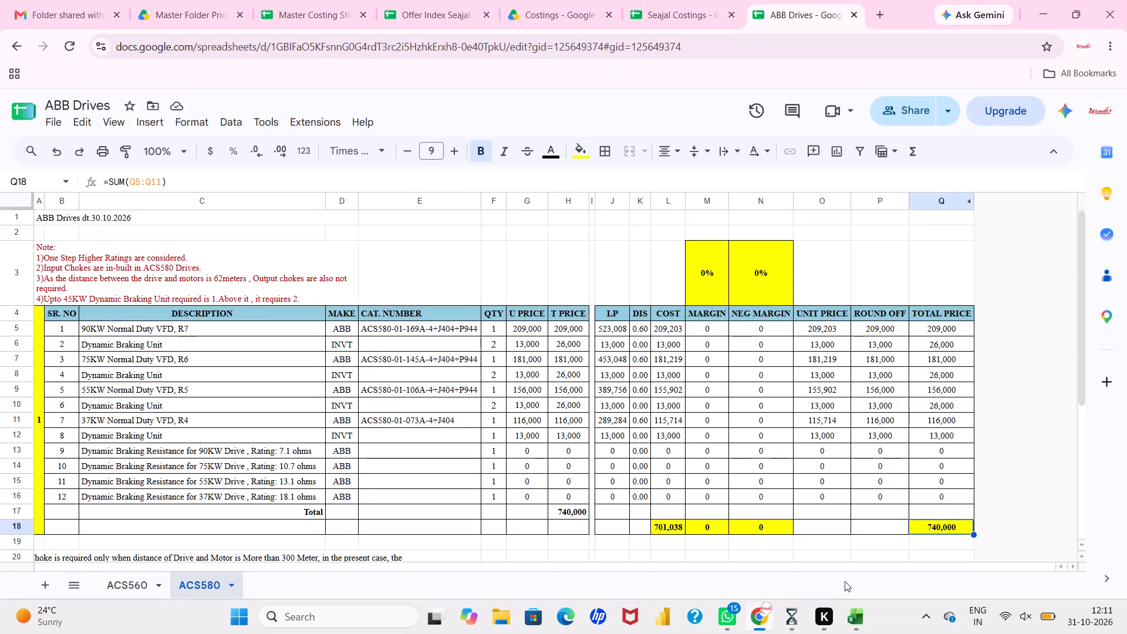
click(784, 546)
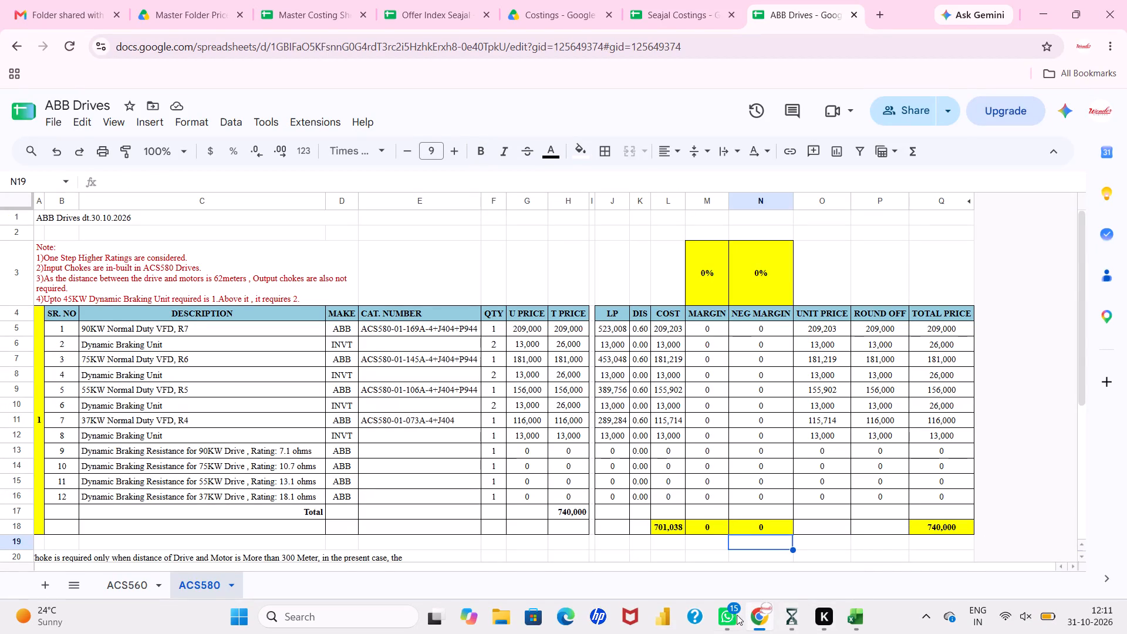
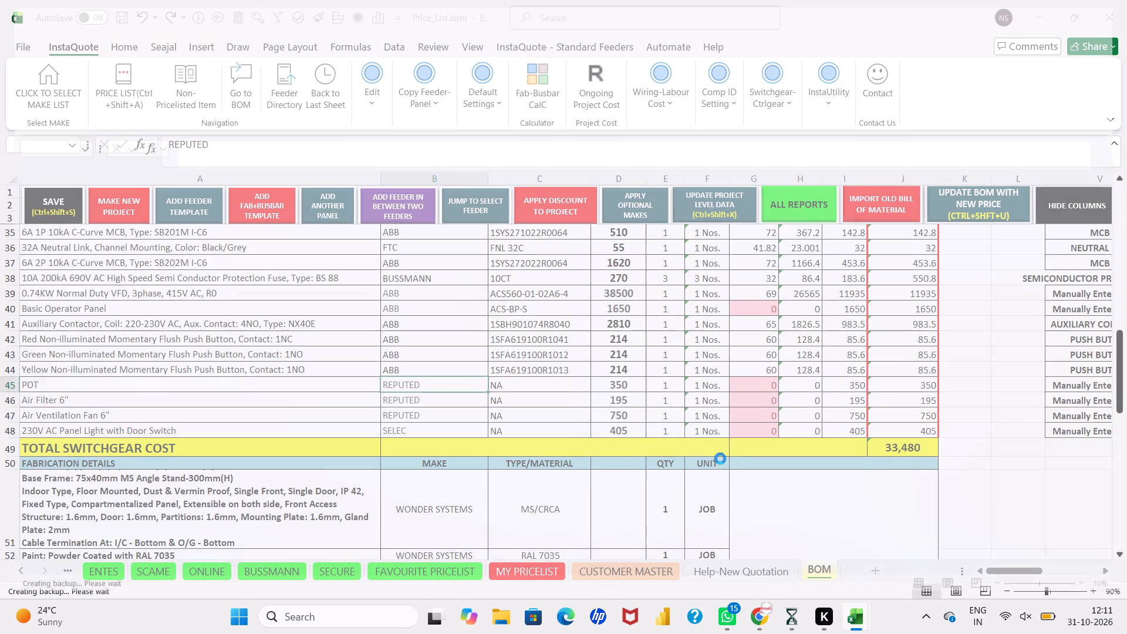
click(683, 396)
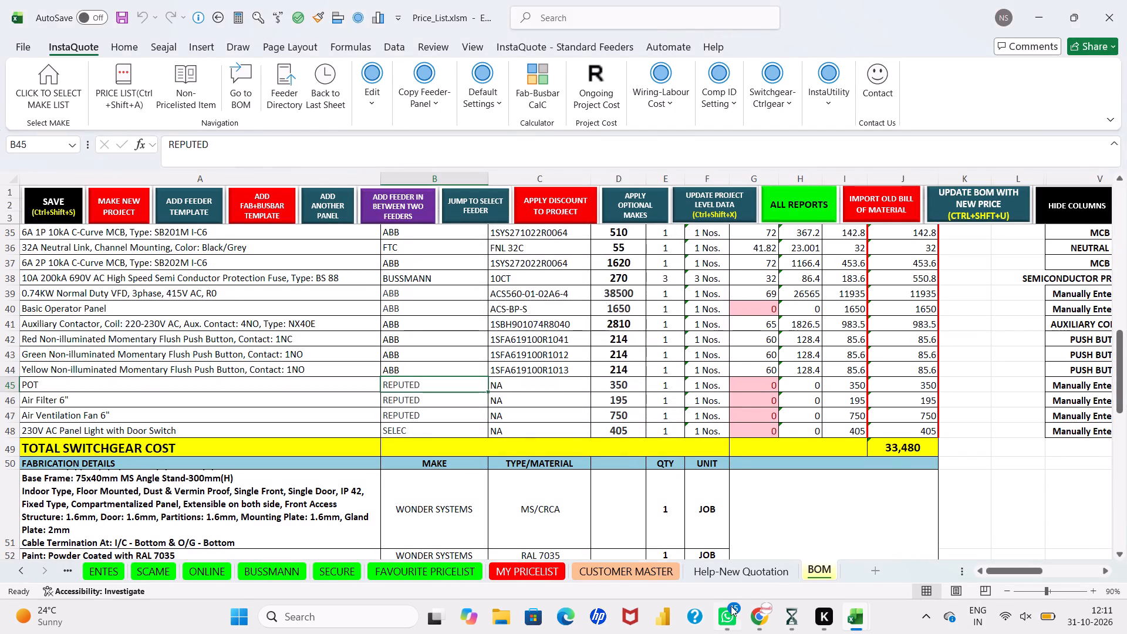
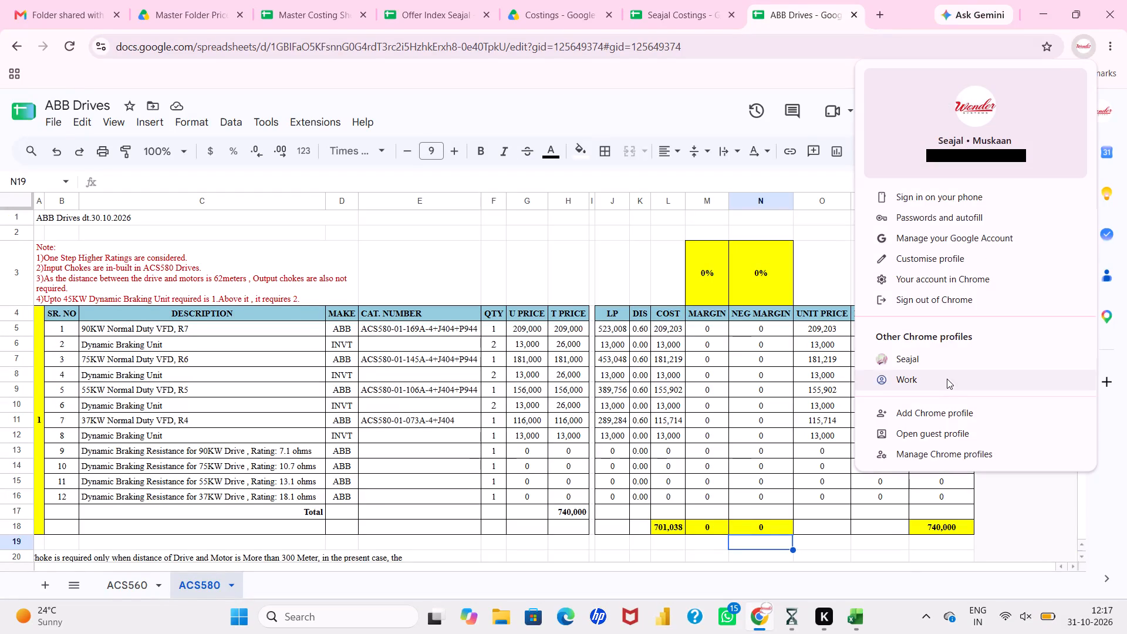
Switch to the Seajal Chrome profile and search Google for "ymk company", the chartered accountants in Chandigarh.
click(946, 349)
click(946, 353)
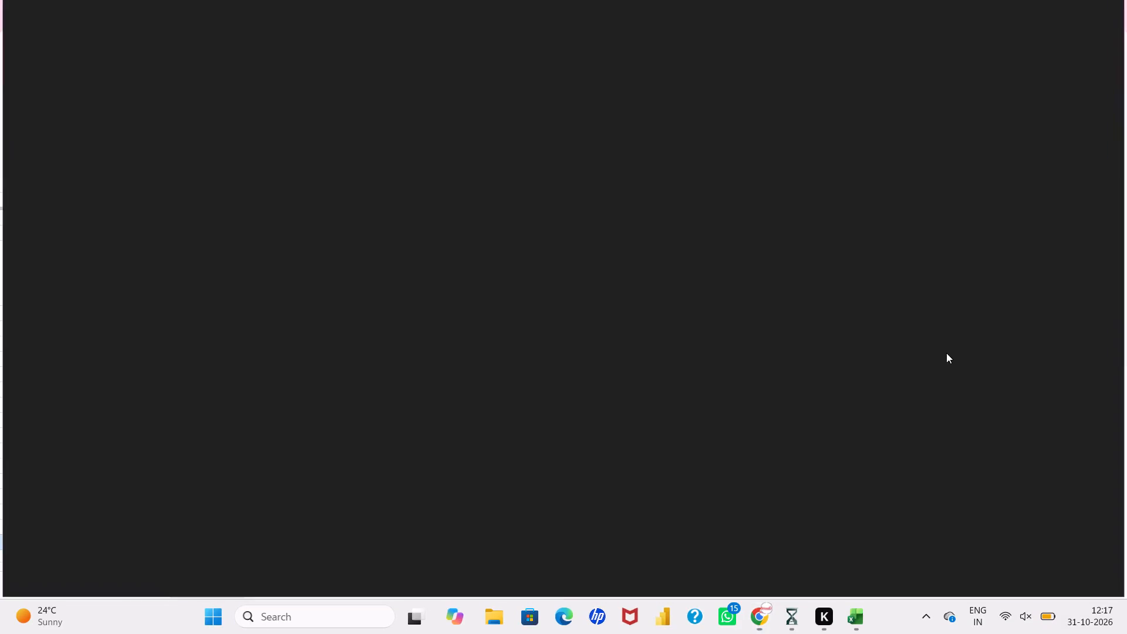
text(ymk)
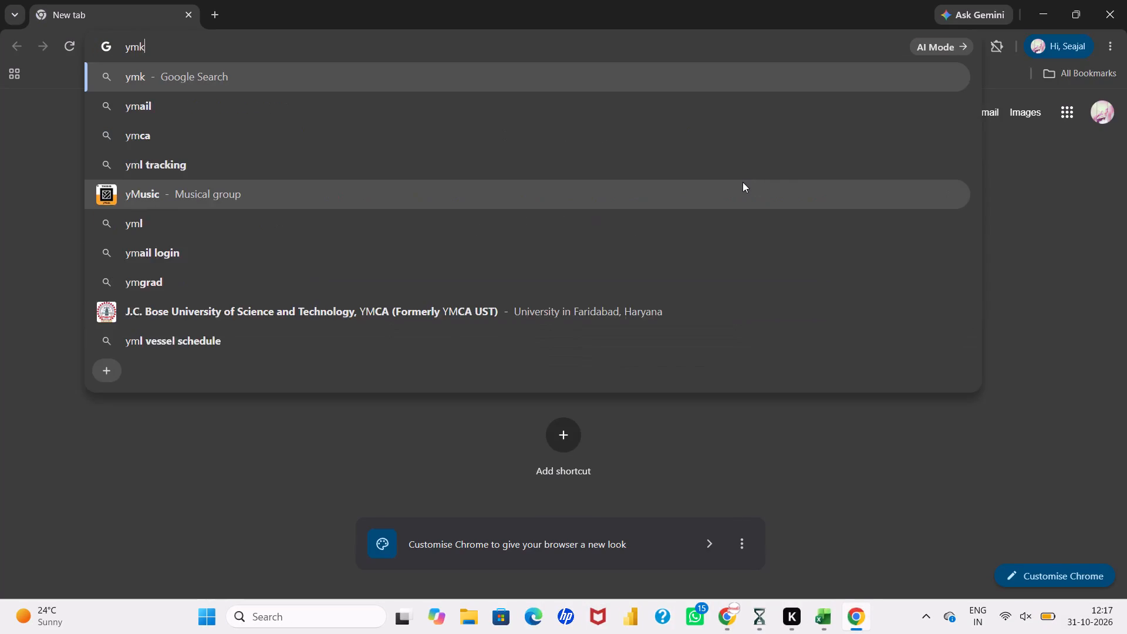
key(space)
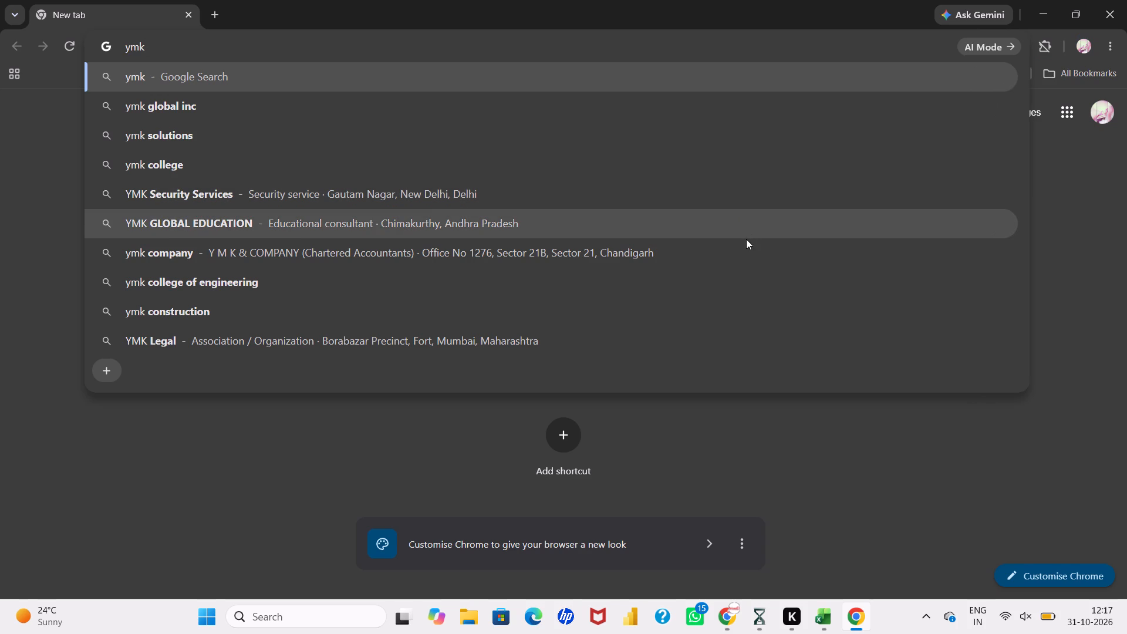
click(745, 249)
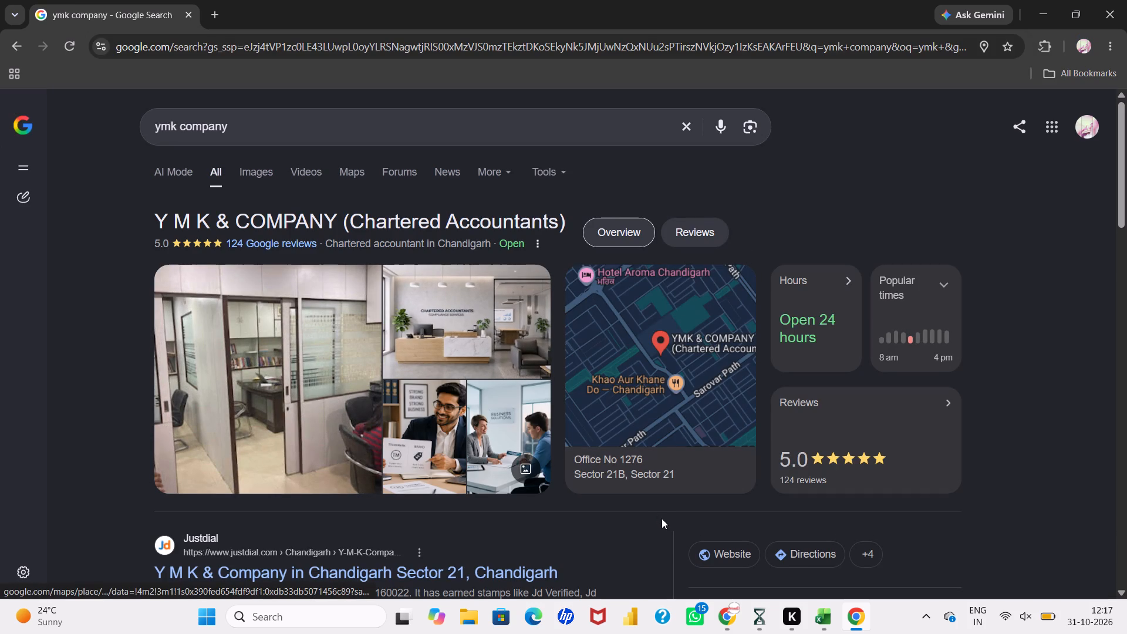
Browse the Y M K & Company business photos, including the ones posted by the owner, and close the gallery.
scroll(663, 519, down, 1)
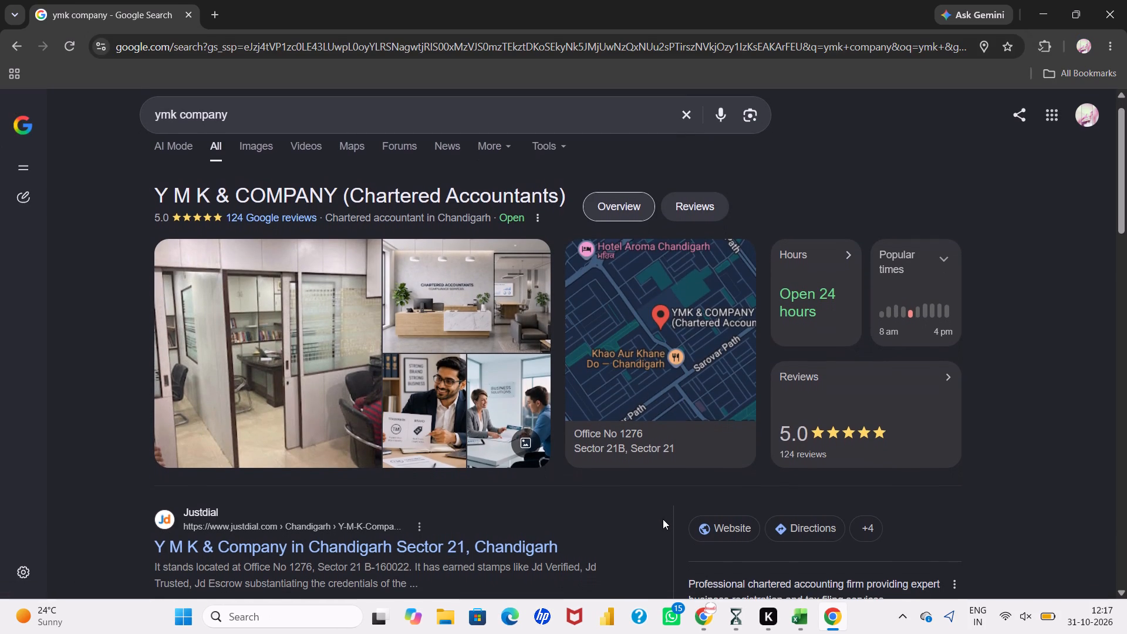
click(291, 354)
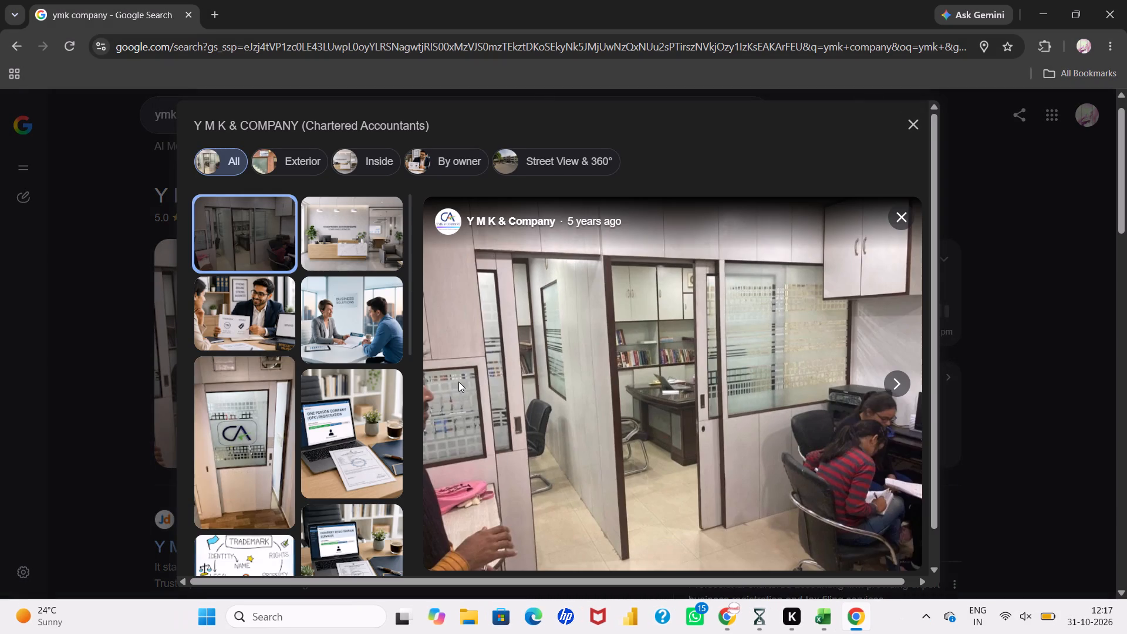
scroll(458, 382, down, 1)
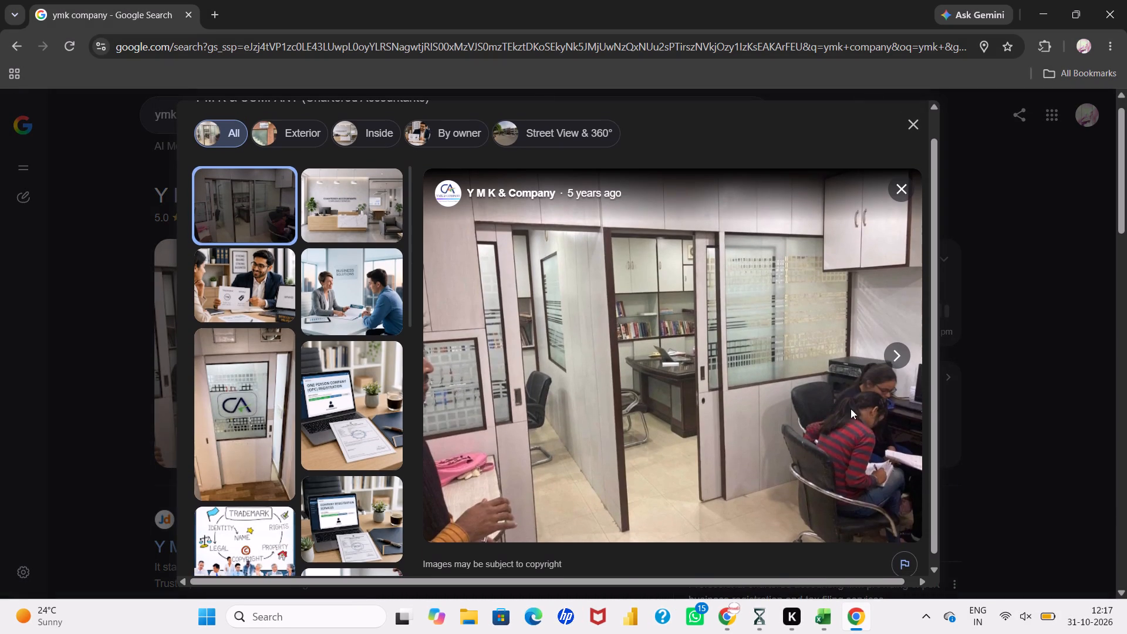
click(900, 360)
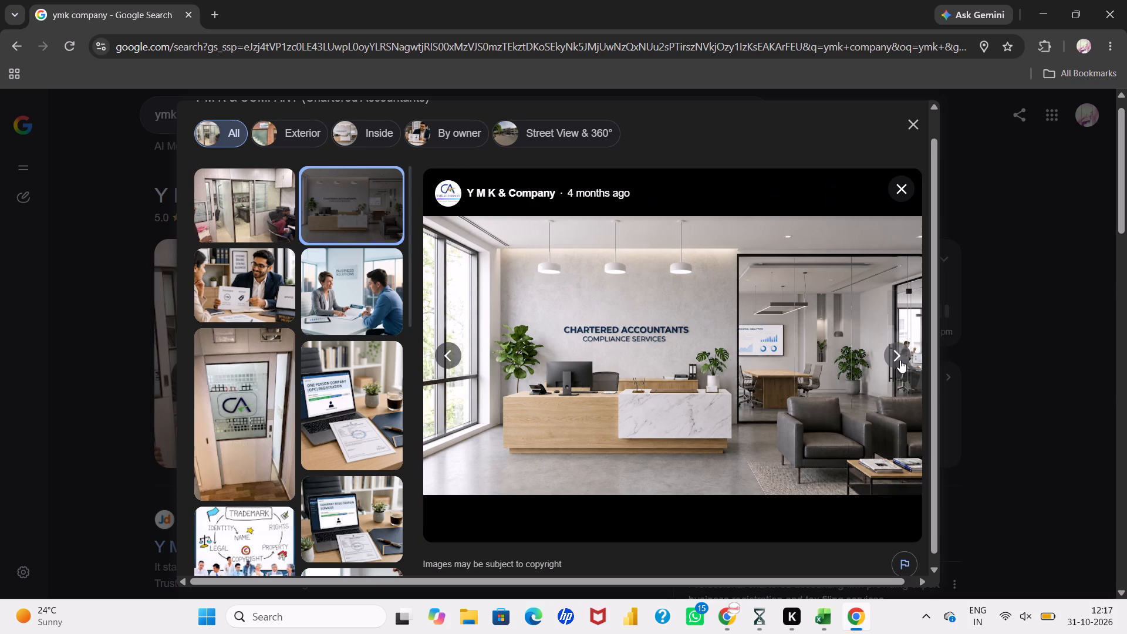
click(900, 360)
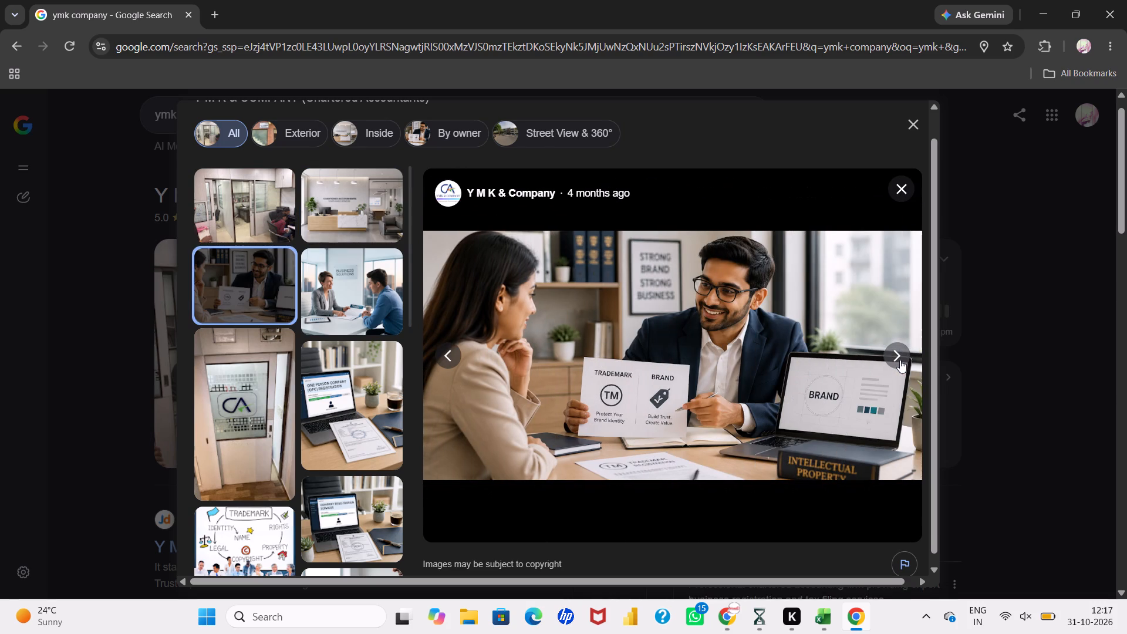
click(900, 360)
click(900, 360)
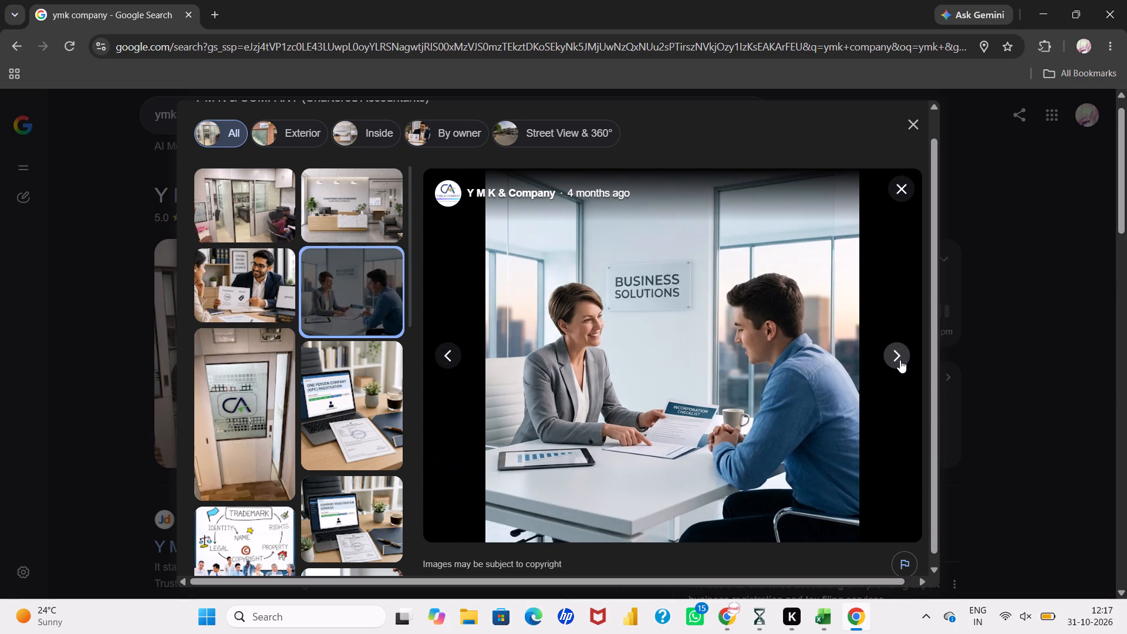
click(900, 360)
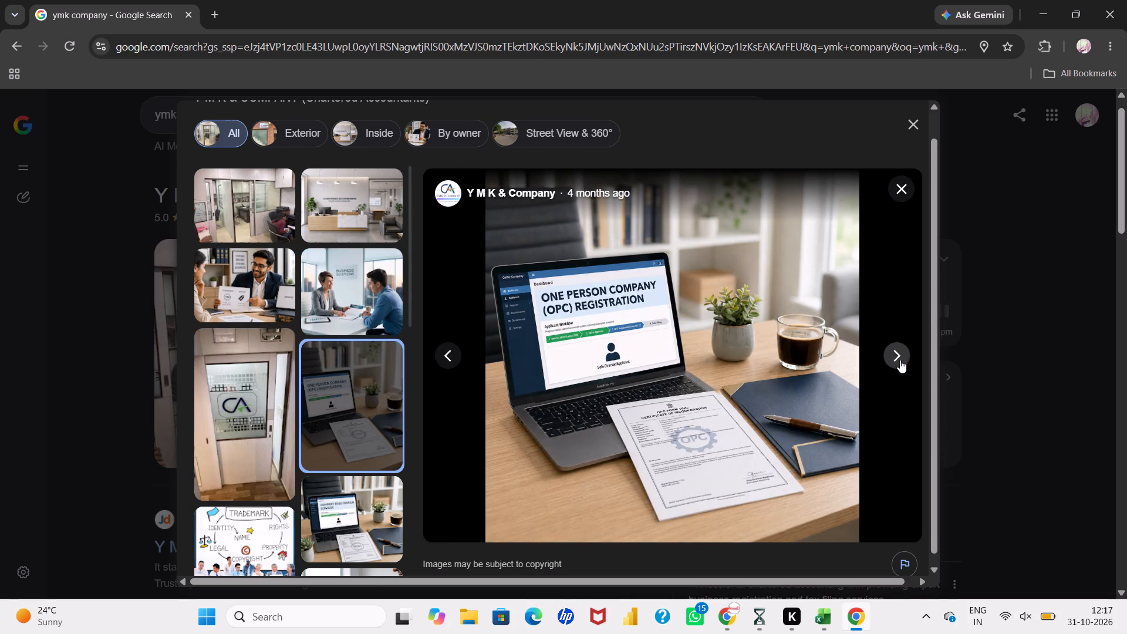
click(900, 360)
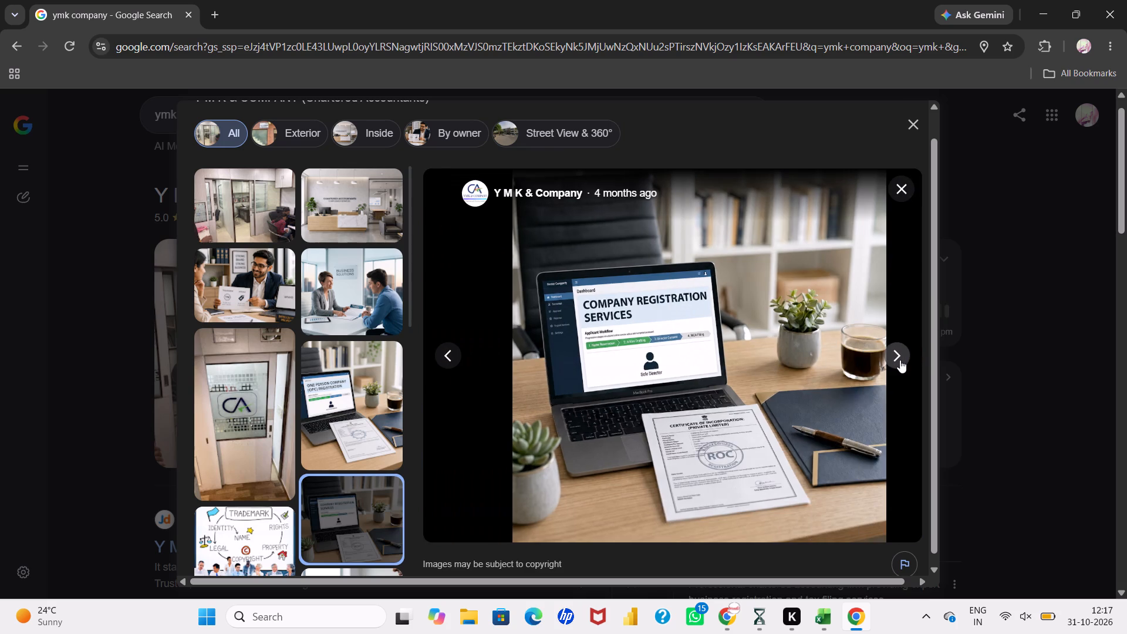
click(900, 360)
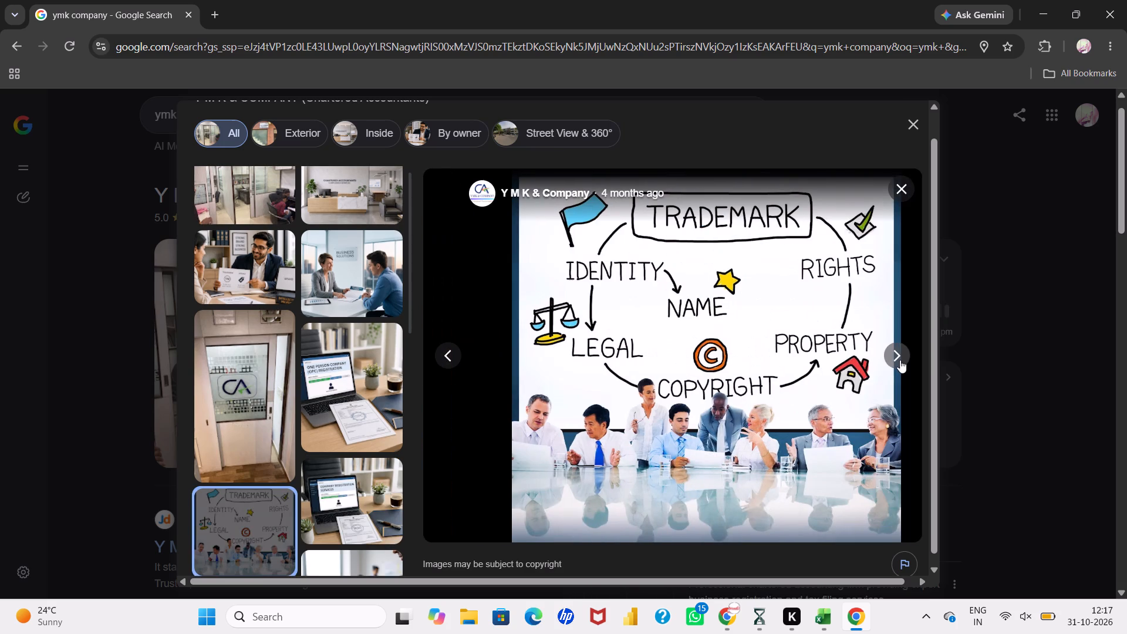
click(900, 360)
click(900, 360)
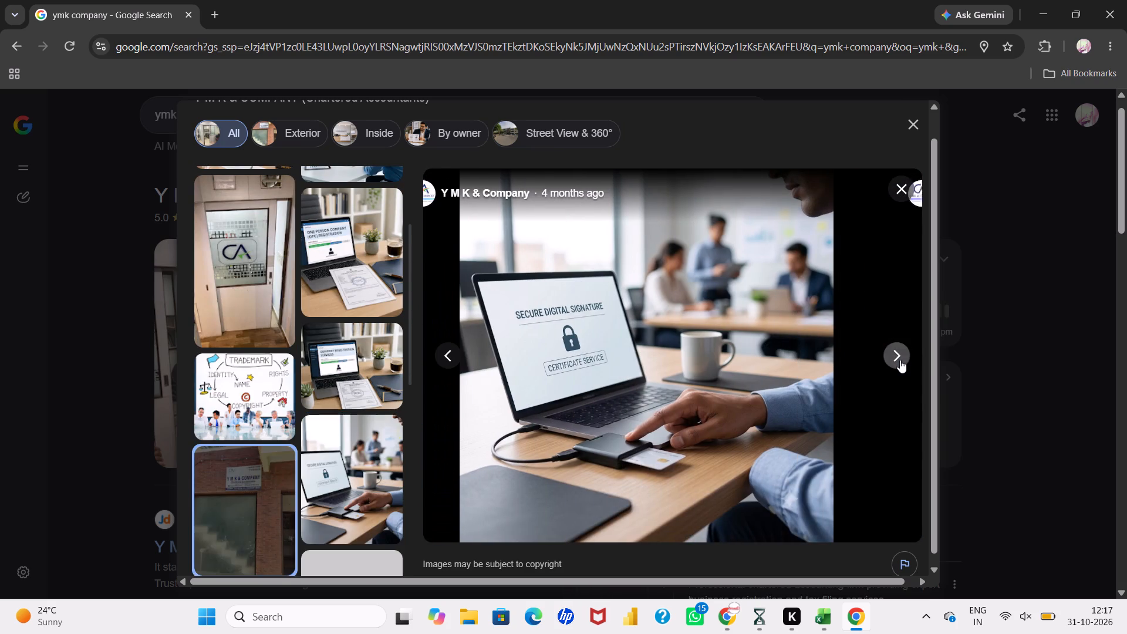
click(900, 360)
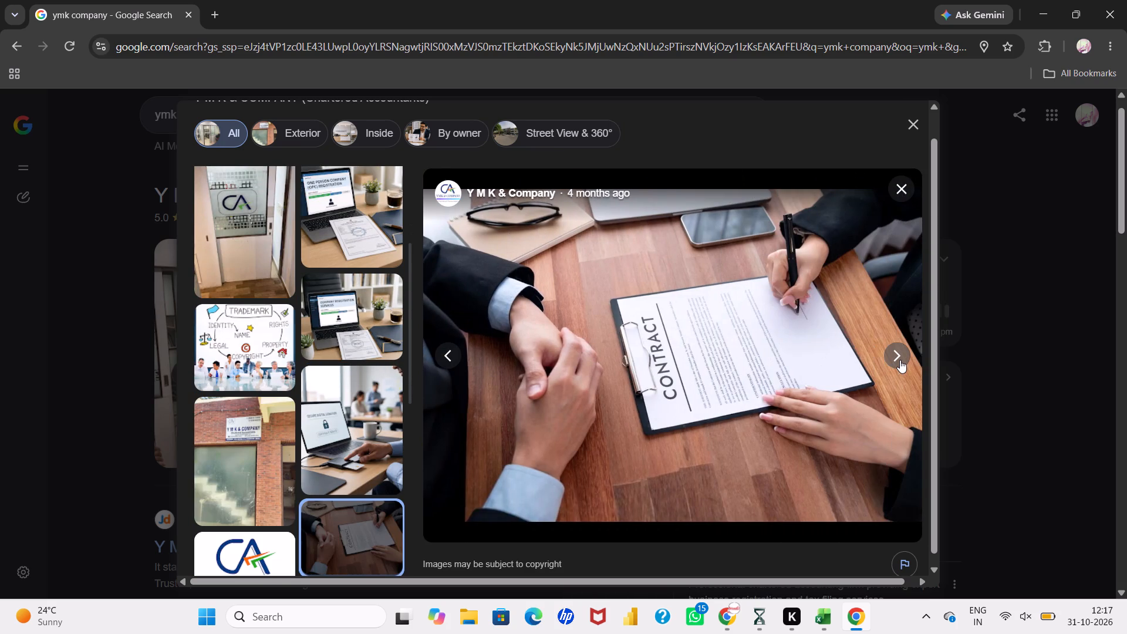
click(900, 360)
click(900, 360)
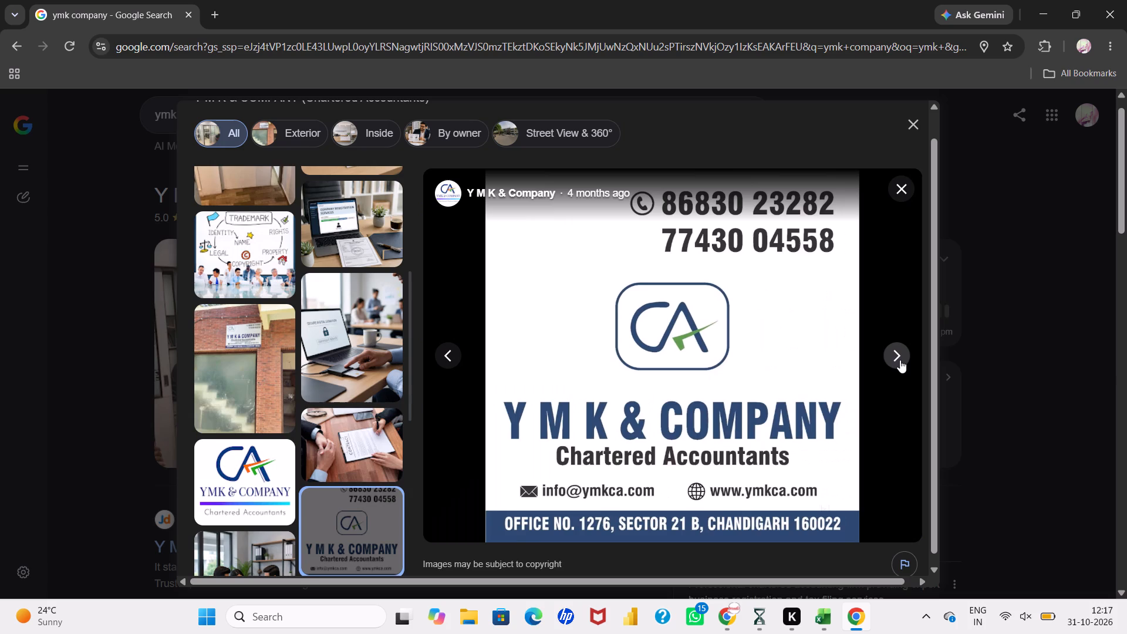
click(900, 360)
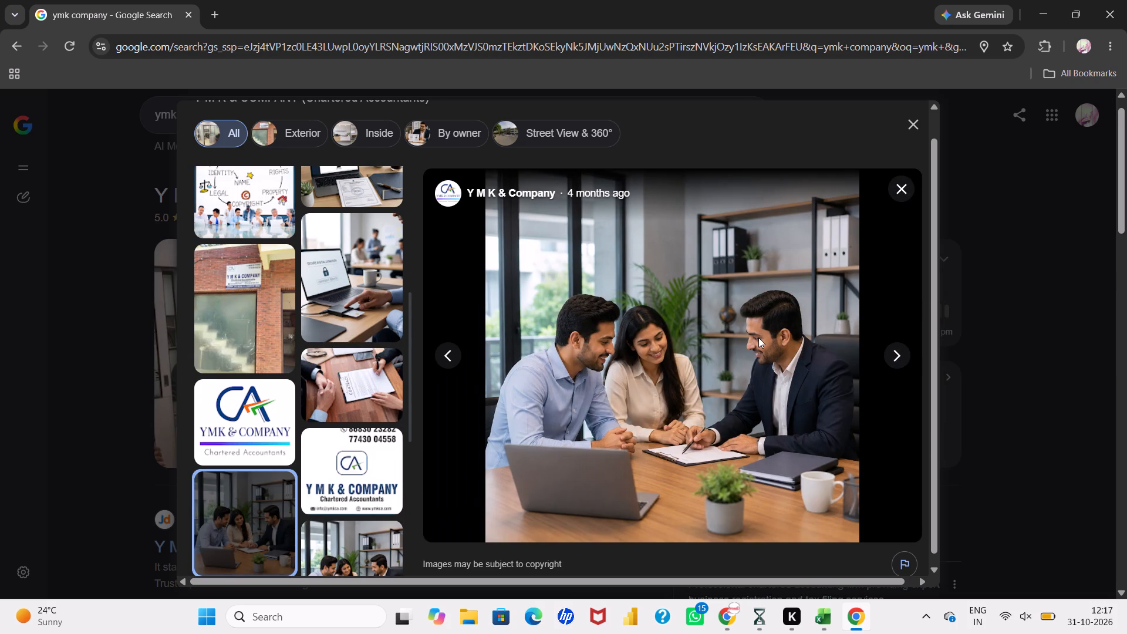
scroll(758, 338, down, 1)
scroll(758, 338, up, 1)
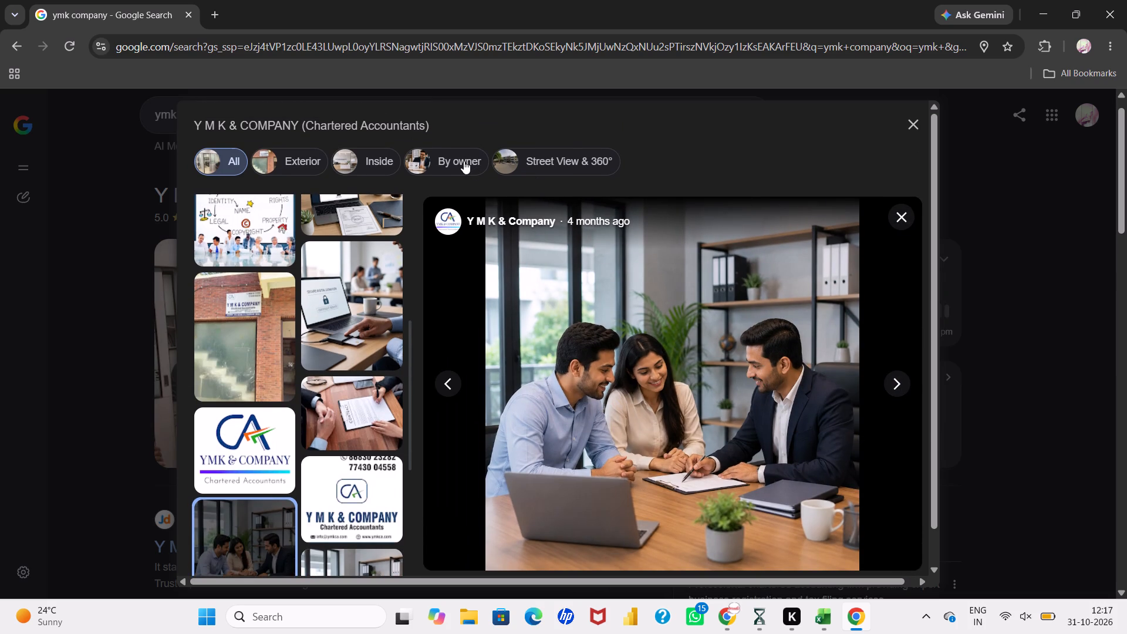
click(458, 160)
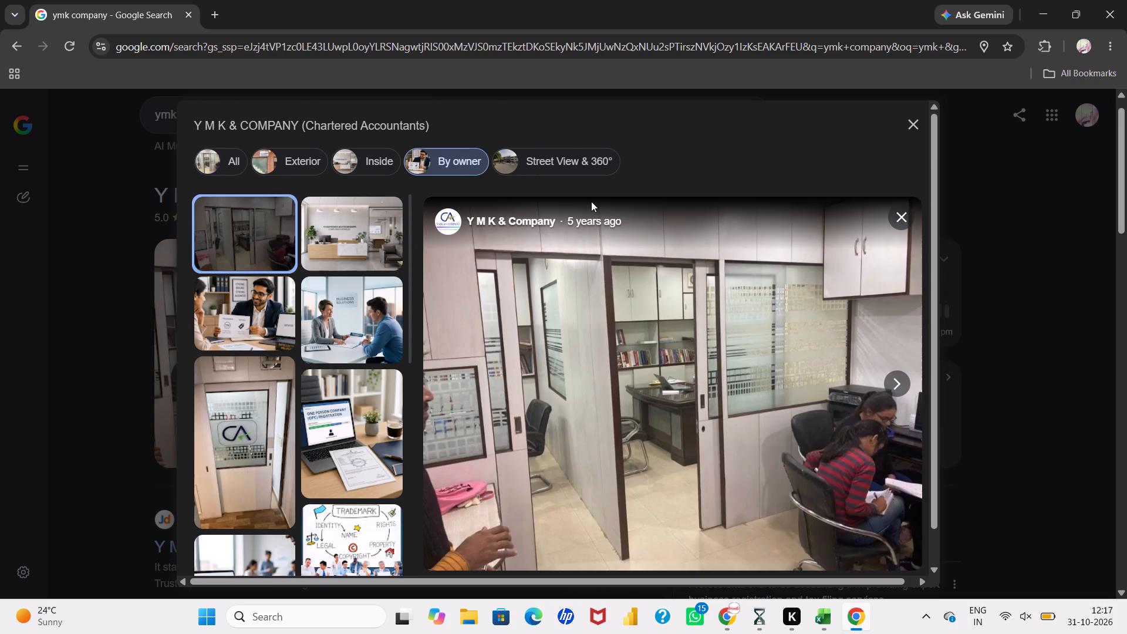
click(917, 123)
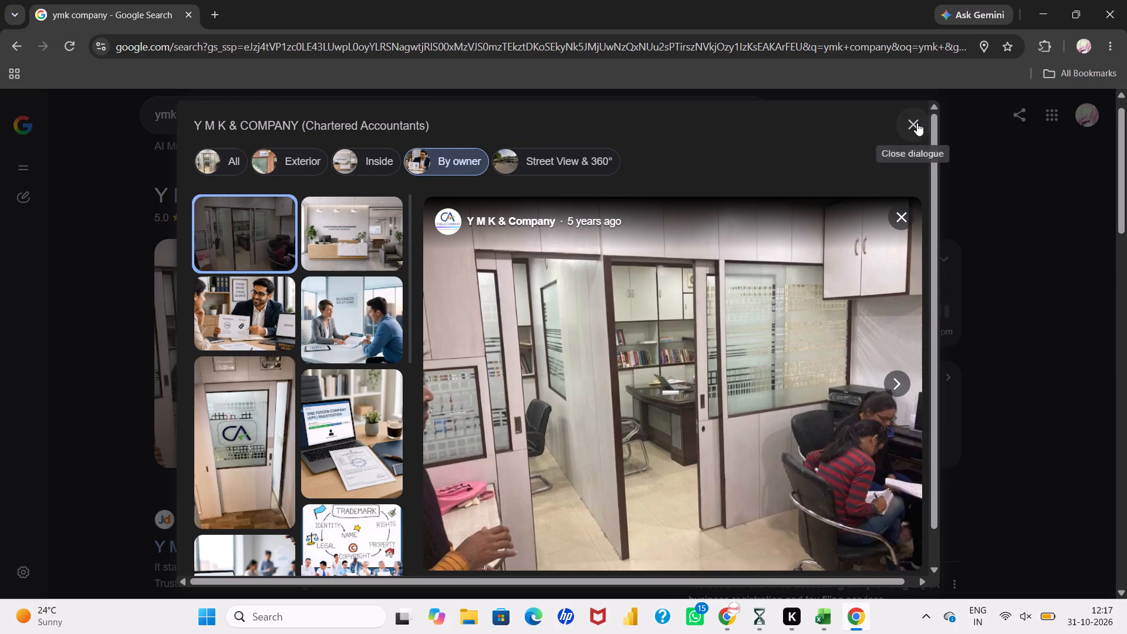
Examine the search results and business details for Y M K & Company.
scroll(527, 375, down, 1)
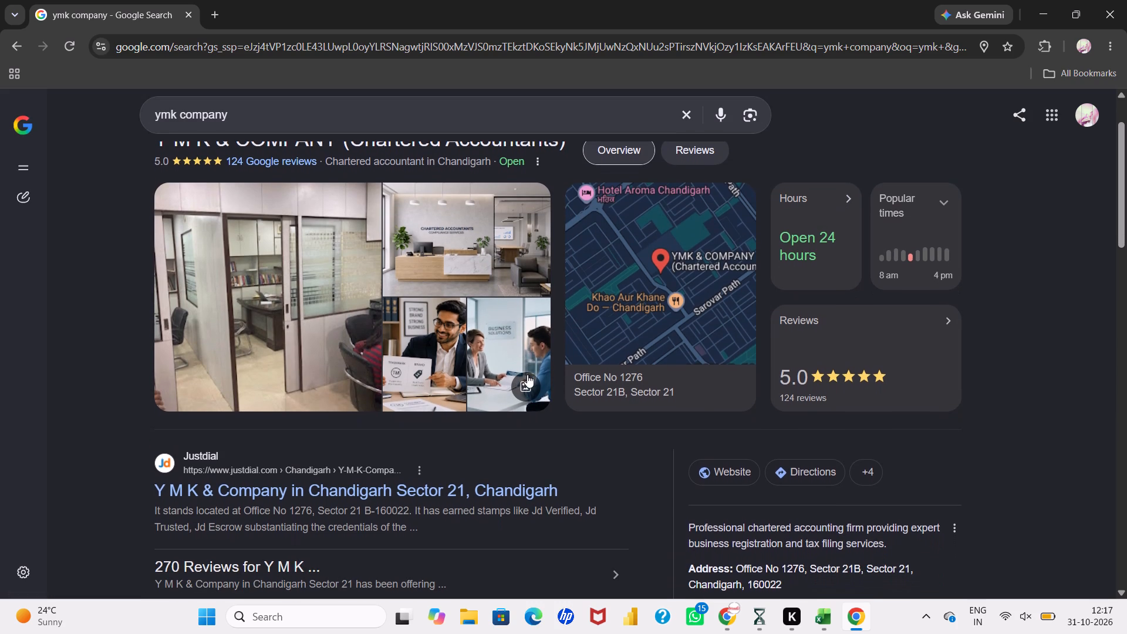
scroll(527, 375, down, 2)
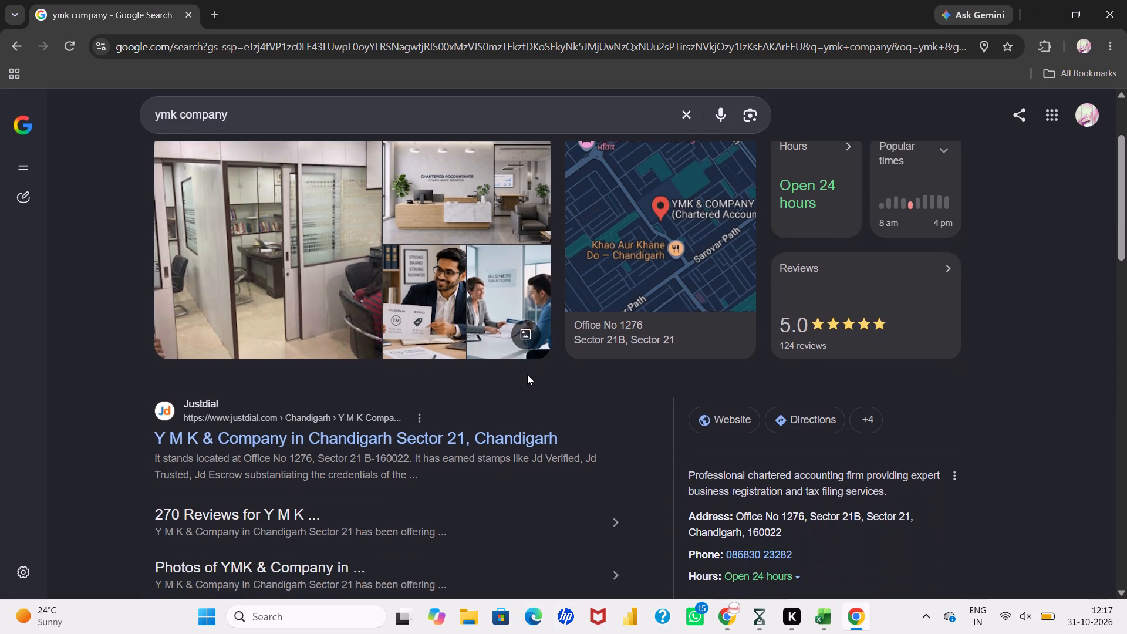
scroll(527, 375, down, 2)
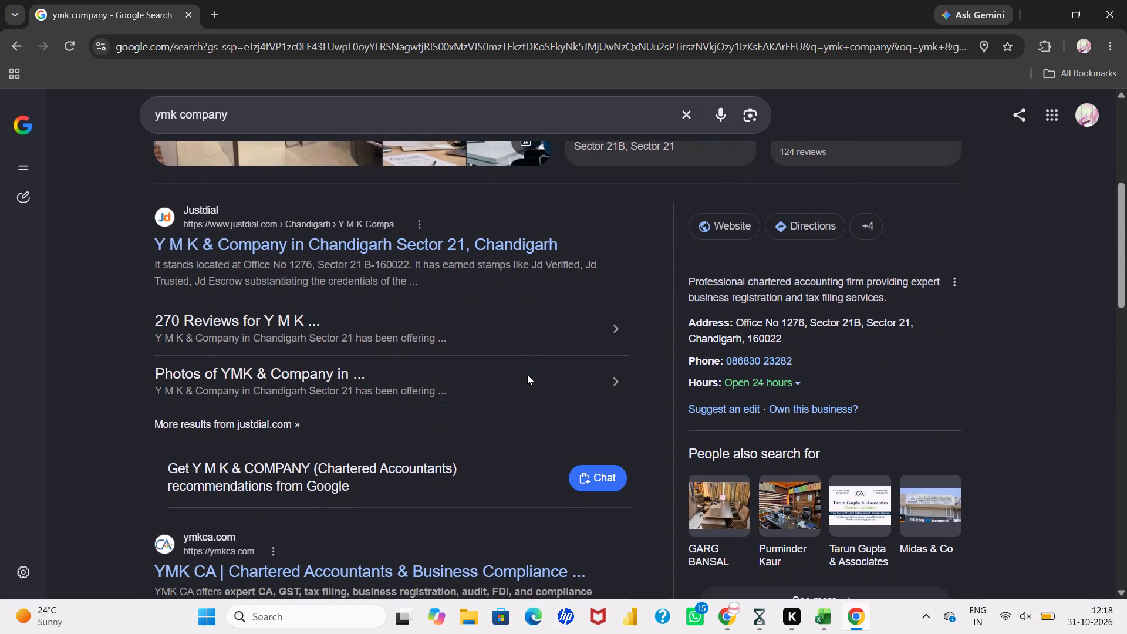
scroll(527, 375, down, 1)
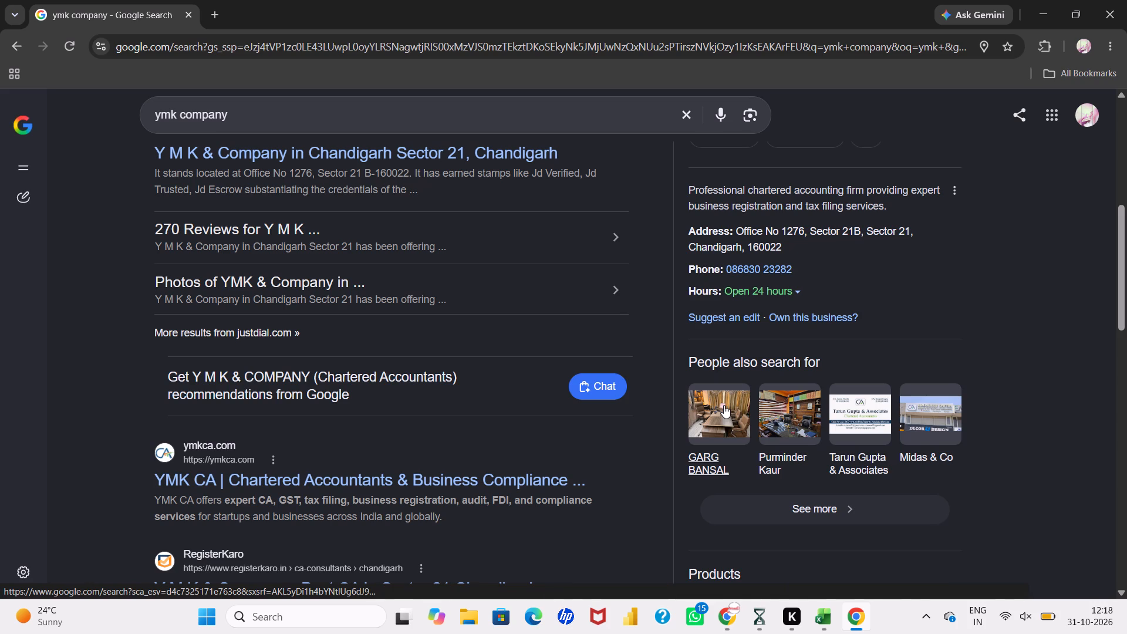
scroll(569, 406, up, 1)
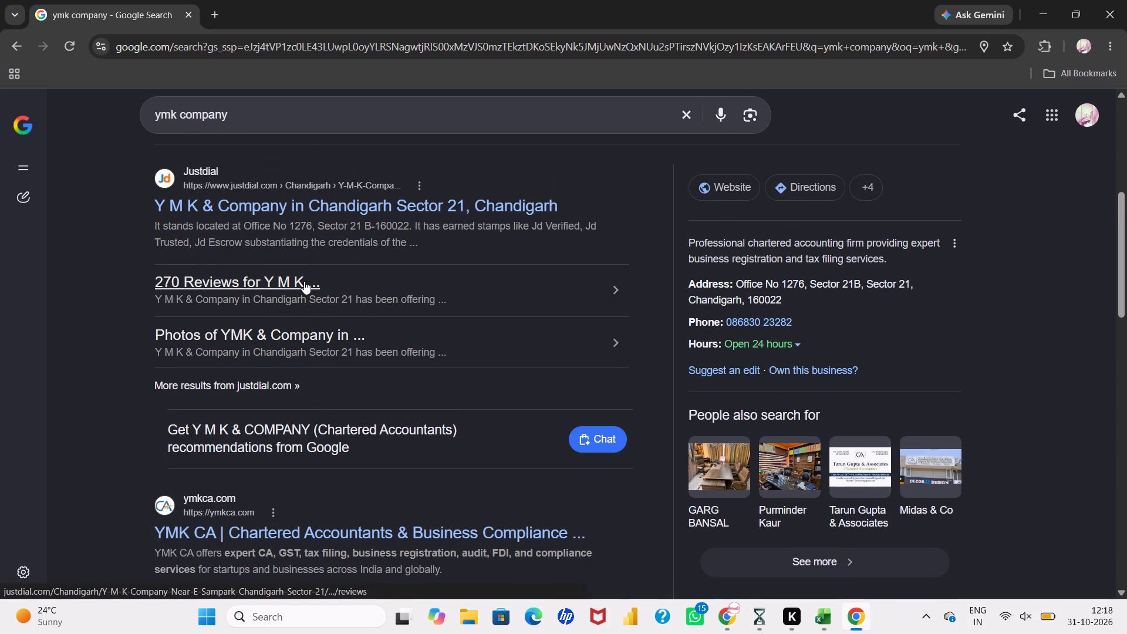
scroll(304, 281, up, 1)
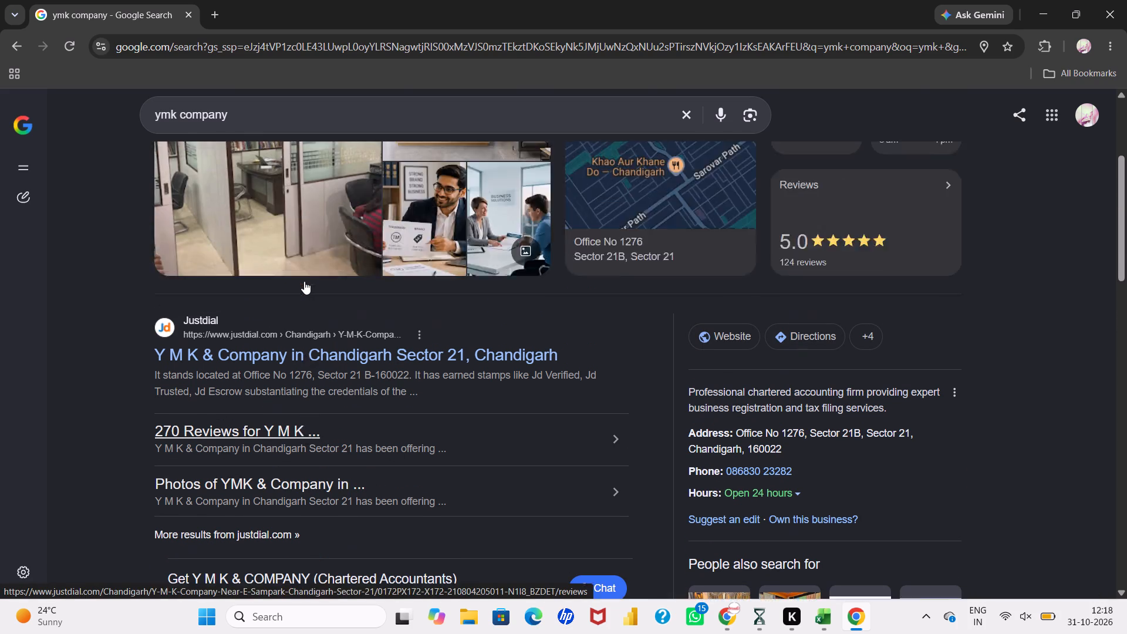
scroll(304, 281, up, 1)
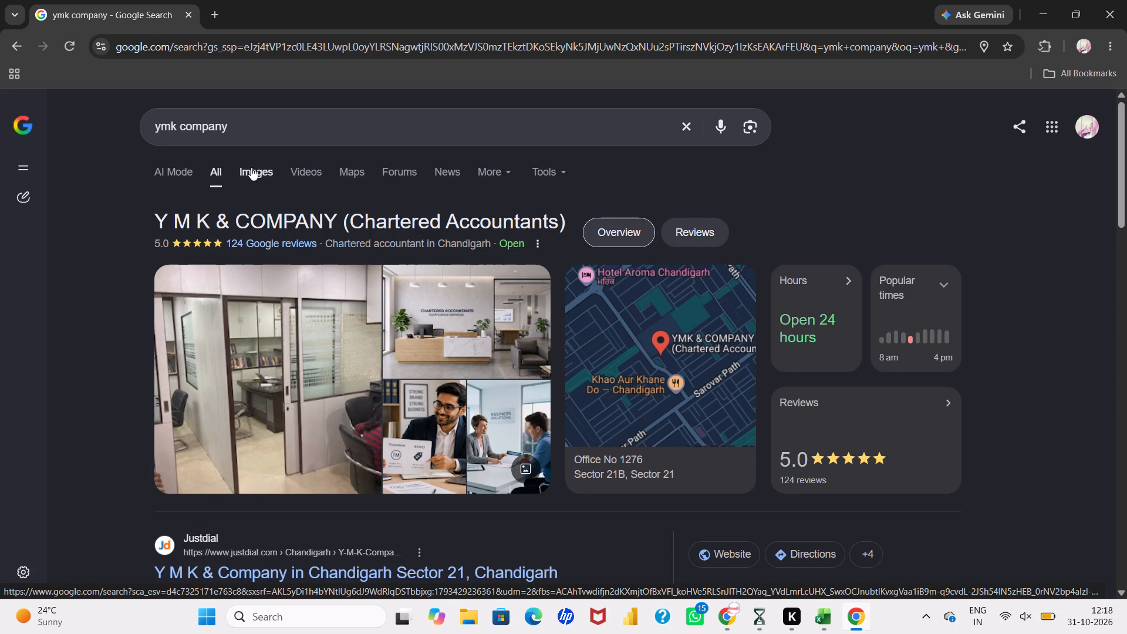
Check the image results for "ymk company" and return to all results.
click(251, 167)
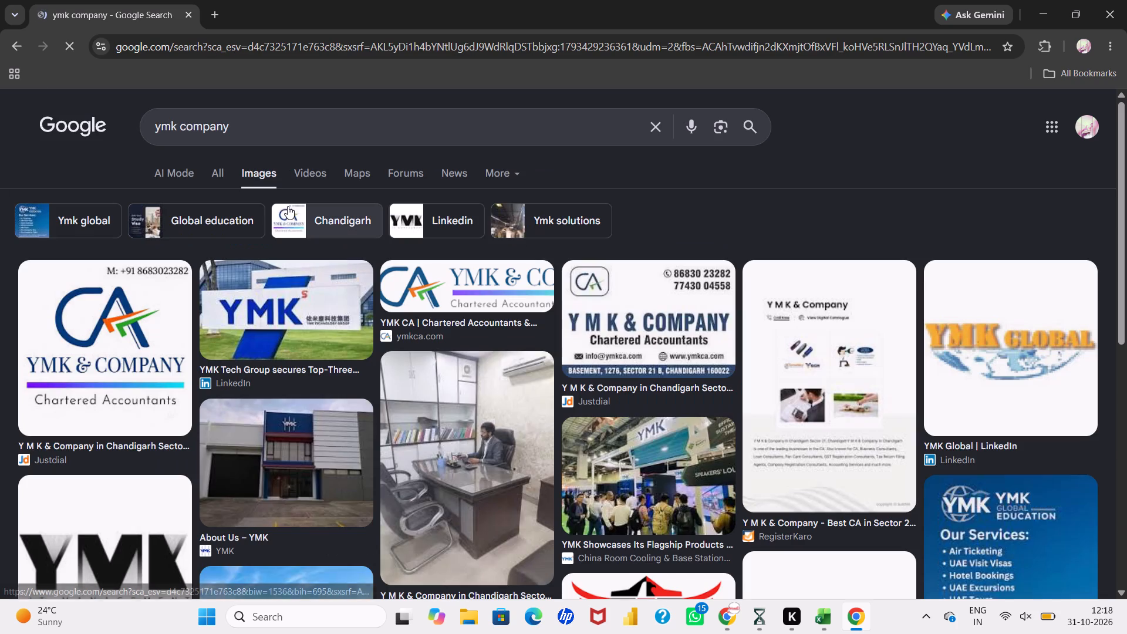
click(220, 172)
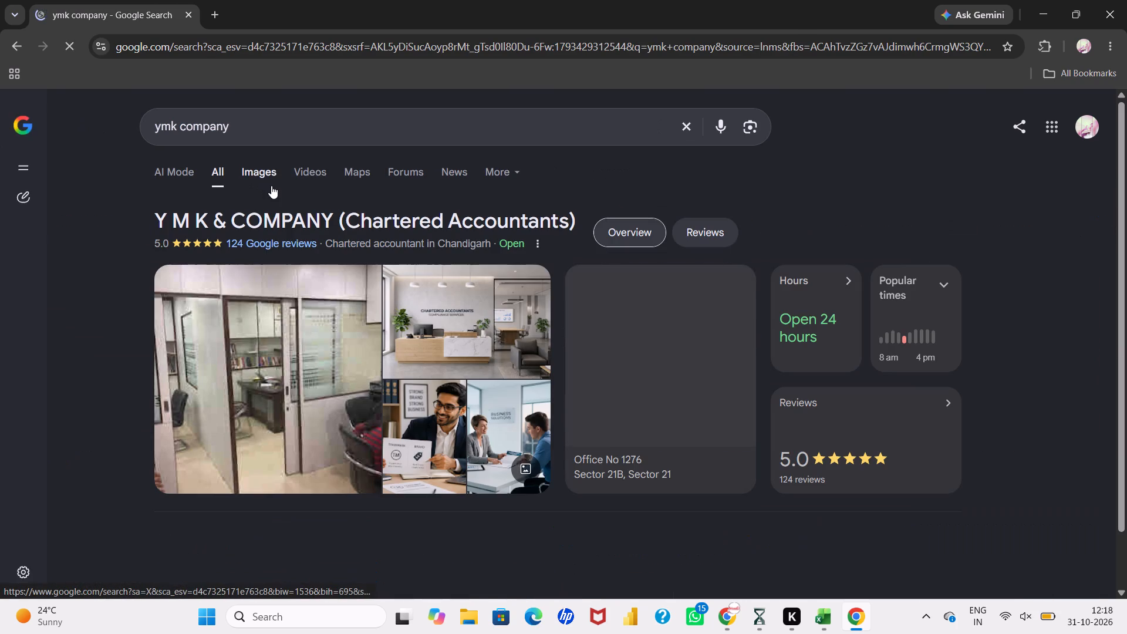
click(265, 170)
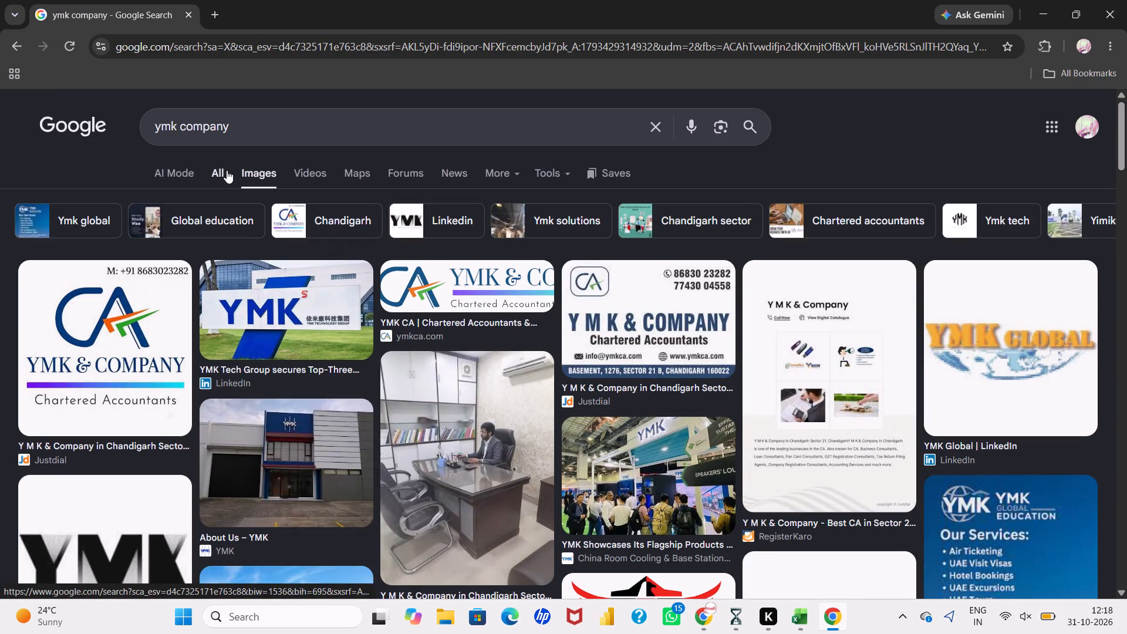
click(227, 170)
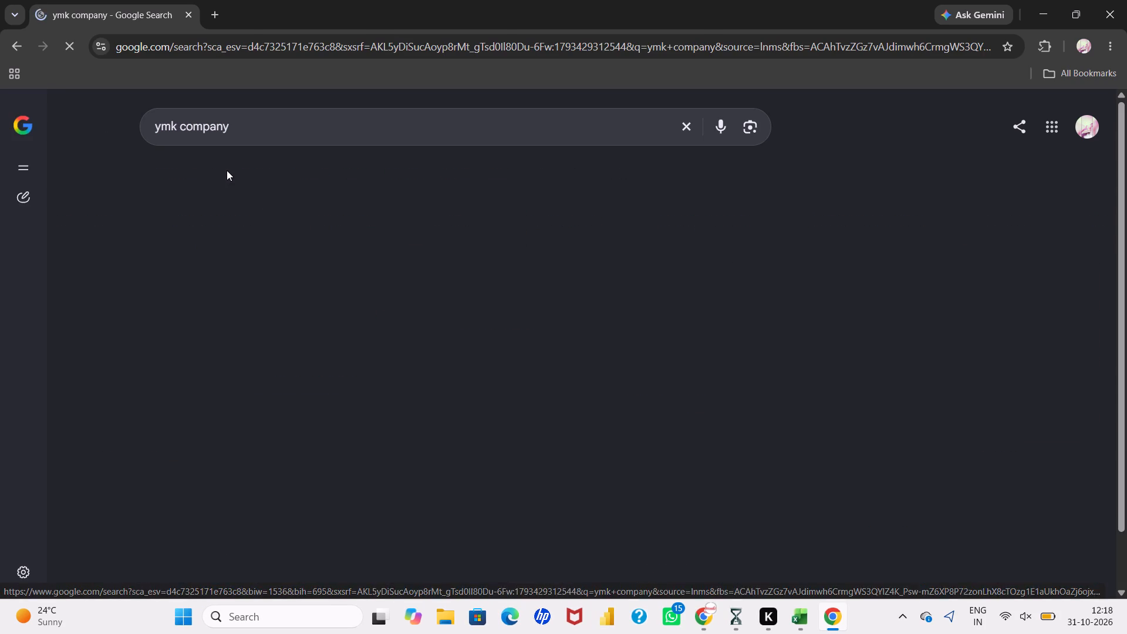
Reduce the search window from full screen and return to the ABB Drives spreadsheet.
click(1071, 1)
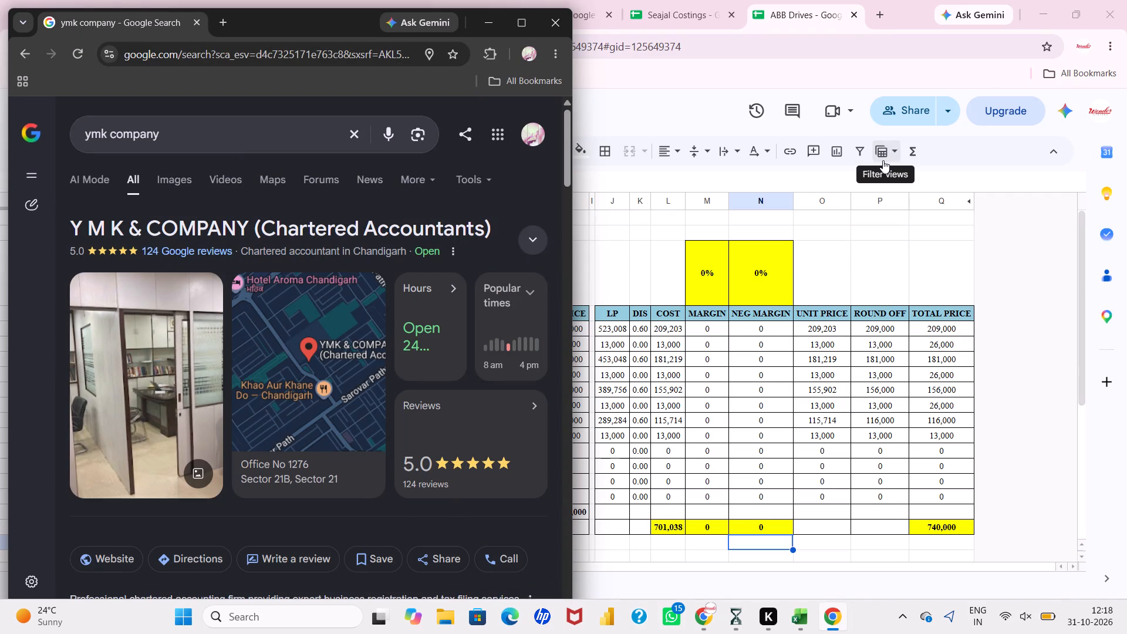
click(963, 258)
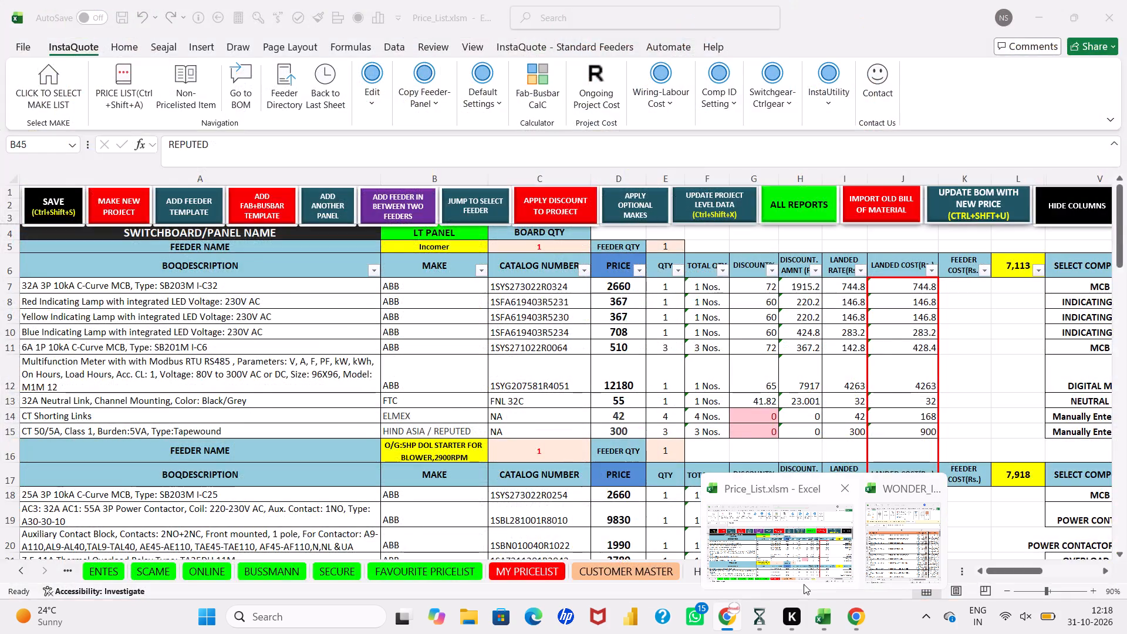
Switch to the Price_List.xlsm workbook and save a backup of the ongoing InstaQuote project.
click(808, 546)
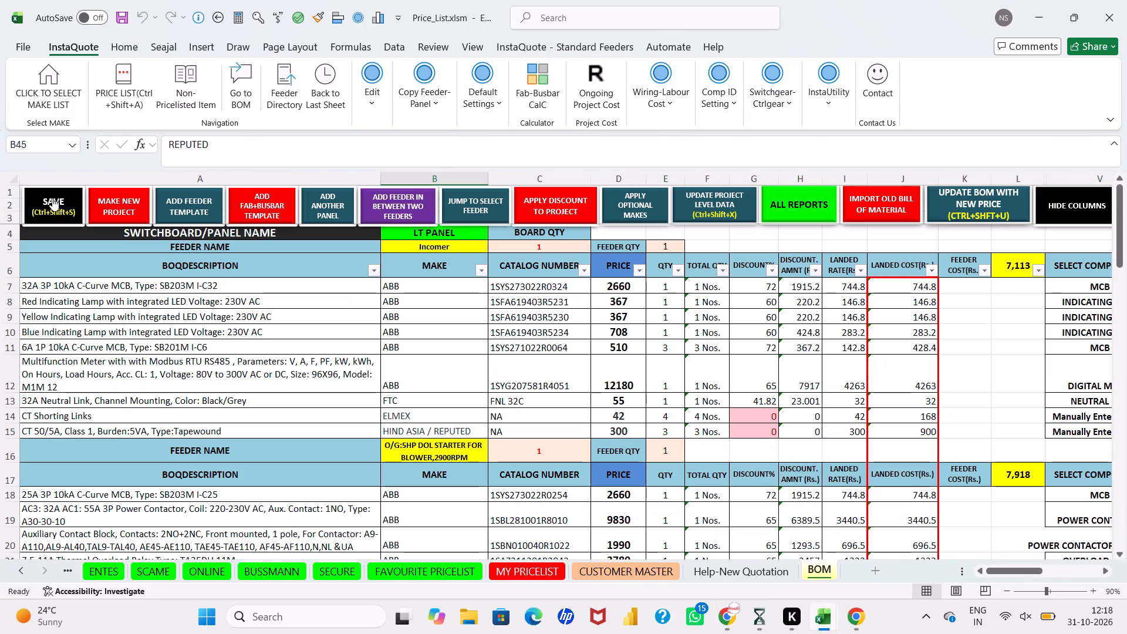
click(52, 198)
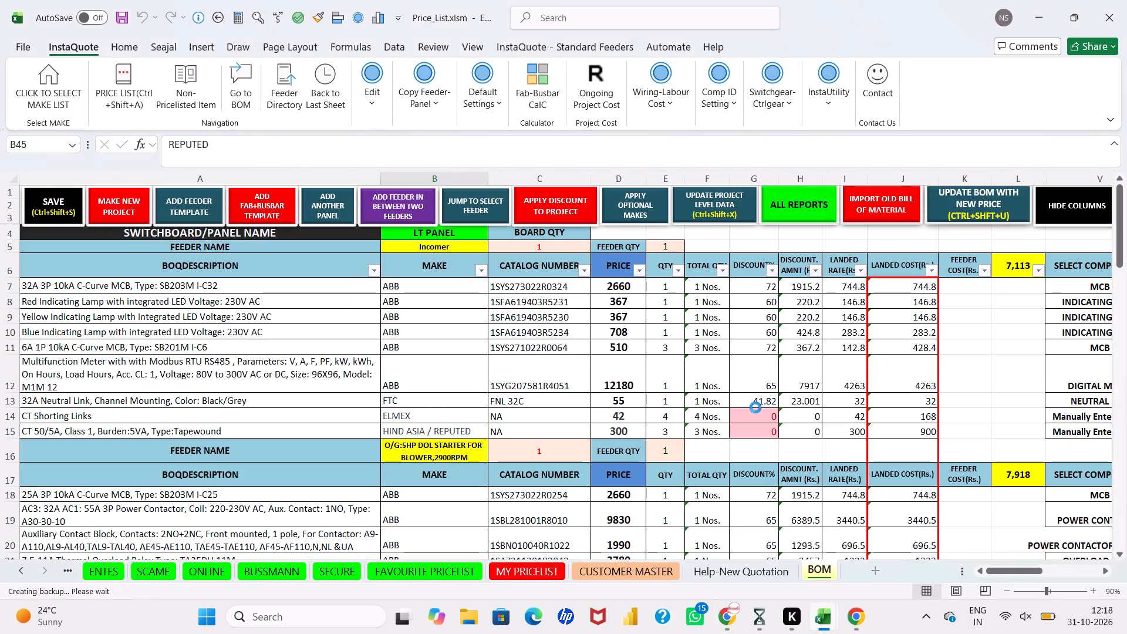
click(693, 394)
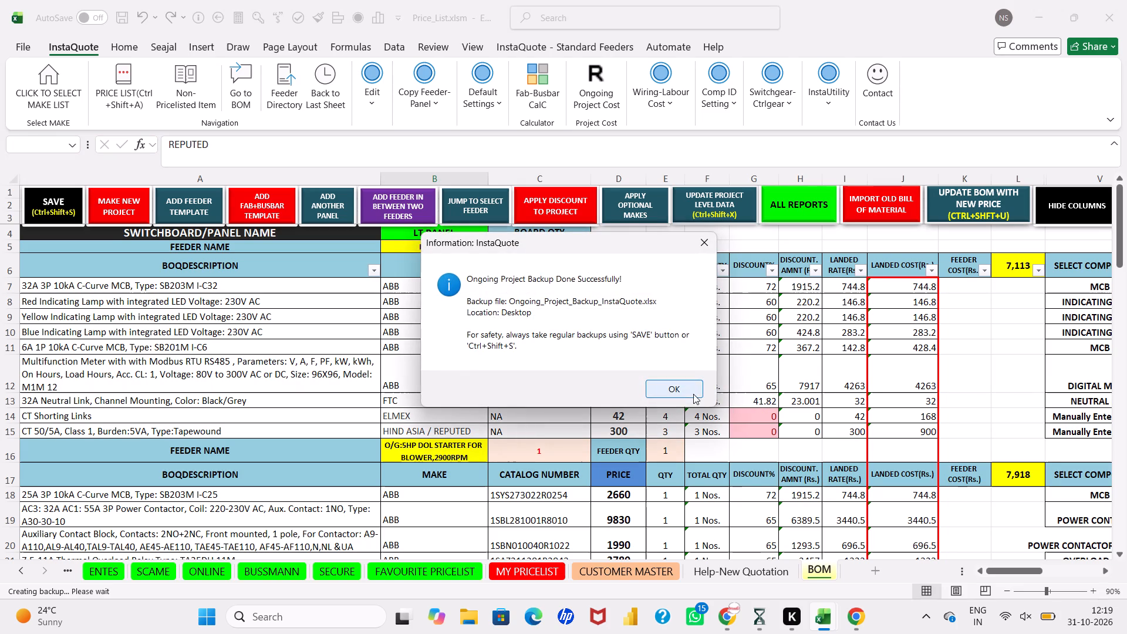
Switch to WhatsApp.
click(694, 608)
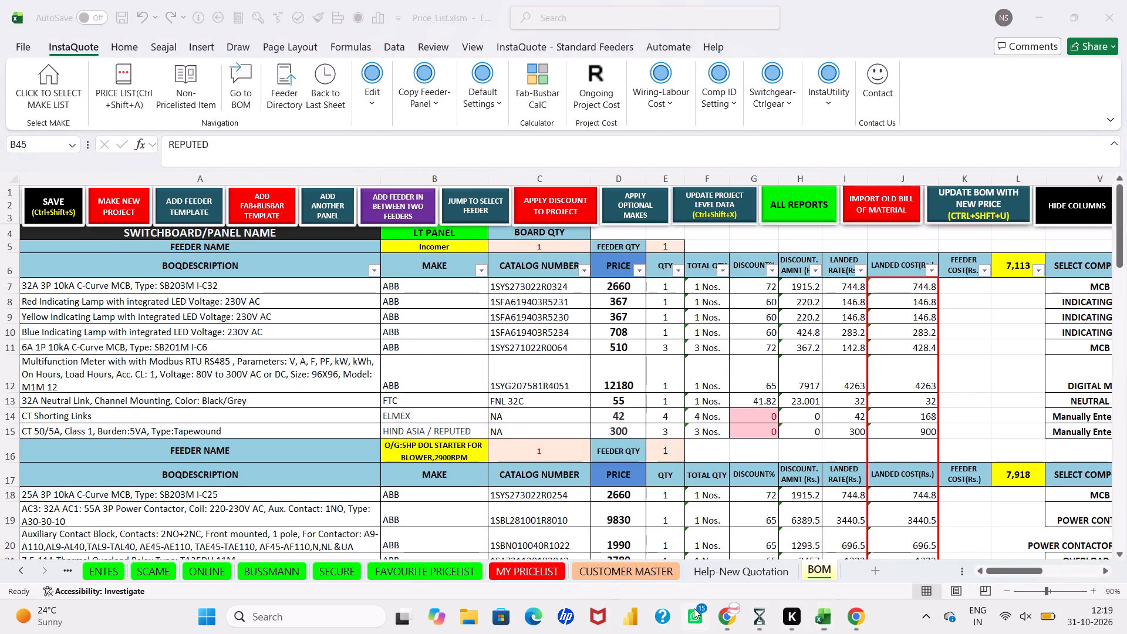
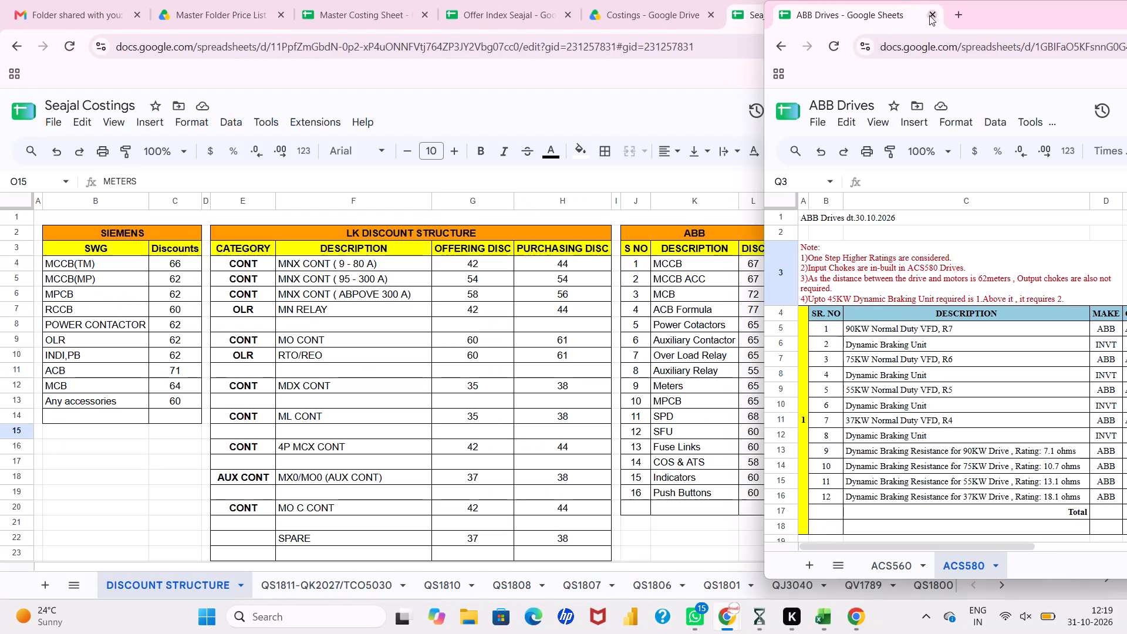
Shift the separate ABB Drives window over the Seajal Costings spreadsheet and close it.
drag(969, 15, 953, 14)
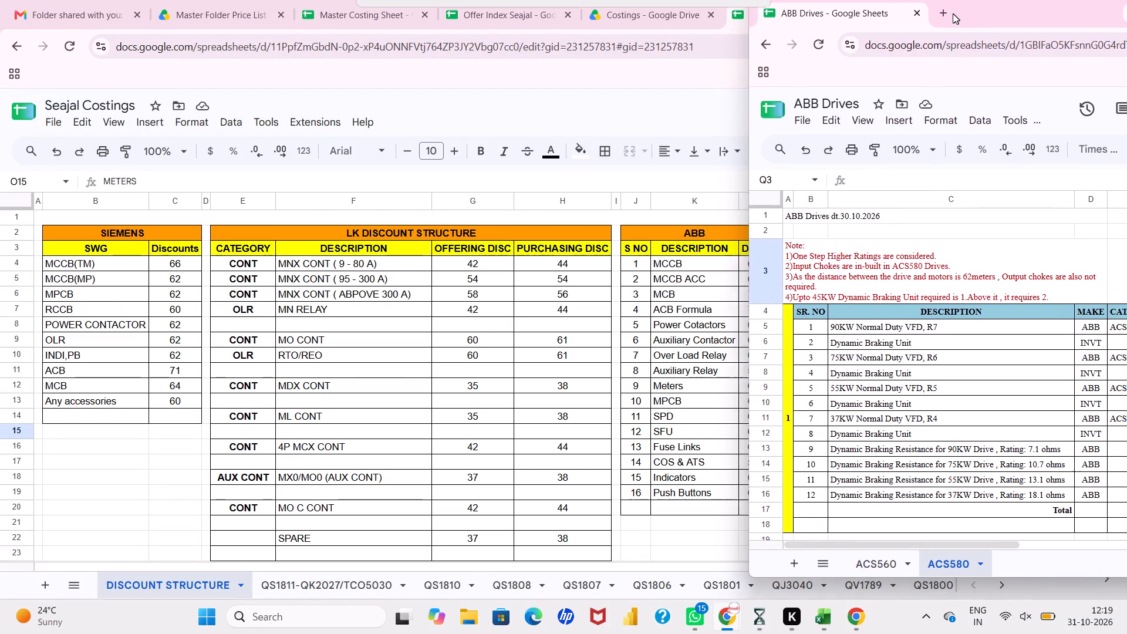
drag(953, 14, 886, 34)
click(848, 37)
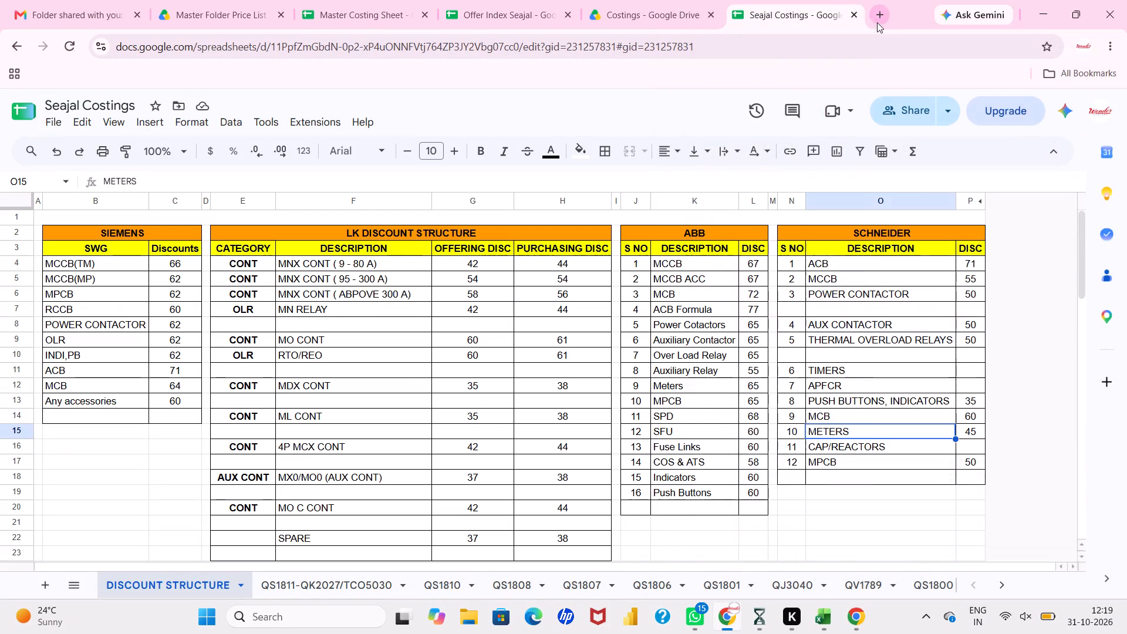
Open the copied ABB link to the ACS580-01 drives hardware manual in a new browser tab.
click(883, 15)
key(ctrl+v)
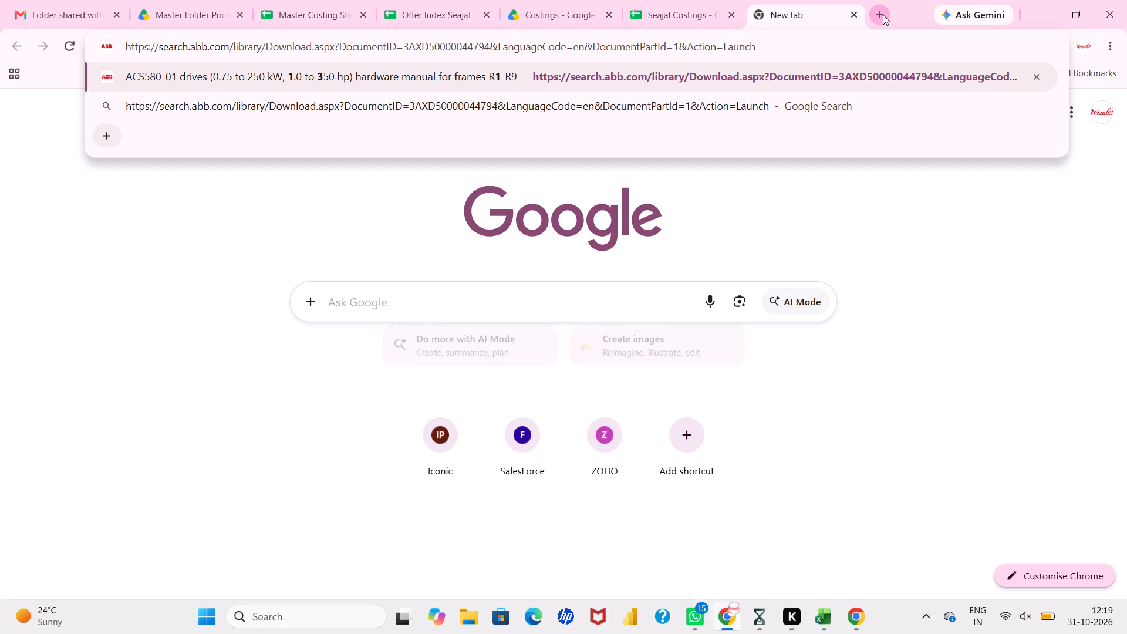
key(Return)
Open the ABB Drives spreadsheet from the Costings folder in Google Drive.
click(564, 0)
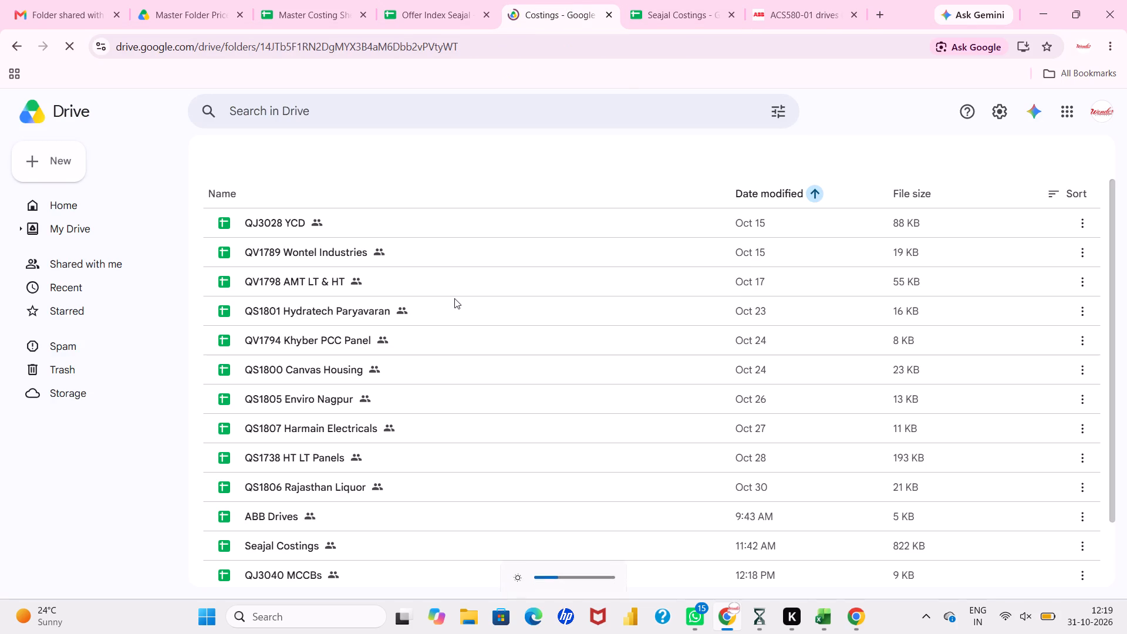
scroll(388, 386, down, 1)
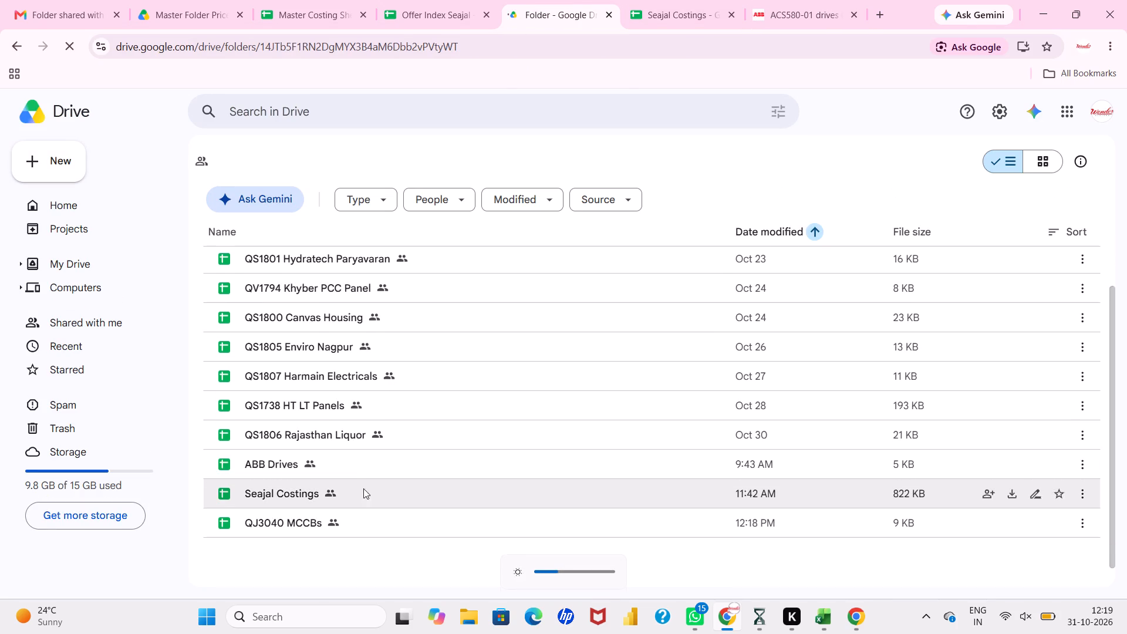
double_click(366, 474)
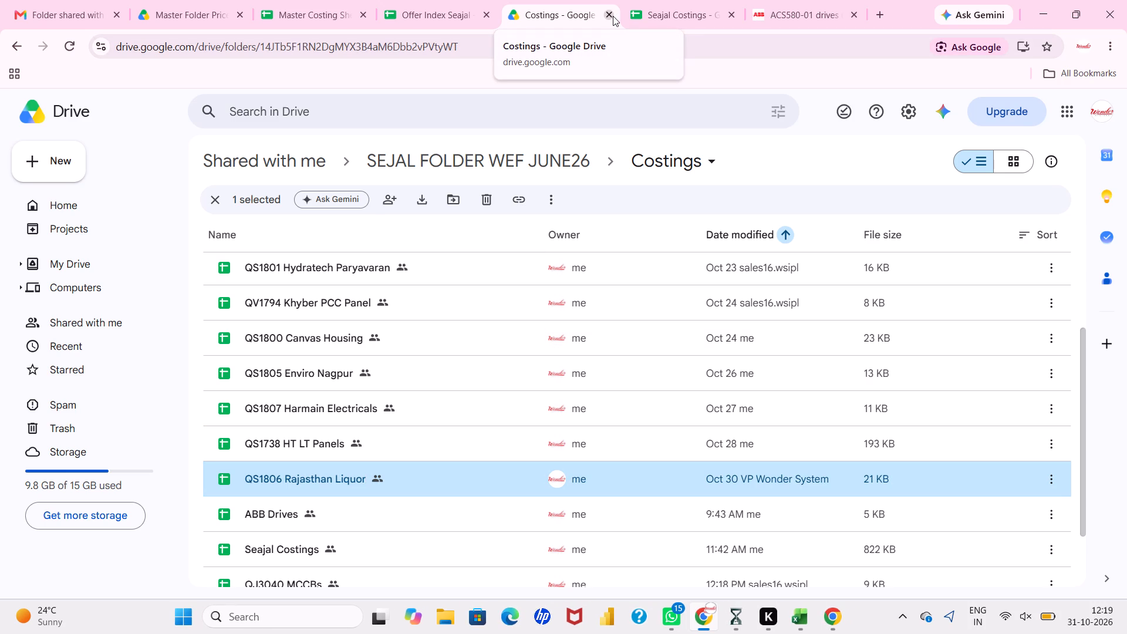
scroll(463, 369, down, 2)
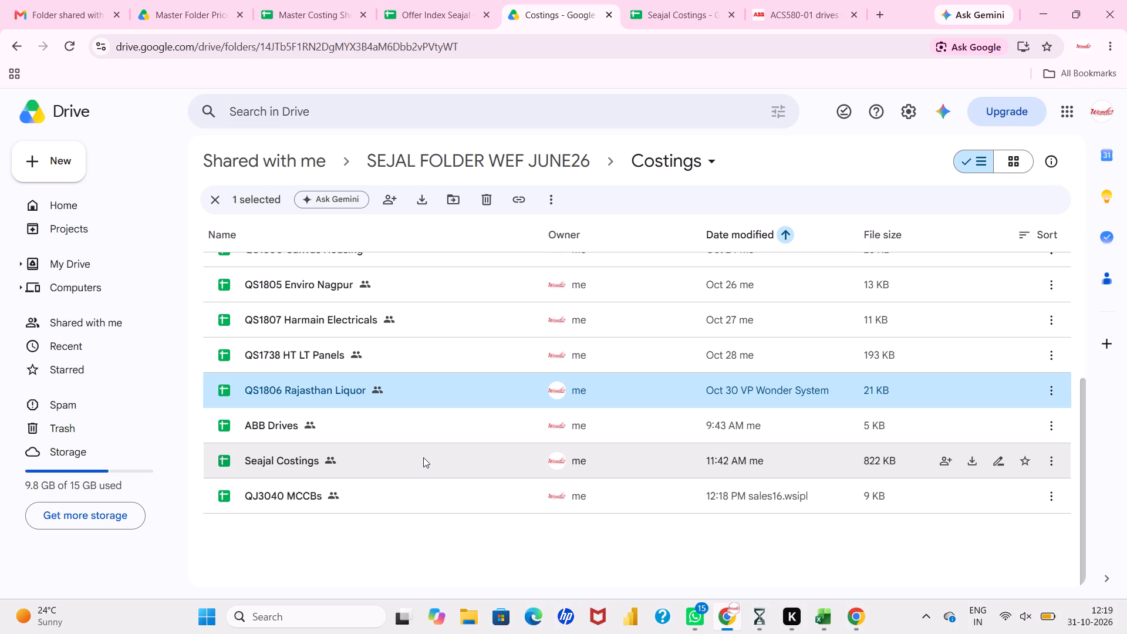
double_click(429, 430)
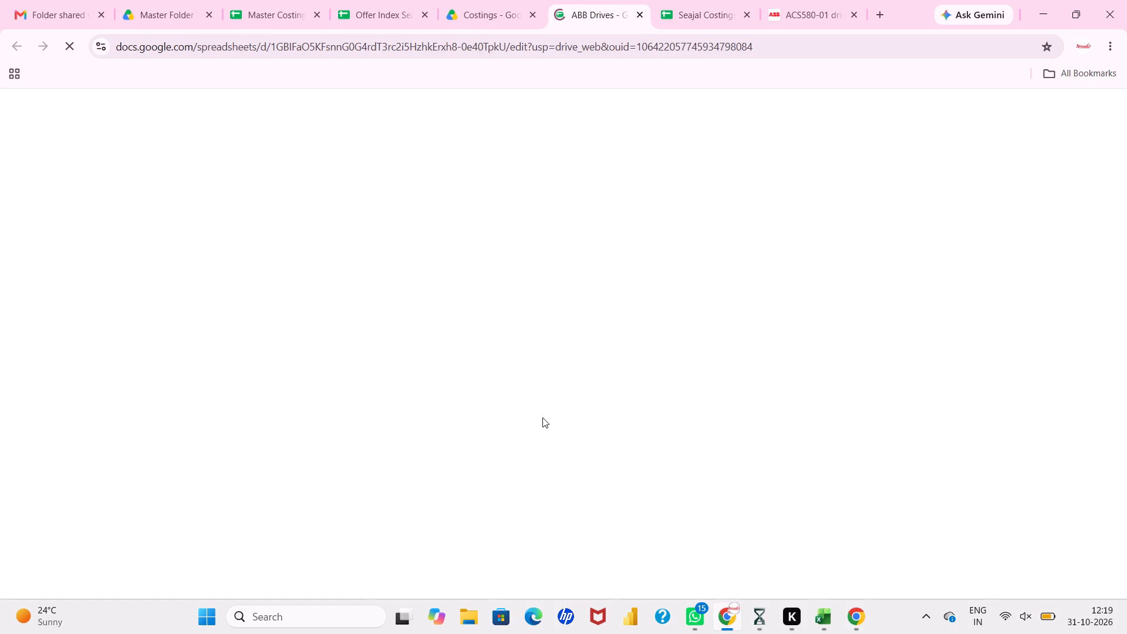
click(601, 523)
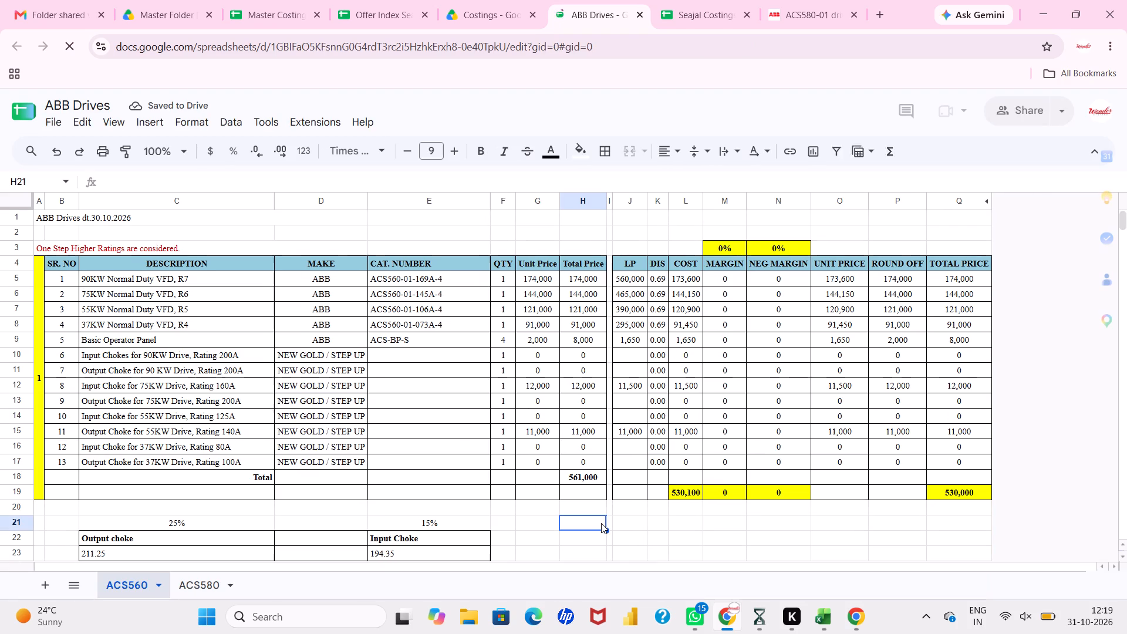
click(676, 527)
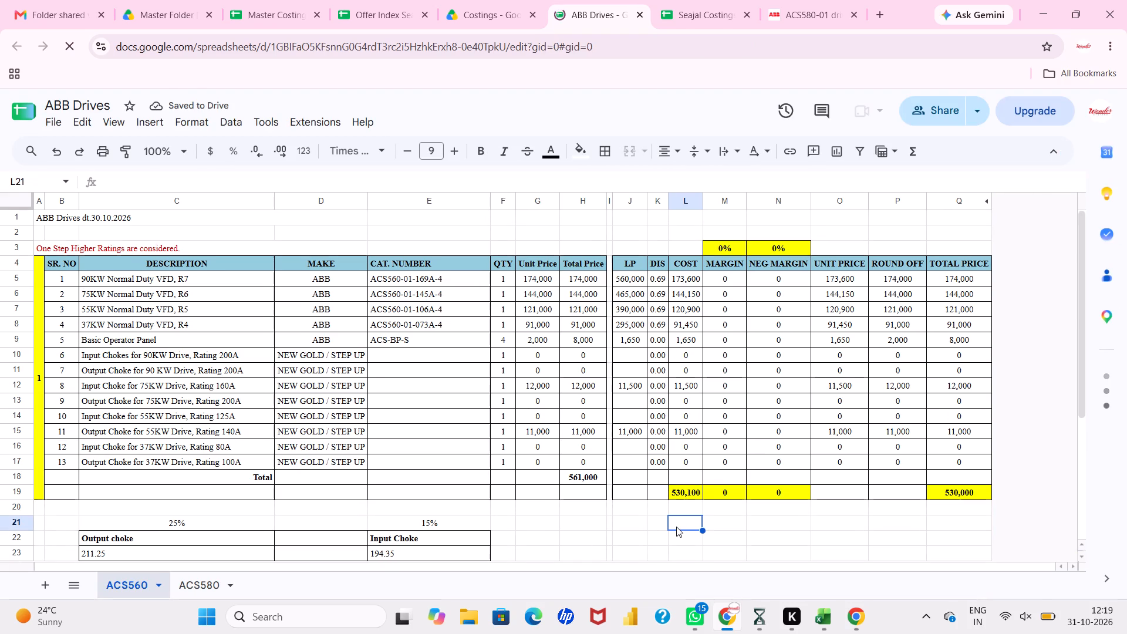
Capture a screen snip of the four Dynamic Braking Resistance rows, from description to quantity, on the ACS580 sheet.
key(shift+super+s)
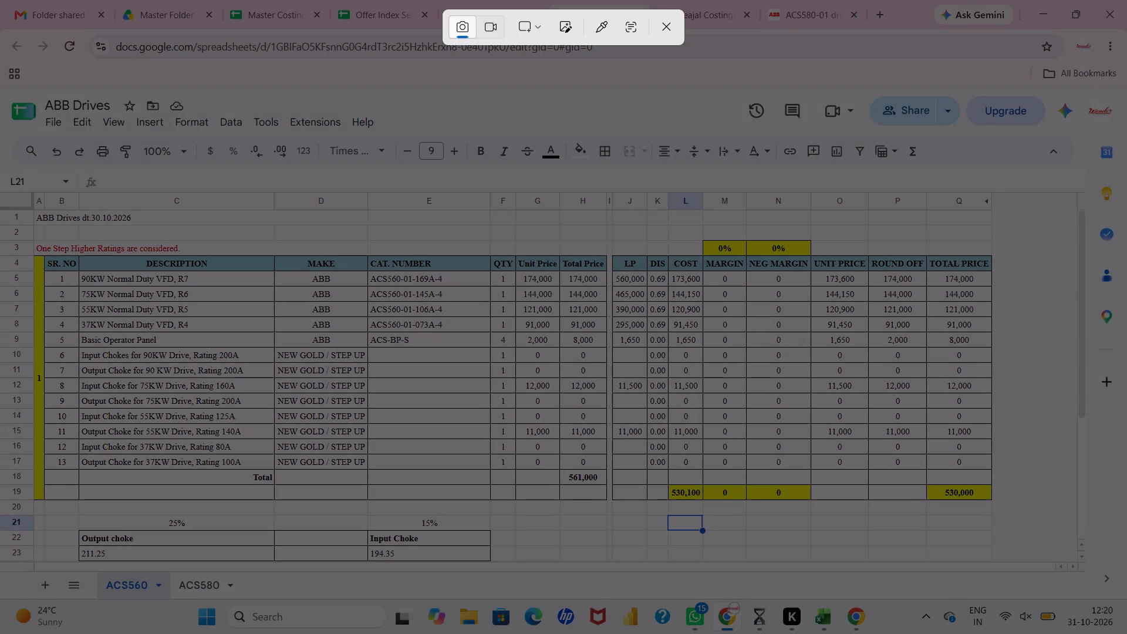
key(Escape)
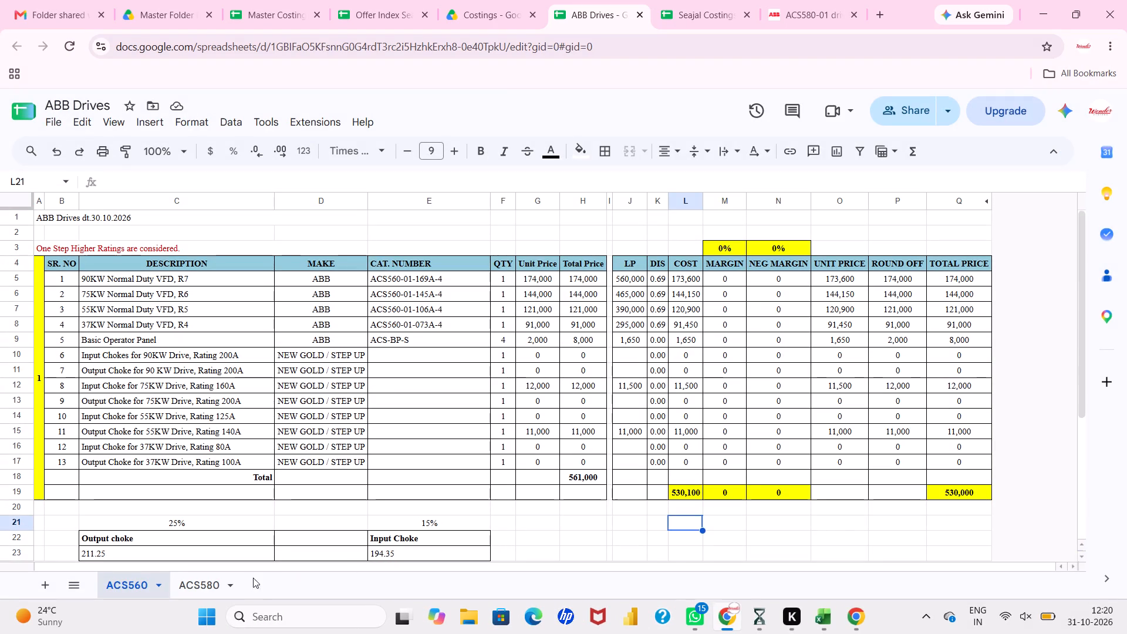
click(200, 584)
scroll(324, 423, down, 1)
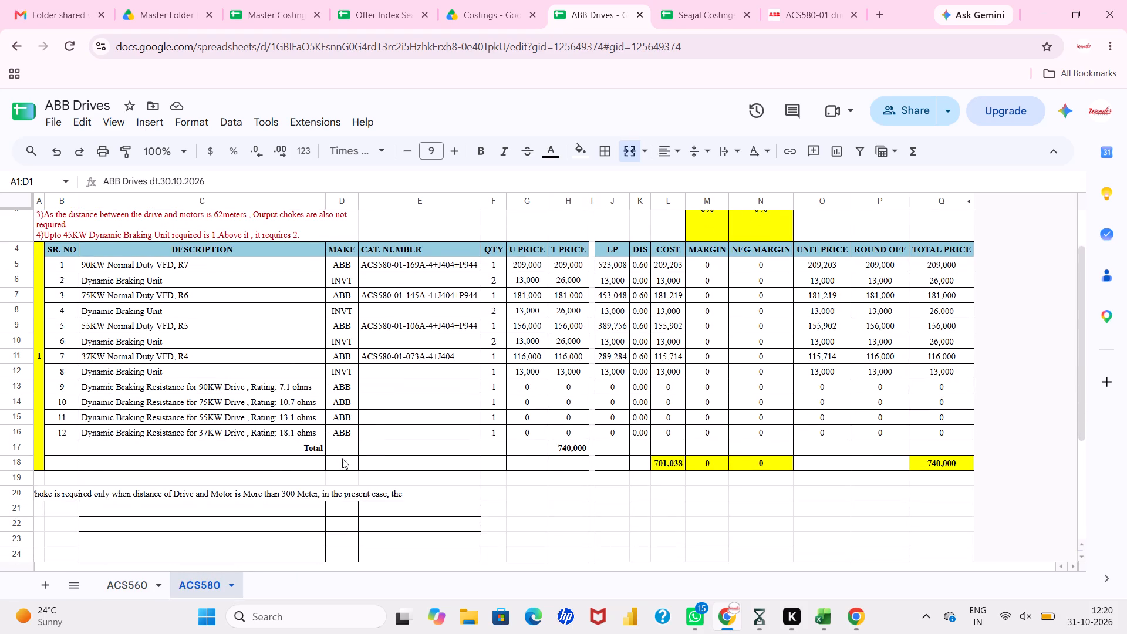
click(364, 474)
key(shift+super+s)
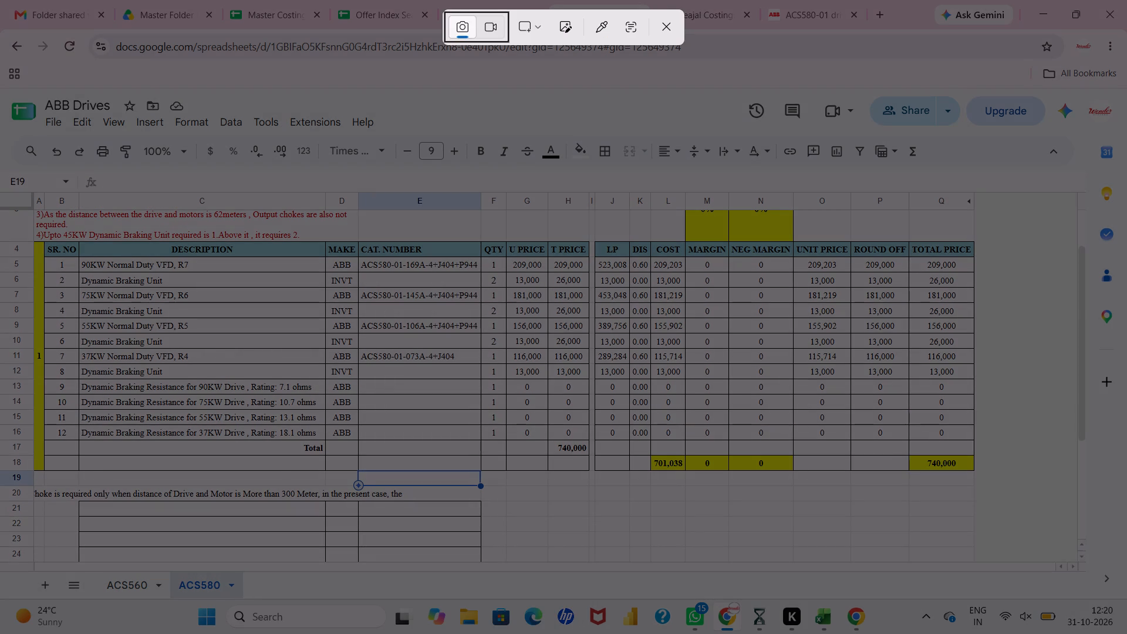
drag(77, 378, 304, 427)
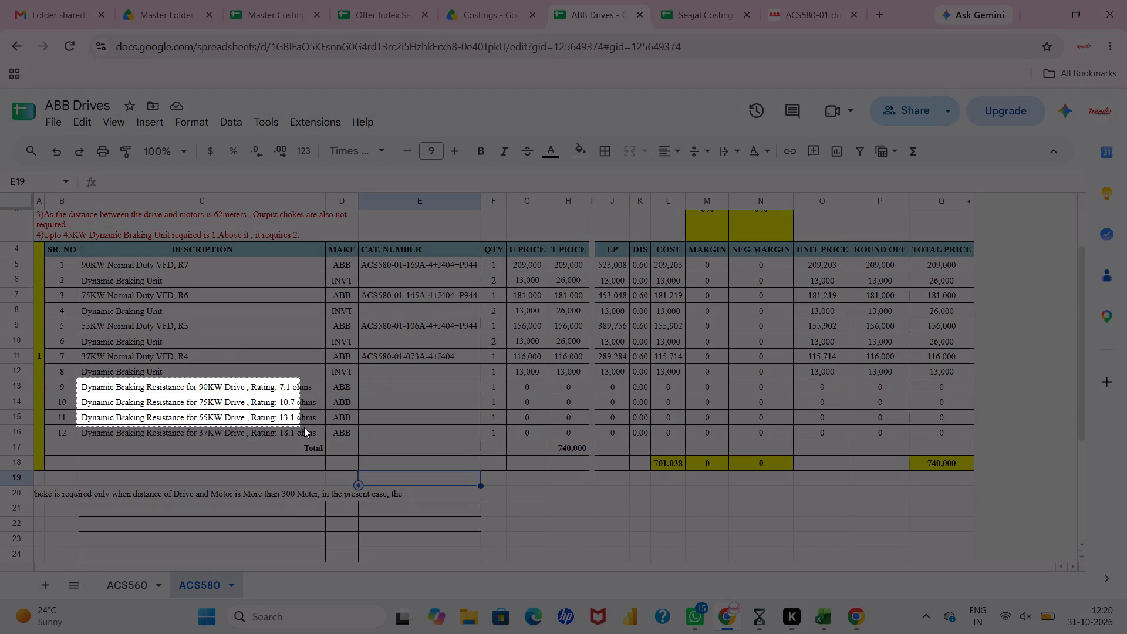
drag(304, 427, 509, 440)
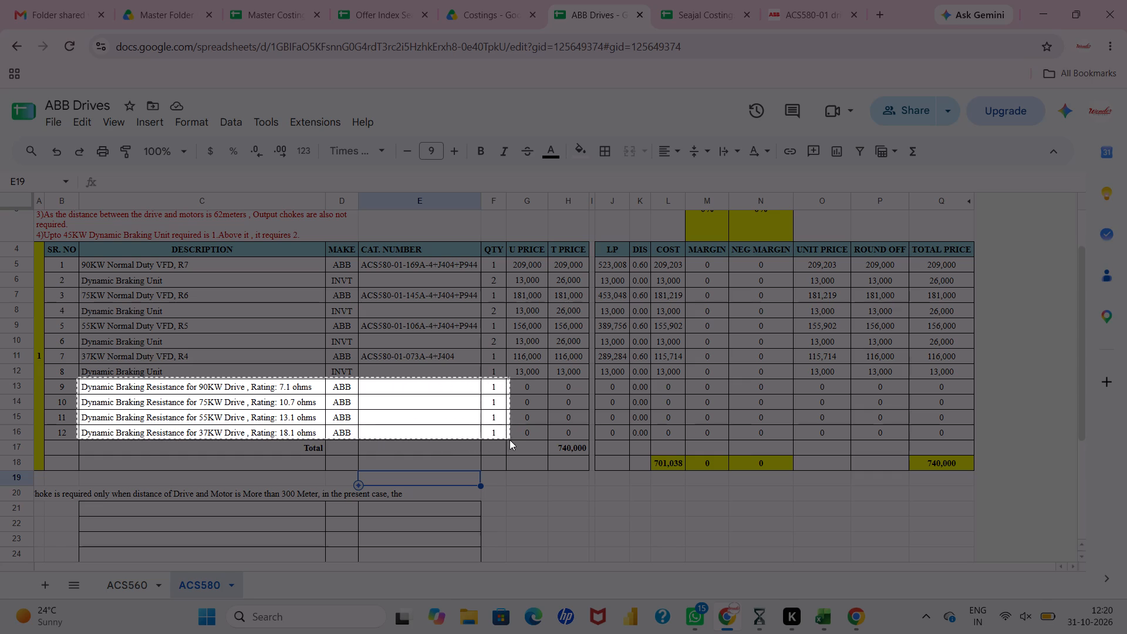
drag(509, 440, 507, 441)
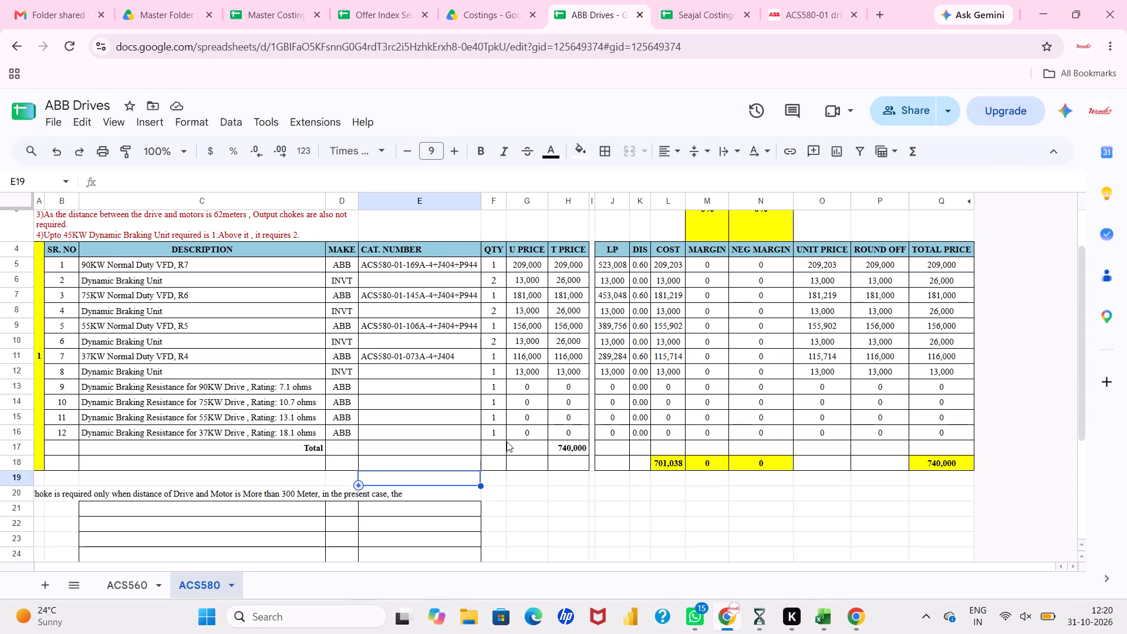
View the captured braking resistance snip in Snipping Tool and close it.
click(977, 398)
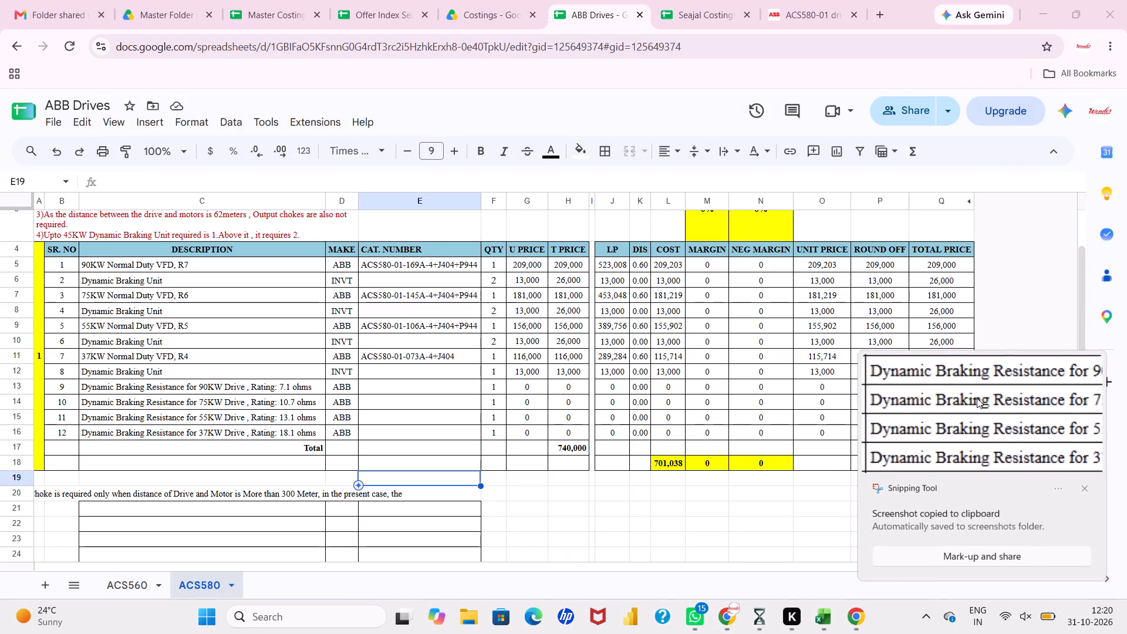
click(993, 264)
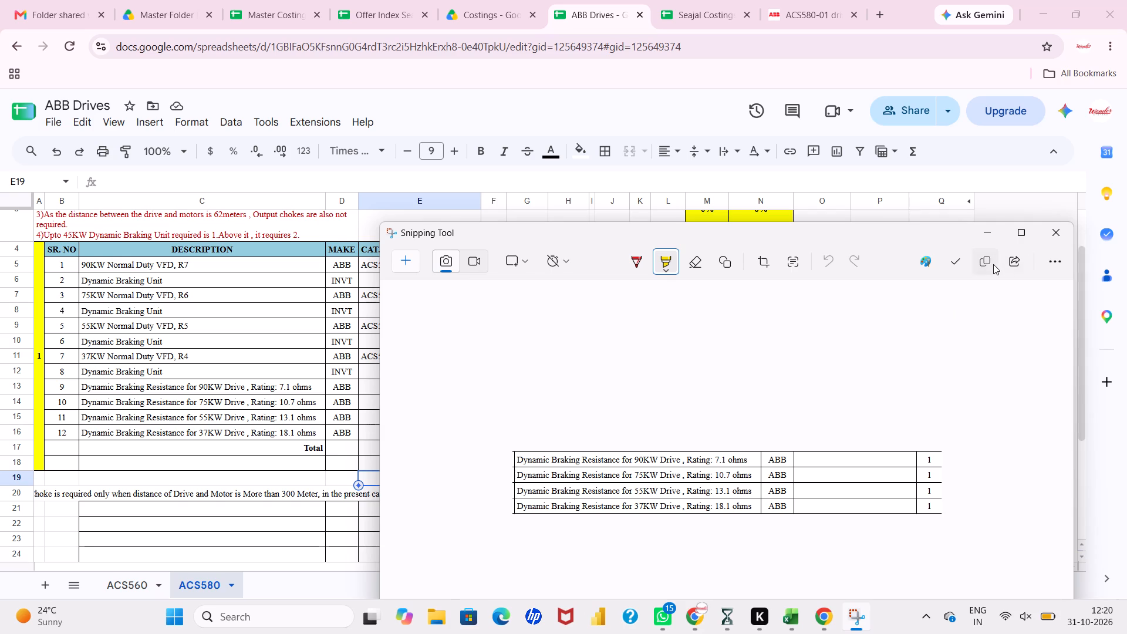
click(1043, 233)
Turn on Do not disturb for Windows notifications and return to the spreadsheet.
click(1099, 622)
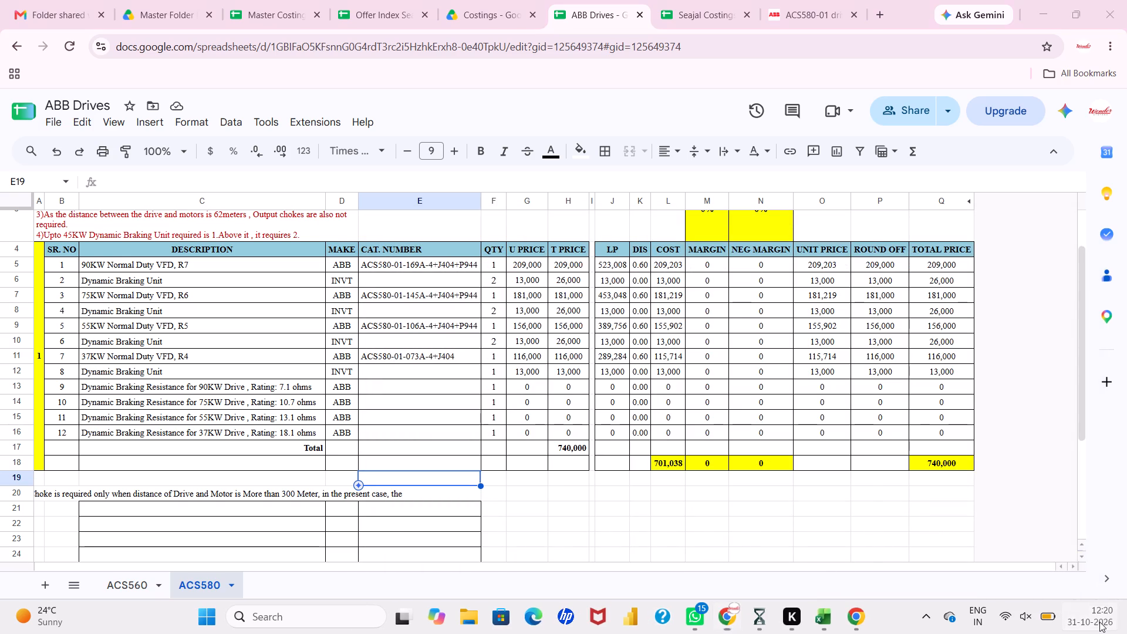
click(1045, 20)
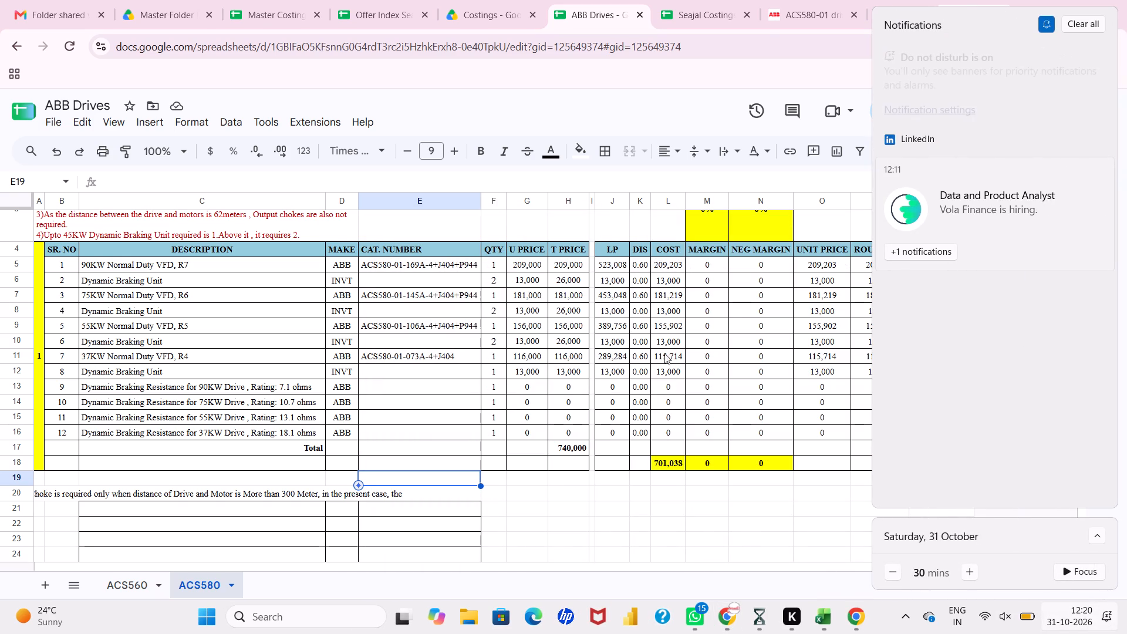
click(545, 516)
Search Windows for "wondercast" and launch the WonderCast app.
click(328, 618)
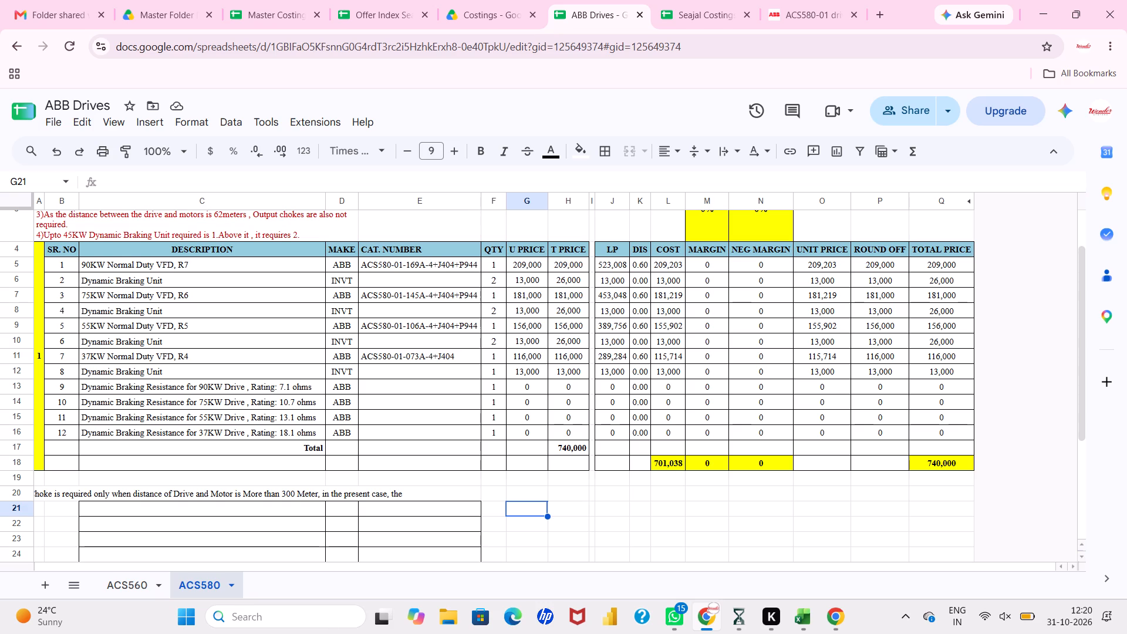
text(wondercast)
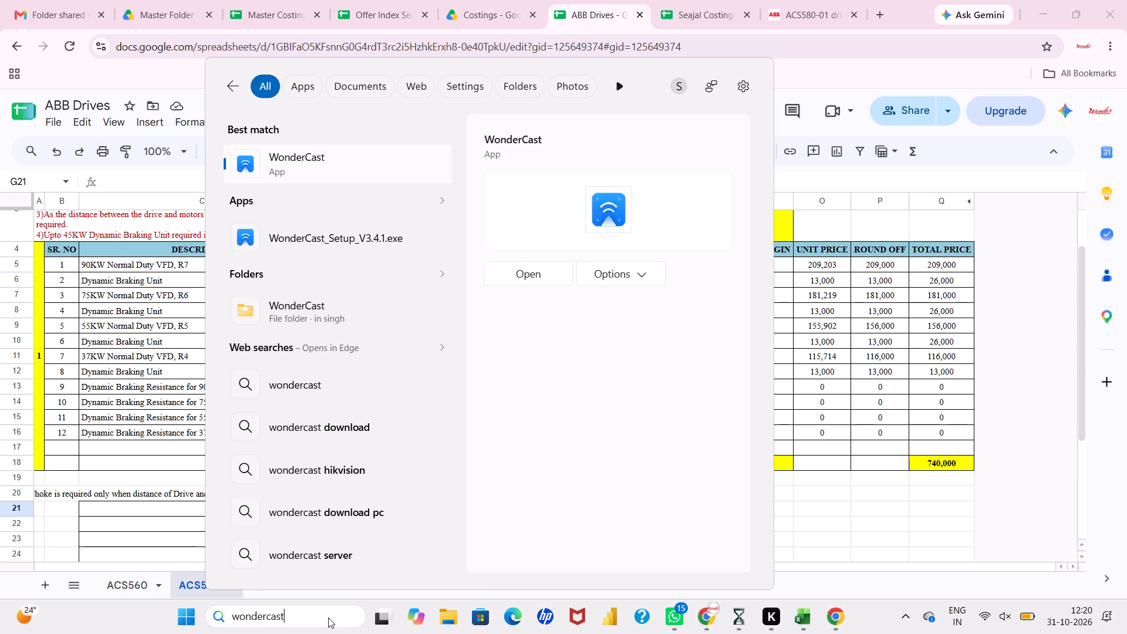
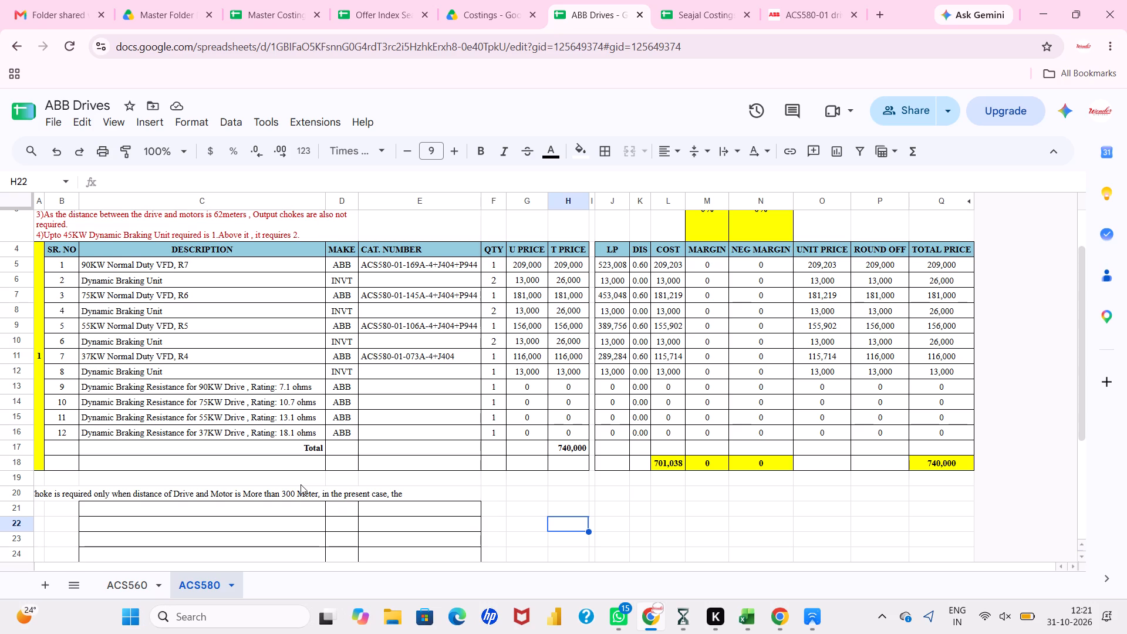
Edit the description in cell C13 to read "Dynamic Braking Resistance 30KW , Rating: 7.1 ohms", removing "for" and "Drive".
click(227, 393)
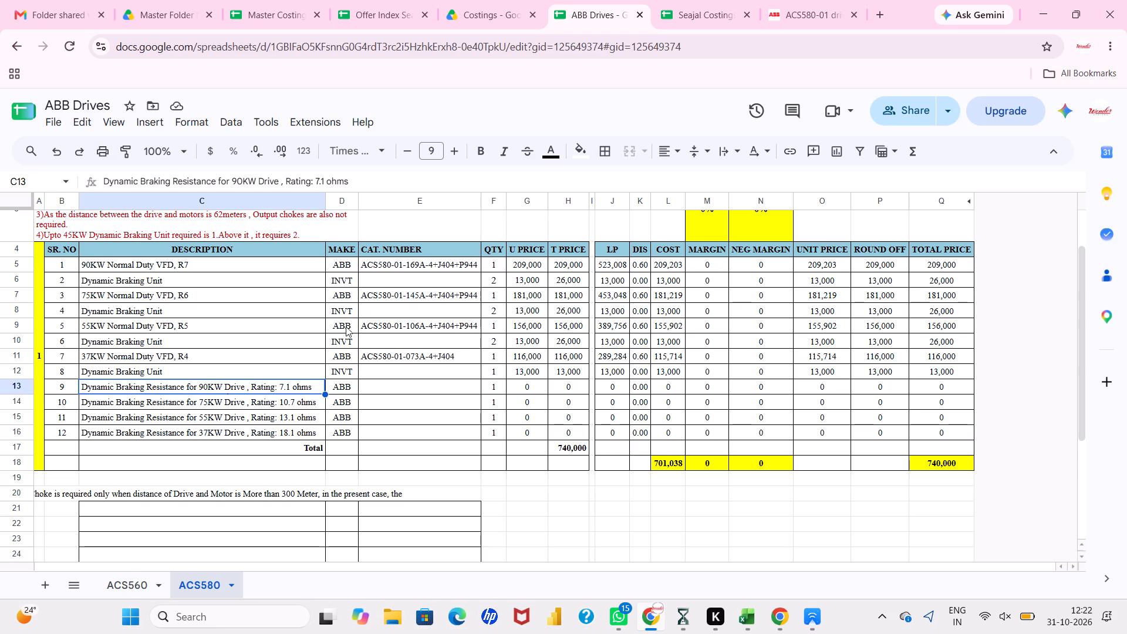
click(236, 184)
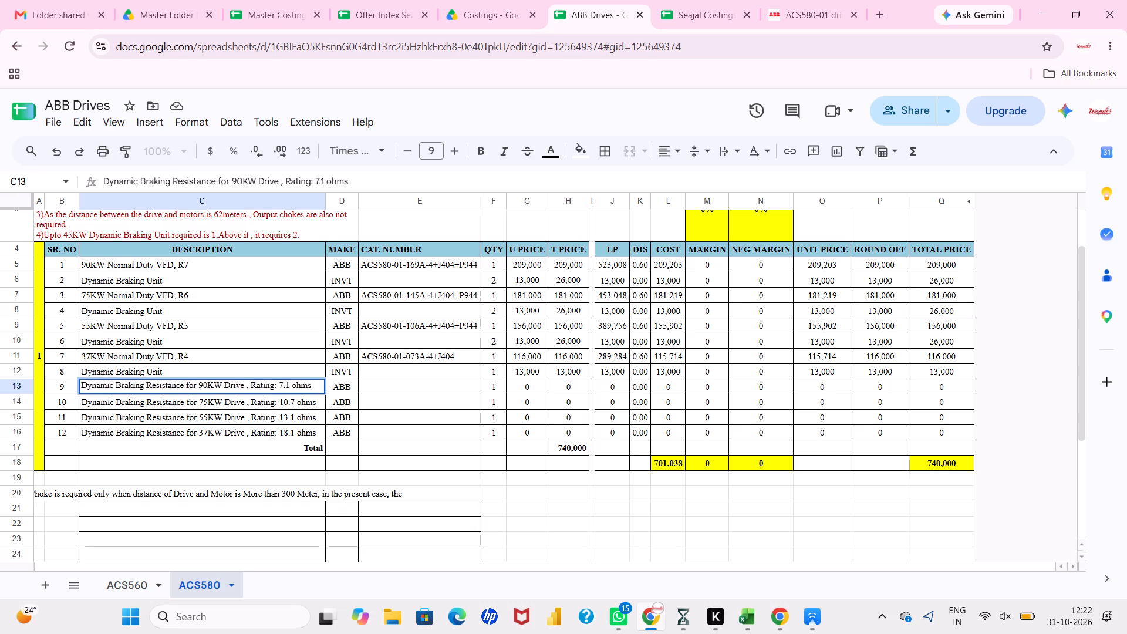
key(BackSpace)
key(3)
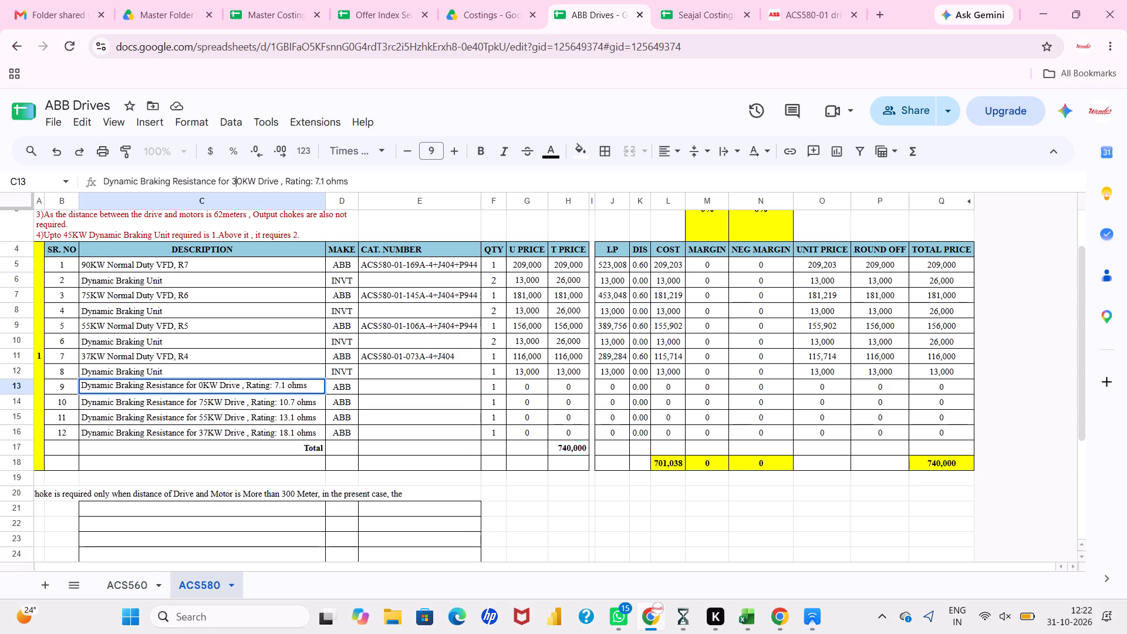
click(278, 184)
key(BackSpace)
key(BackSpace)
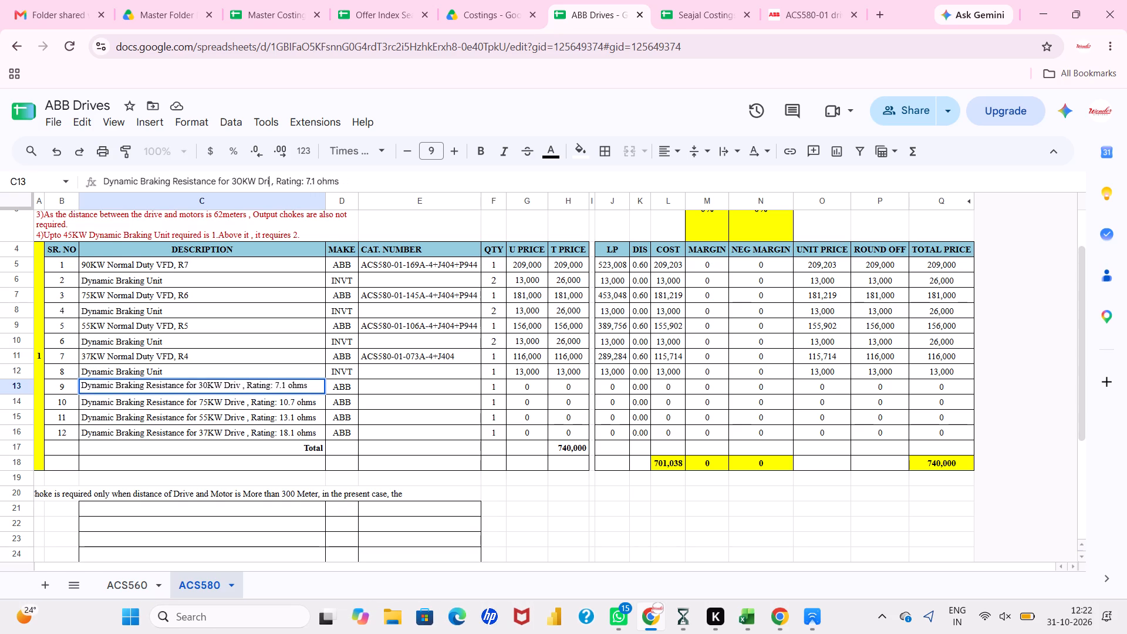
key(BackSpace)
key(BackSpace)
key(BackSpace)
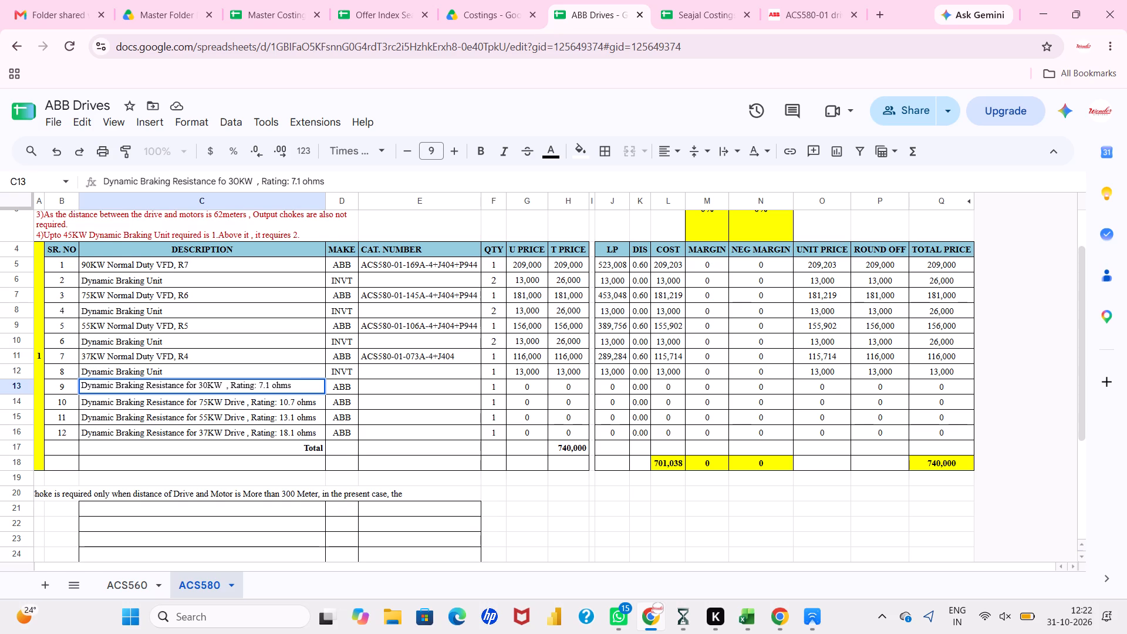
key(BackSpace)
key(BackSpace)
key(BackSpace)
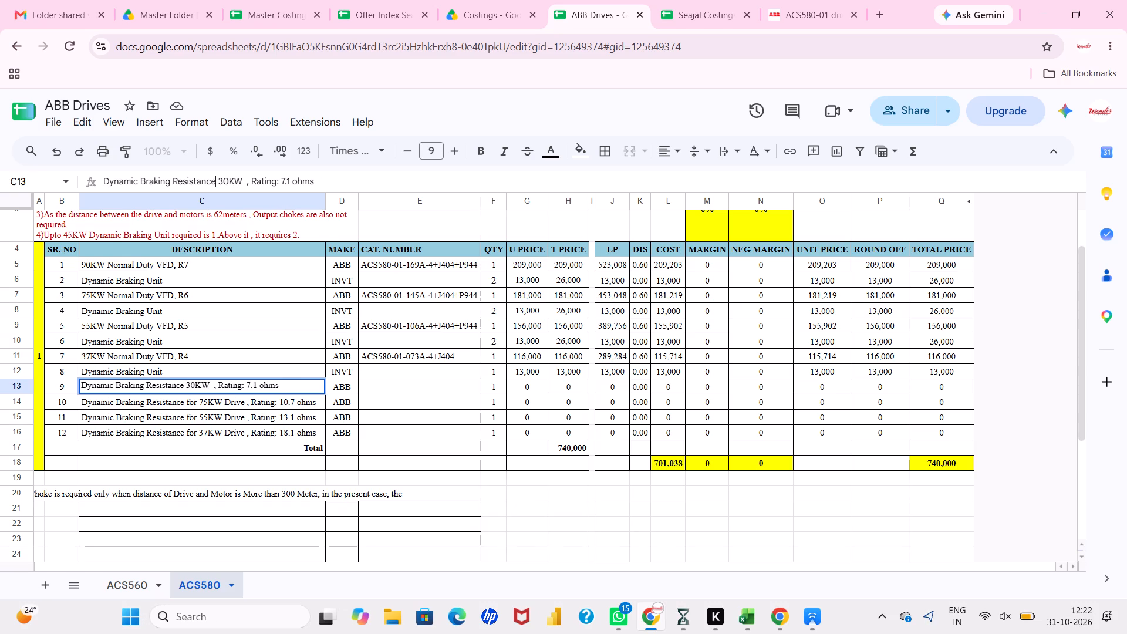
Switch to the ACS580-01 hardware manual and go to page 433.
click(818, 0)
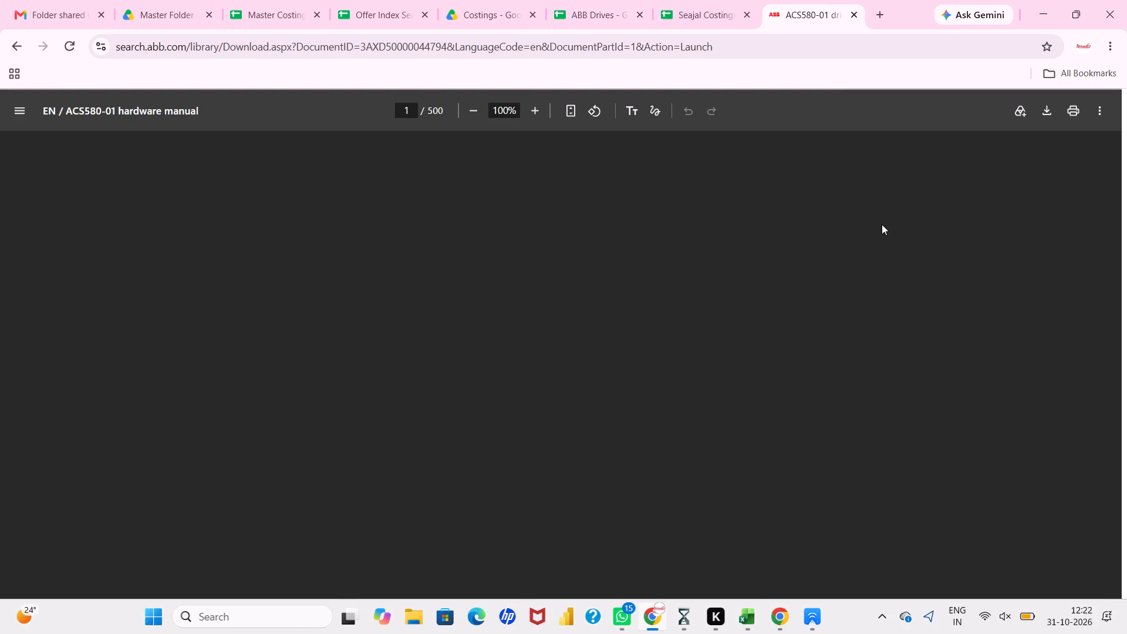
click(410, 109)
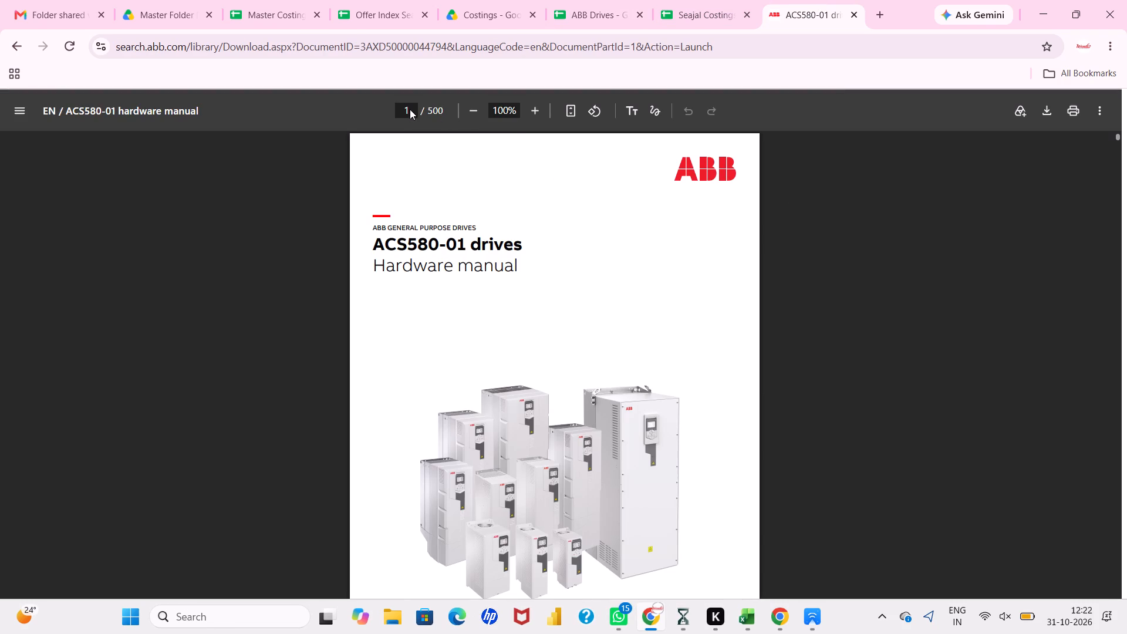
text(433)
key(Return)
key(Return)
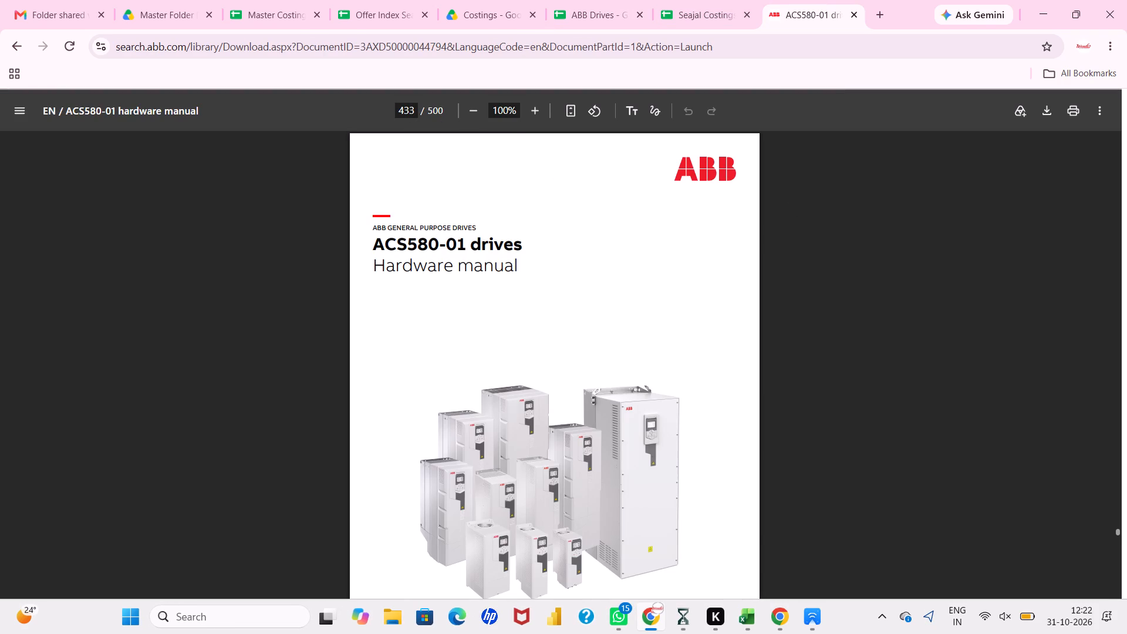
click(414, 111)
key(Return)
Look through the resistor braking pages of the manual for the IEC 400 or 480 V reference resistor table on page 435.
scroll(524, 333, down, 11)
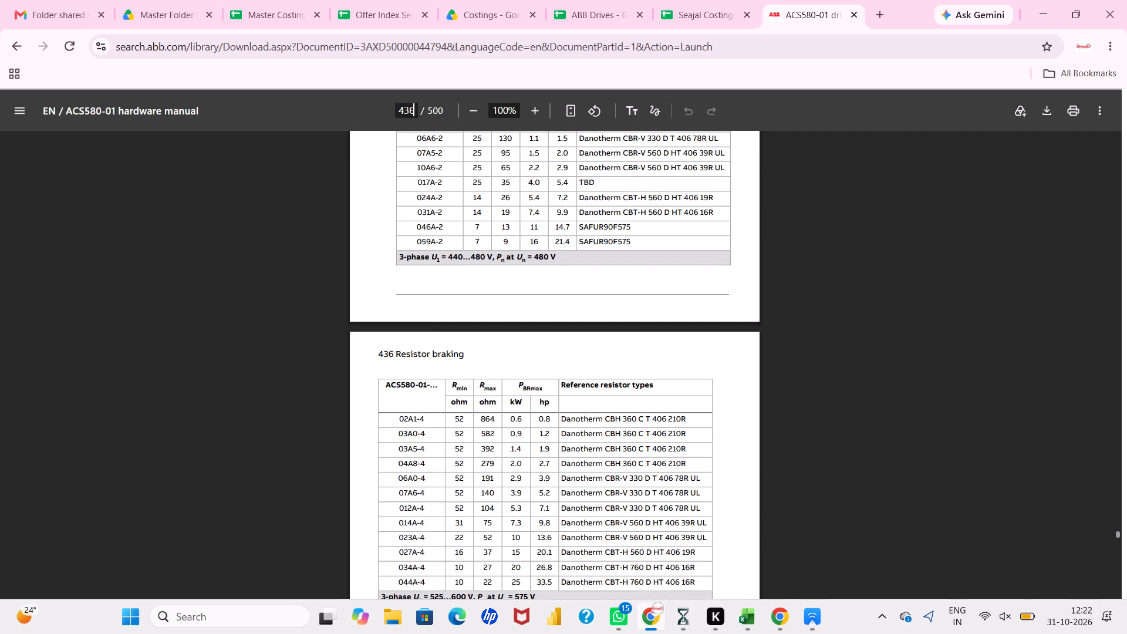
scroll(524, 333, down, 5)
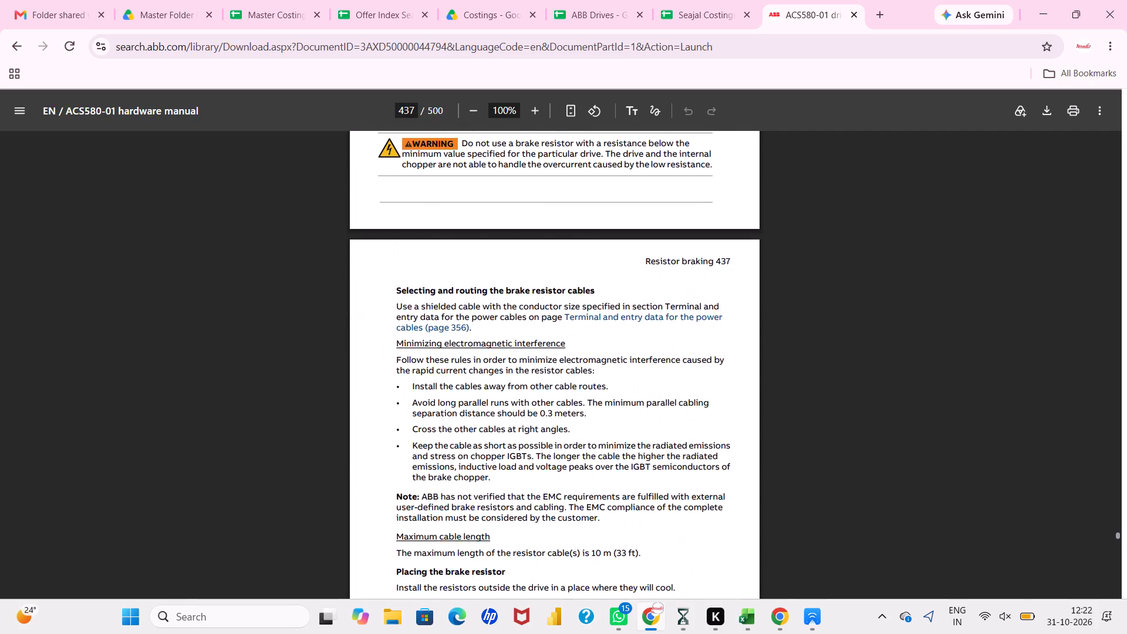
scroll(524, 333, down, 1)
scroll(524, 333, up, 3)
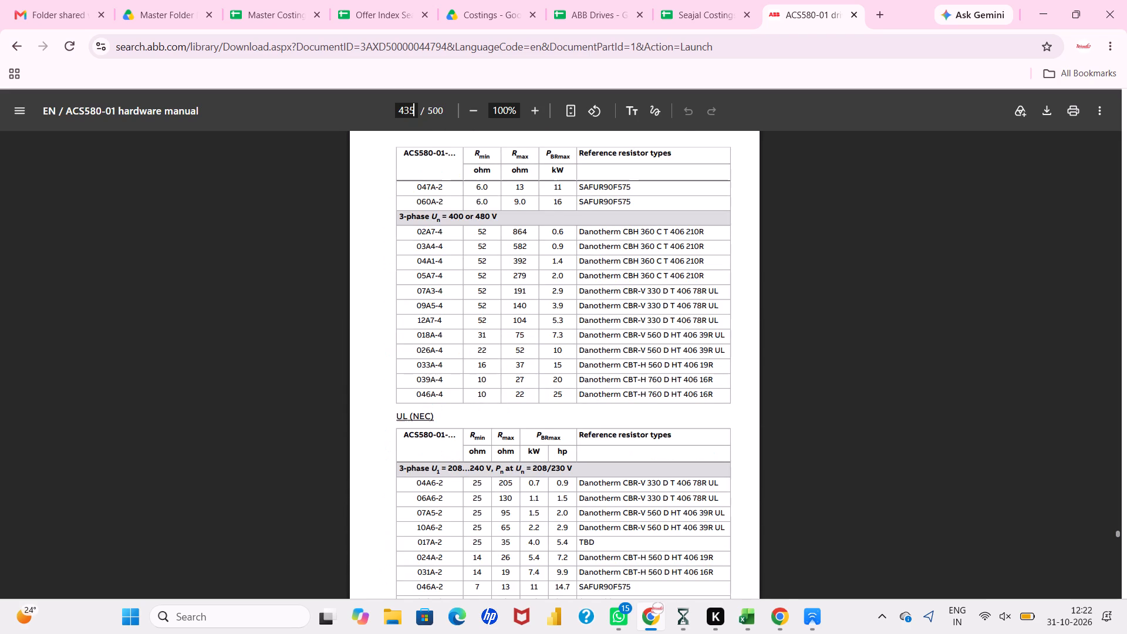
scroll(524, 333, up, 3)
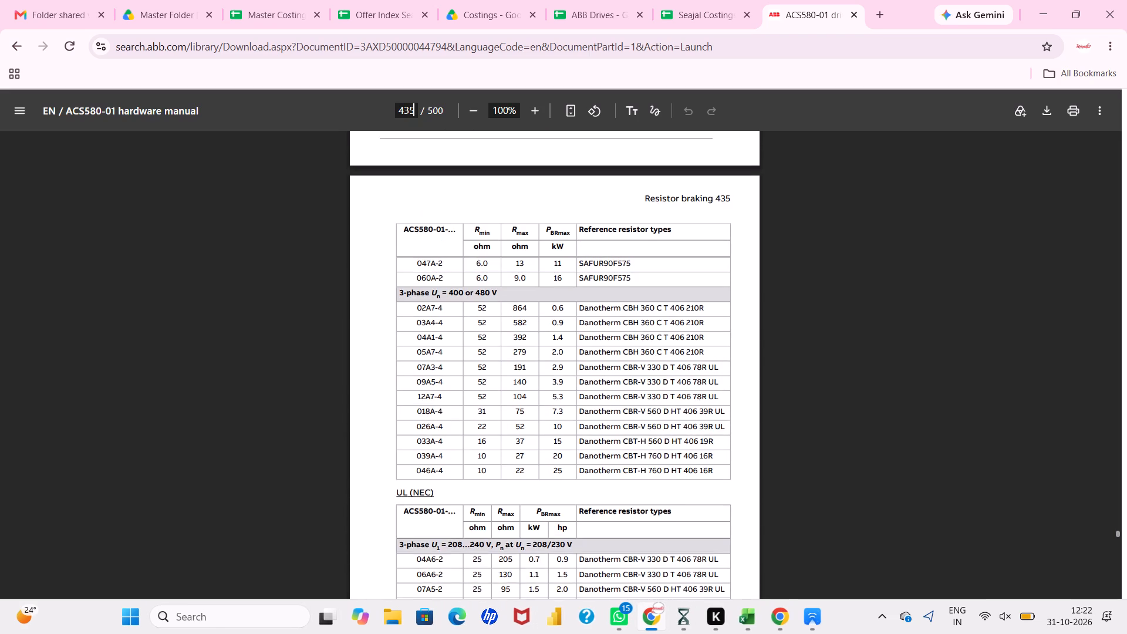
scroll(524, 333, up, 3)
scroll(524, 333, down, 1)
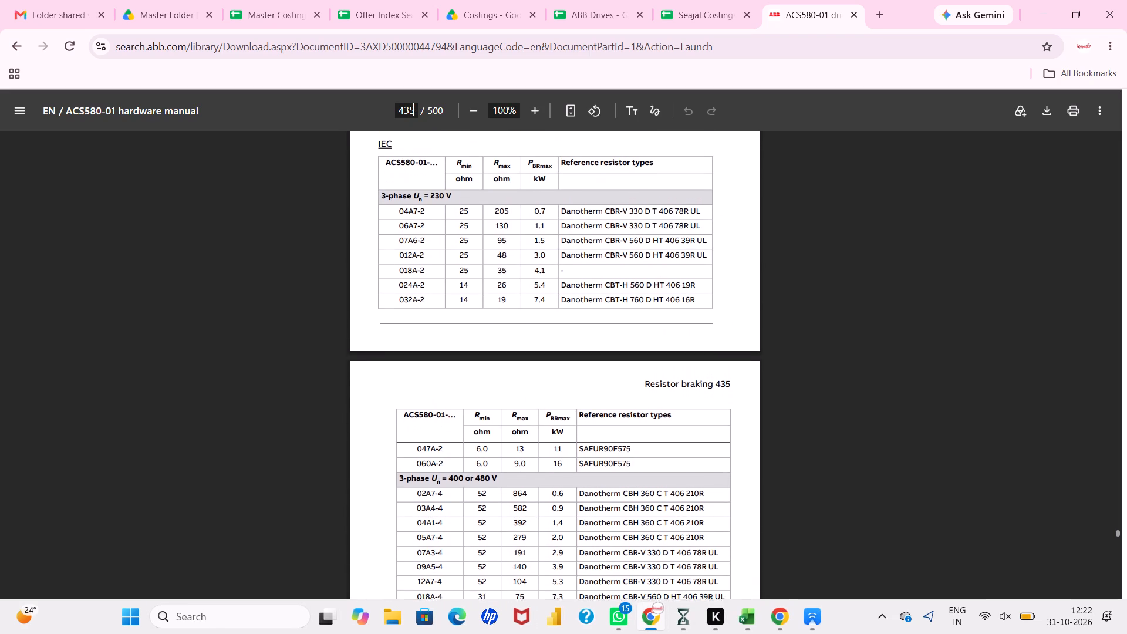
scroll(524, 333, down, 3)
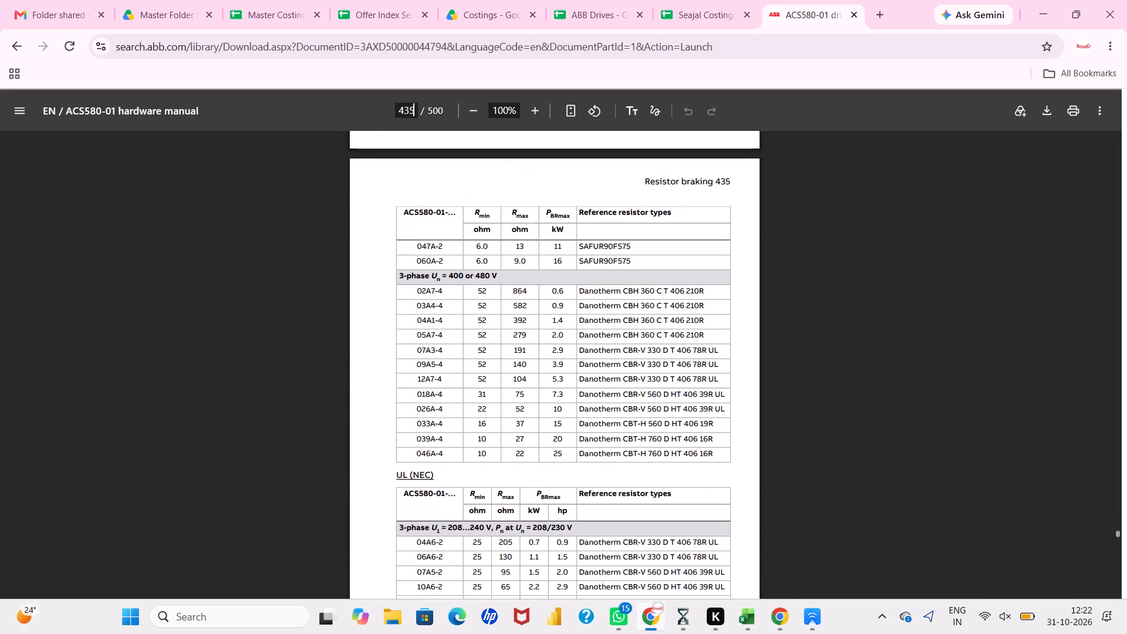
Examine the IEC and UL (NEC) brake resistor tables on pages 435 and 436 at an enlarged view.
scroll(524, 333, down, 1)
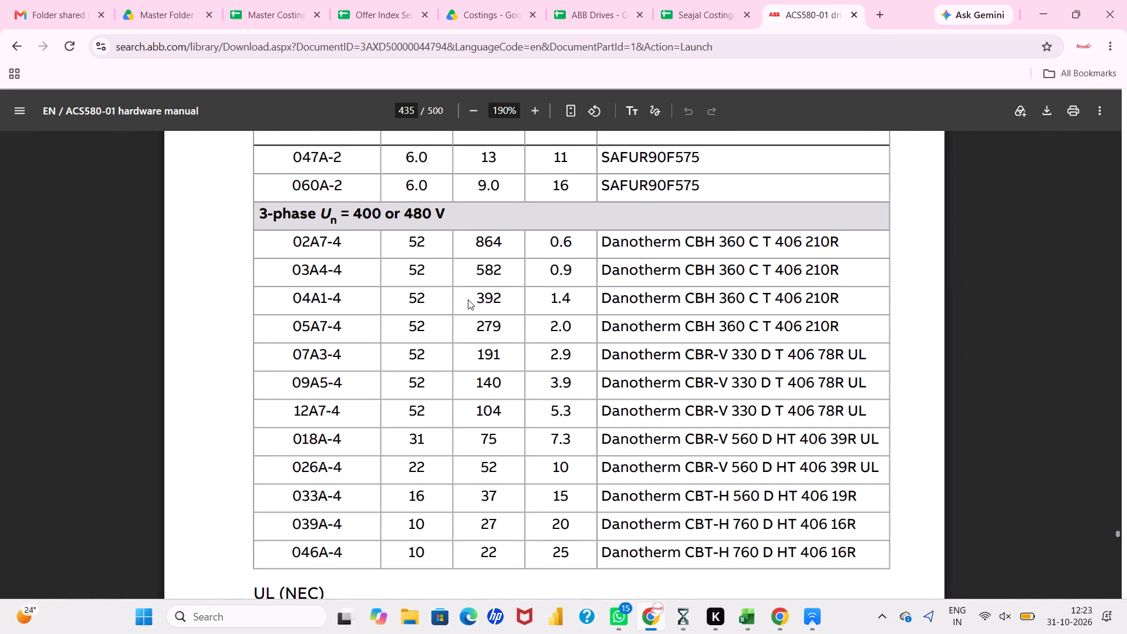
scroll(468, 299, down, 2)
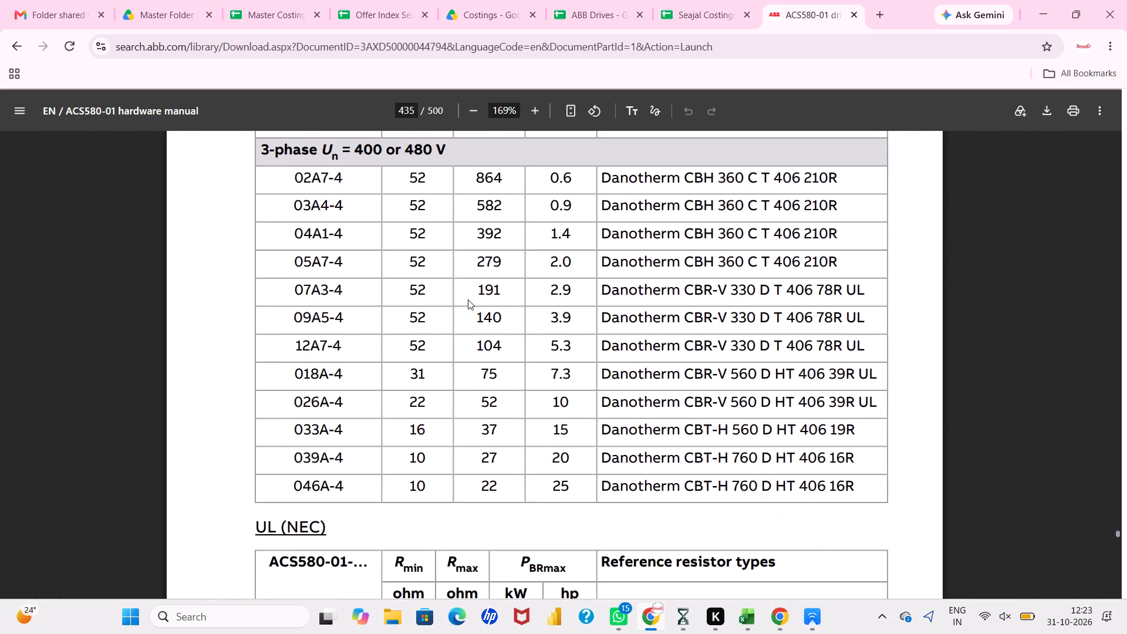
scroll(468, 299, down, 3)
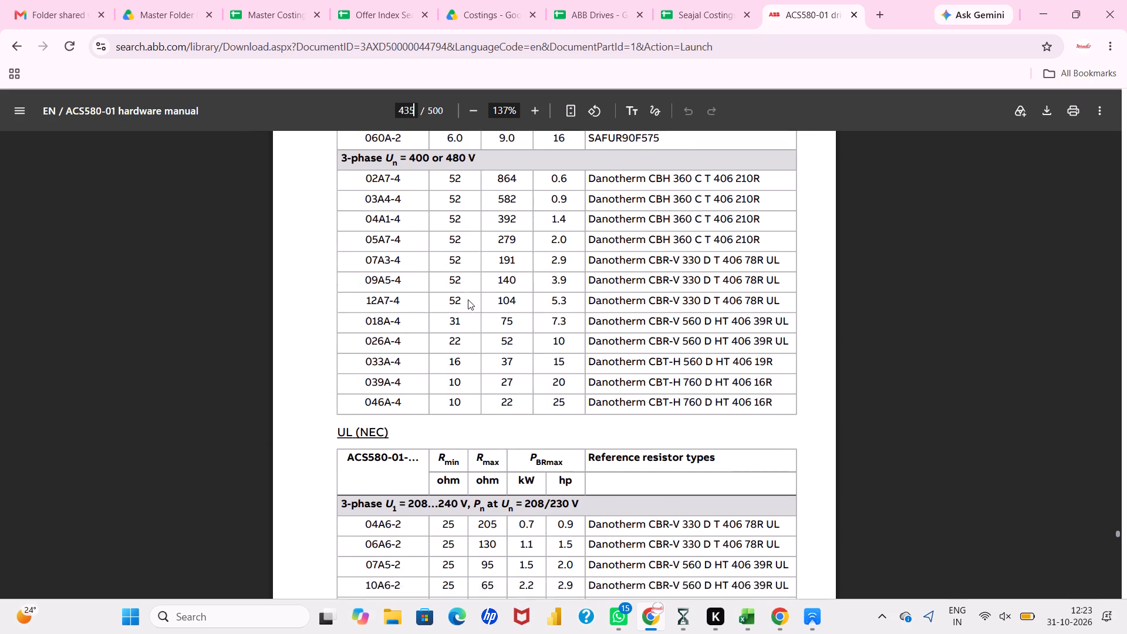
scroll(468, 299, down, 4)
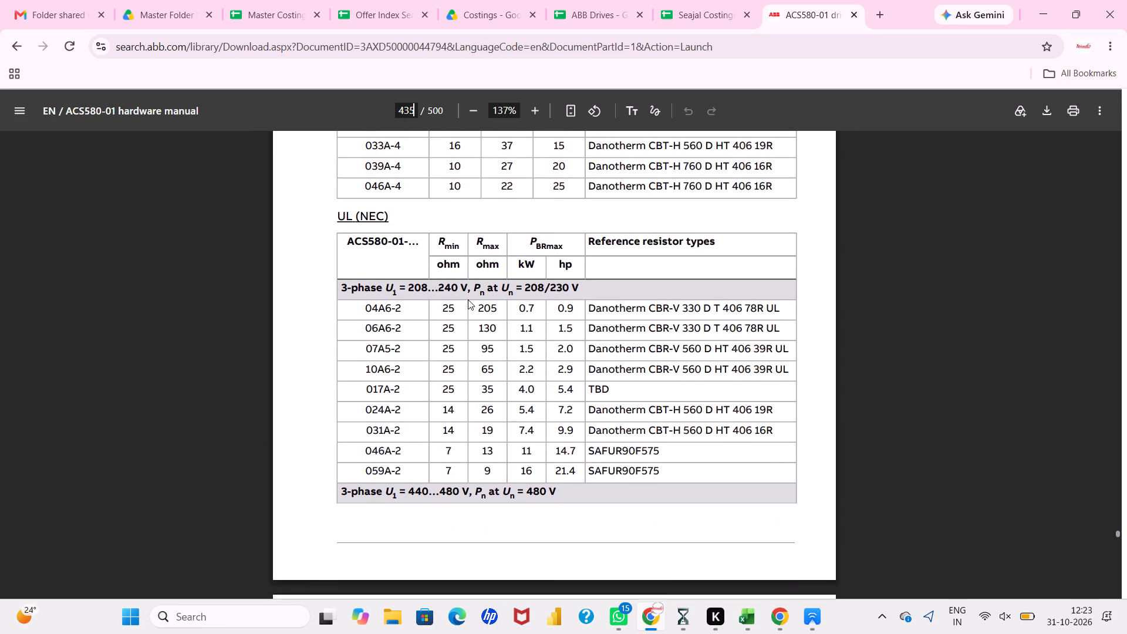
scroll(468, 299, down, 4)
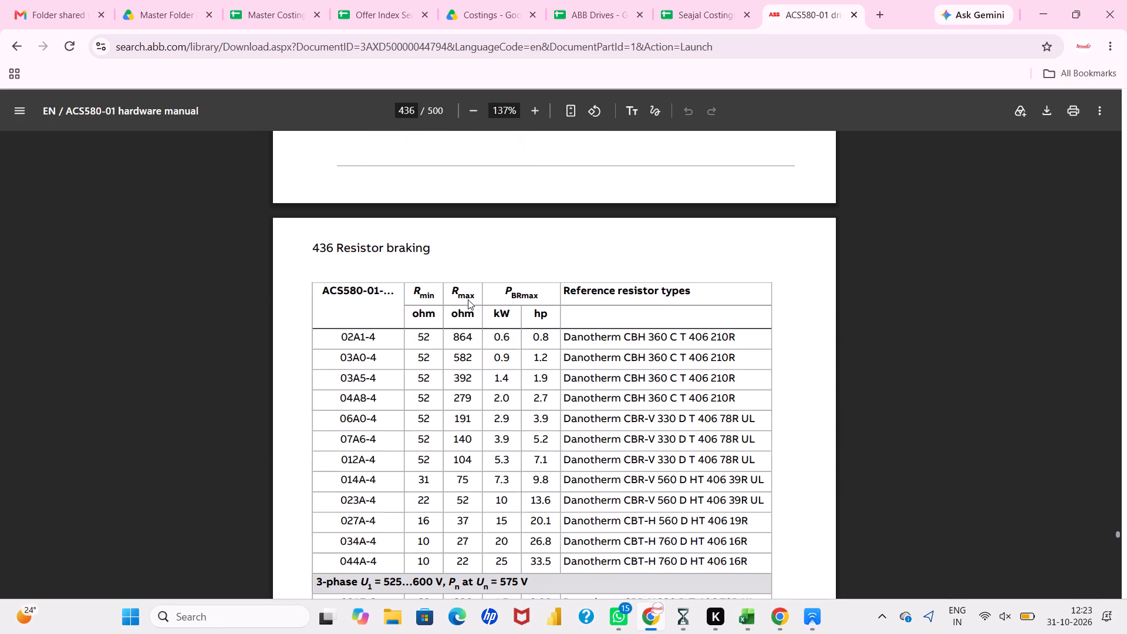
scroll(468, 299, down, 4)
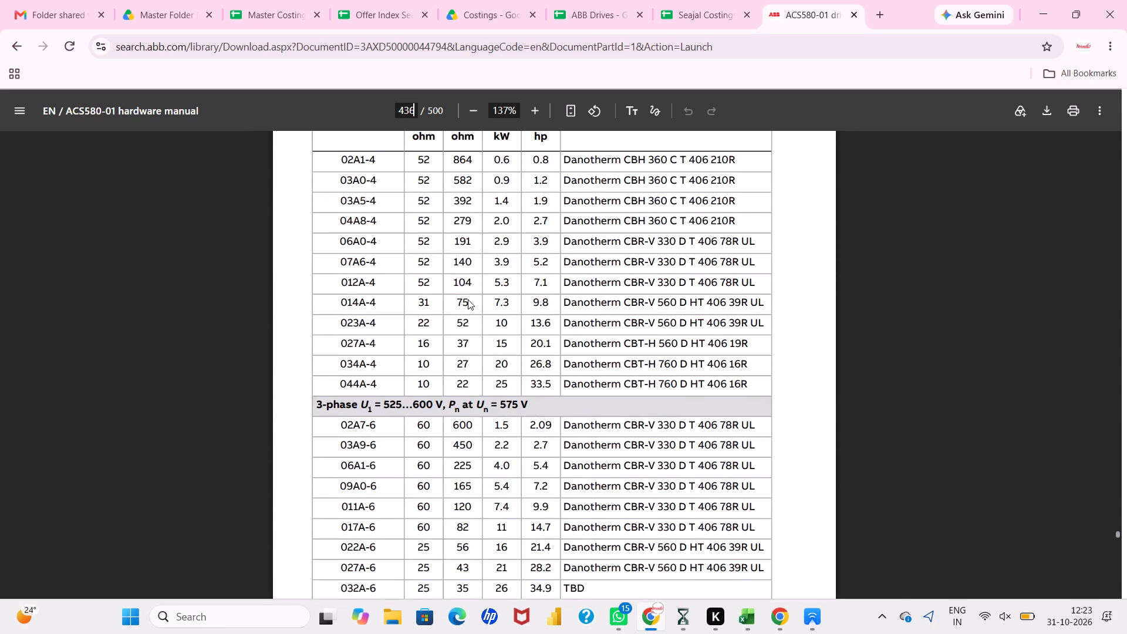
scroll(468, 299, down, 3)
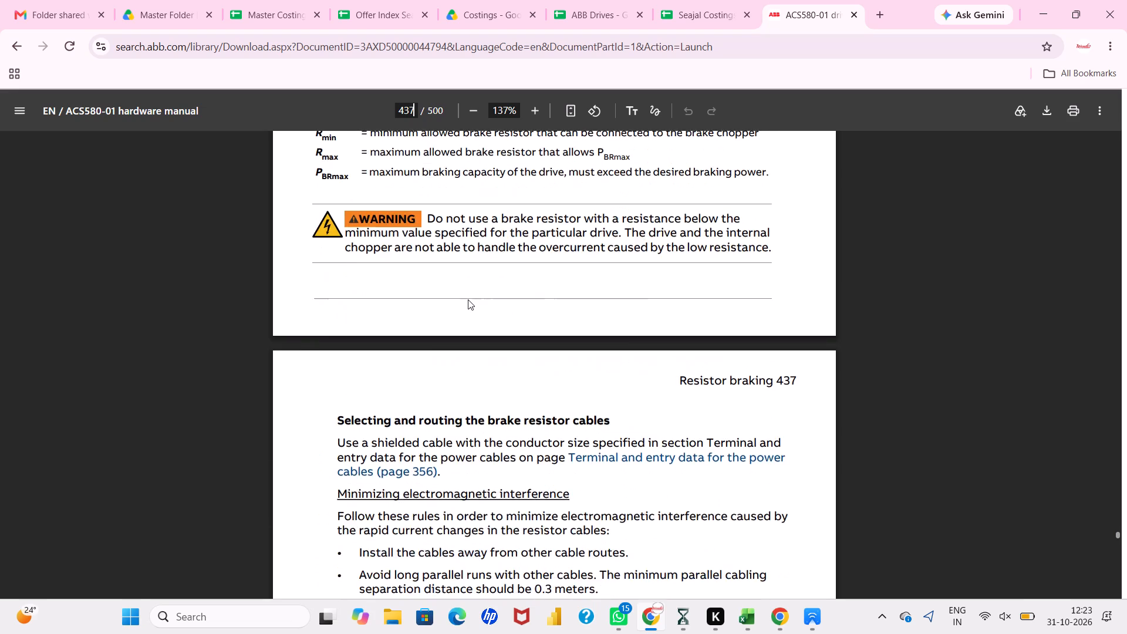
Find the IEC brake chopper table on page 440 and check the 169A-4 row, including its Rmax value.
scroll(468, 299, down, 2)
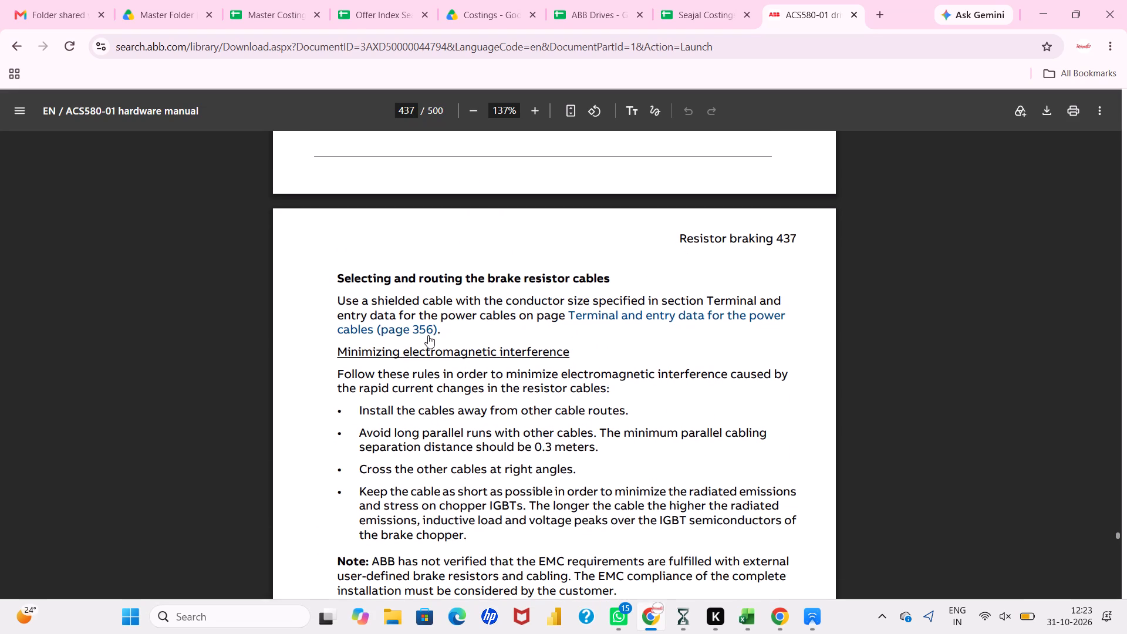
scroll(428, 335, down, 8)
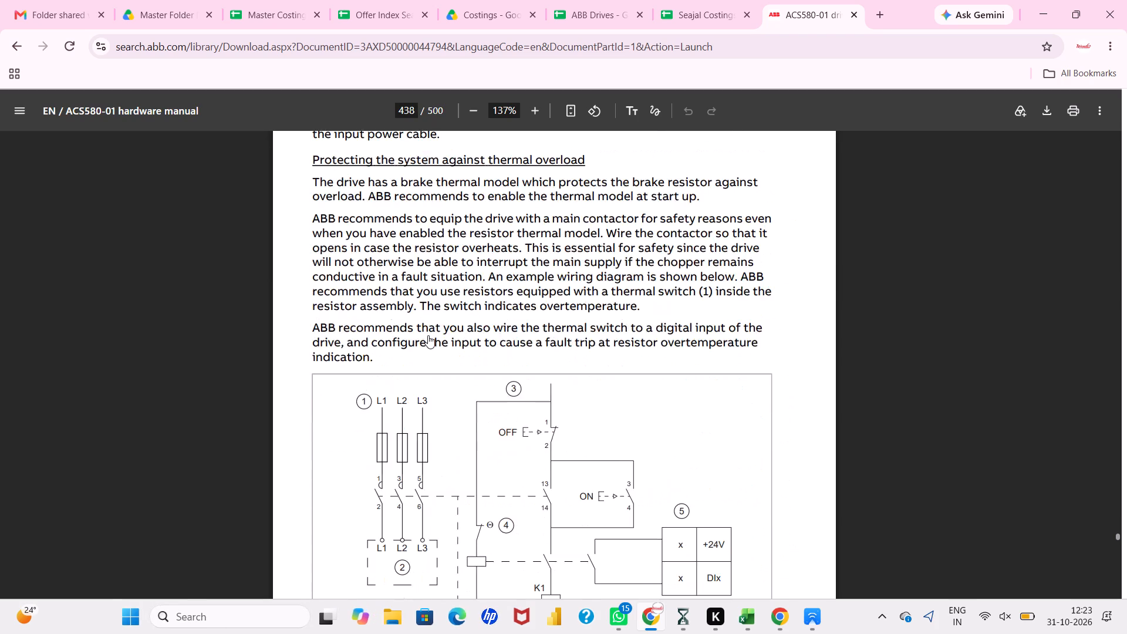
scroll(428, 335, down, 5)
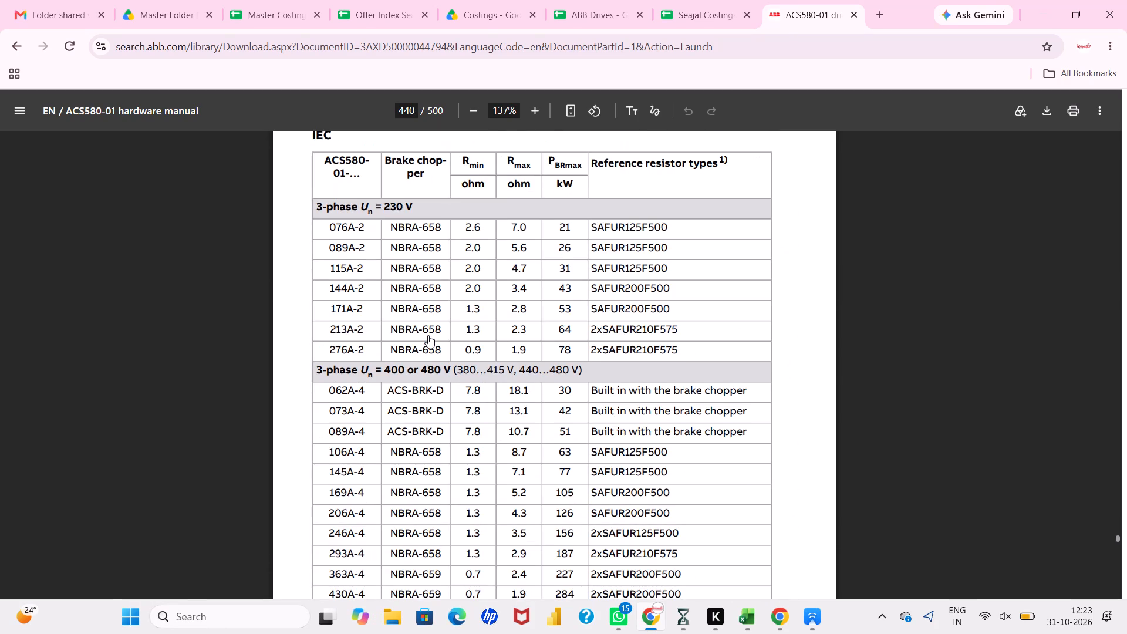
scroll(428, 335, down, 2)
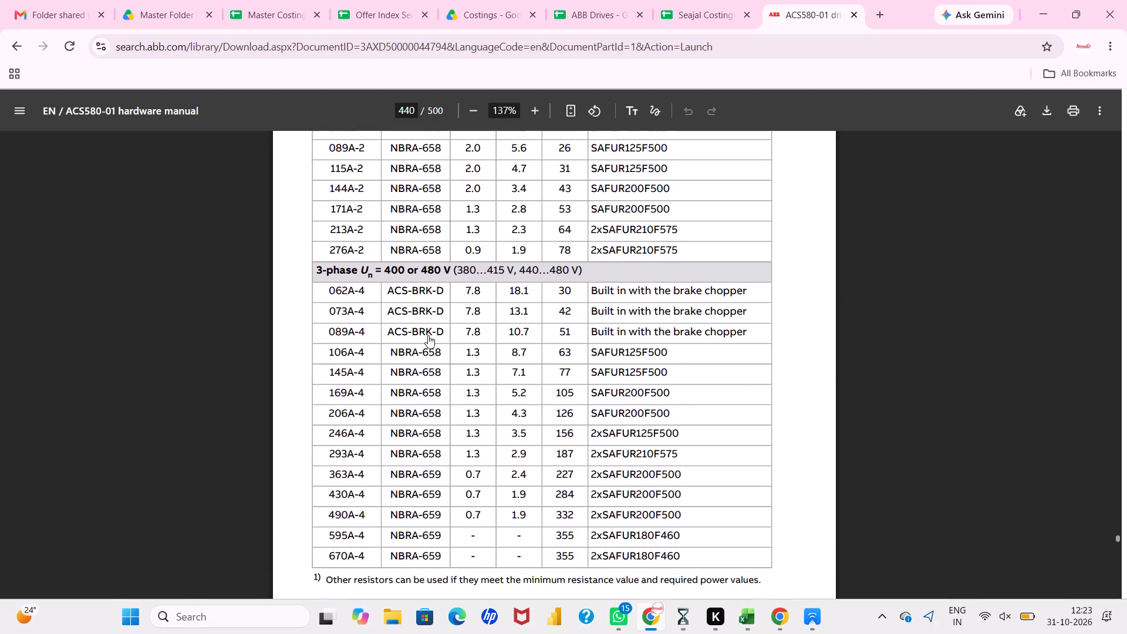
scroll(428, 335, down, 2)
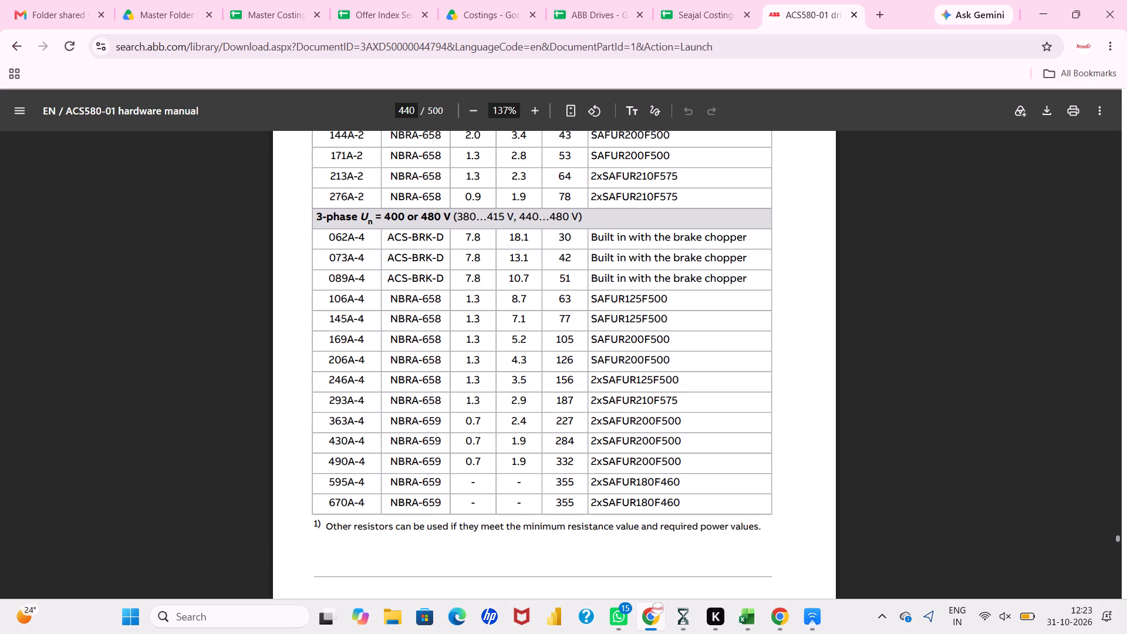
drag(340, 343, 411, 347)
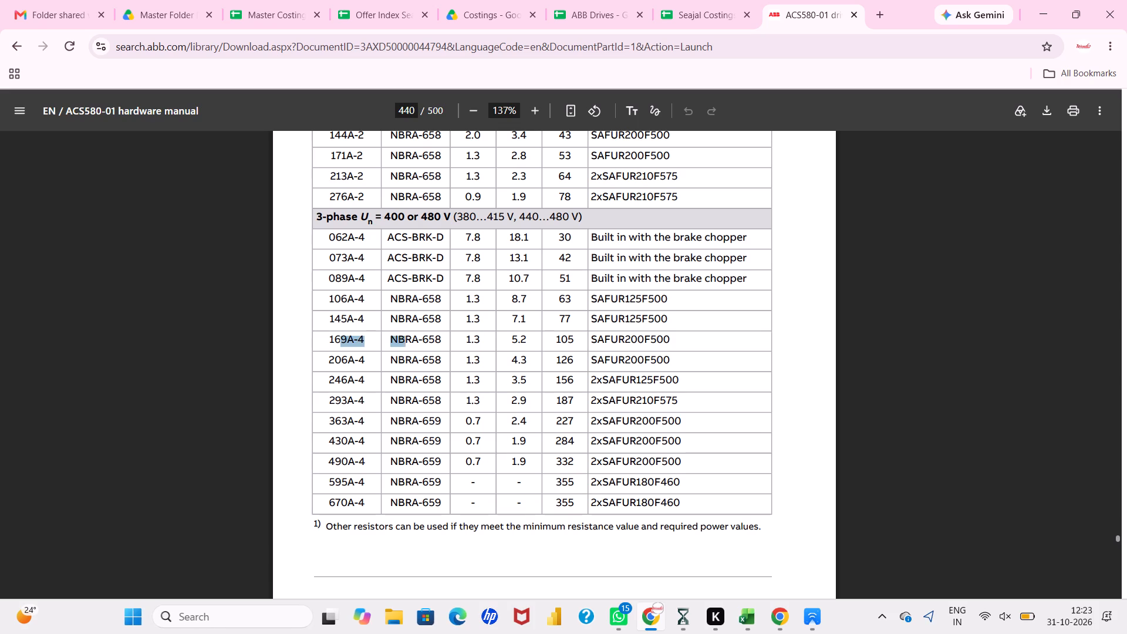
drag(411, 347, 576, 341)
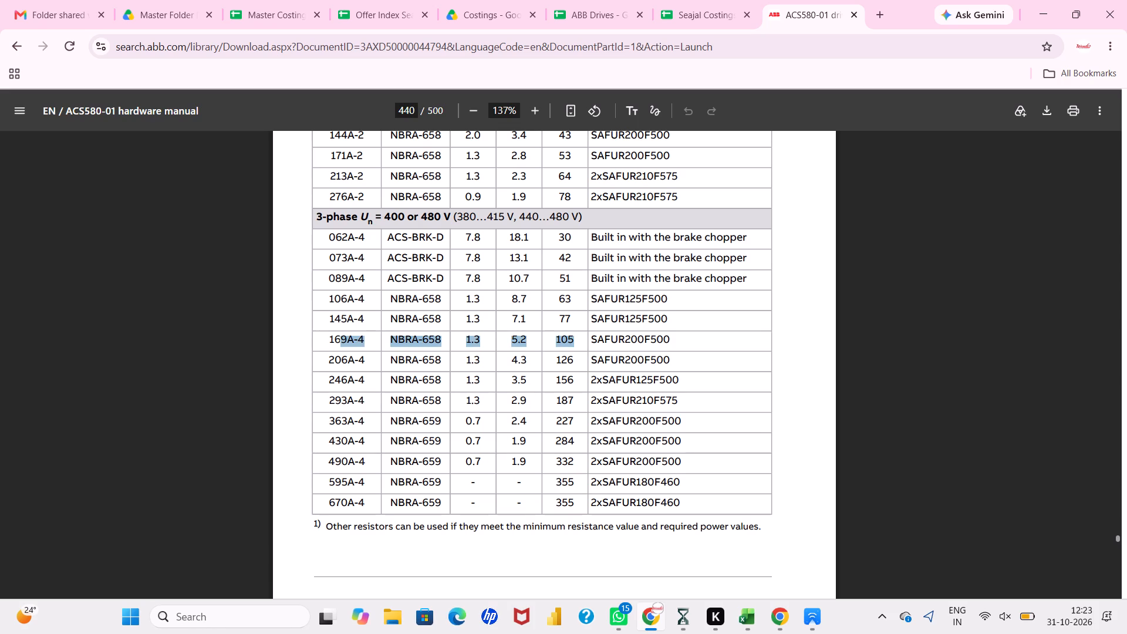
click(576, 341)
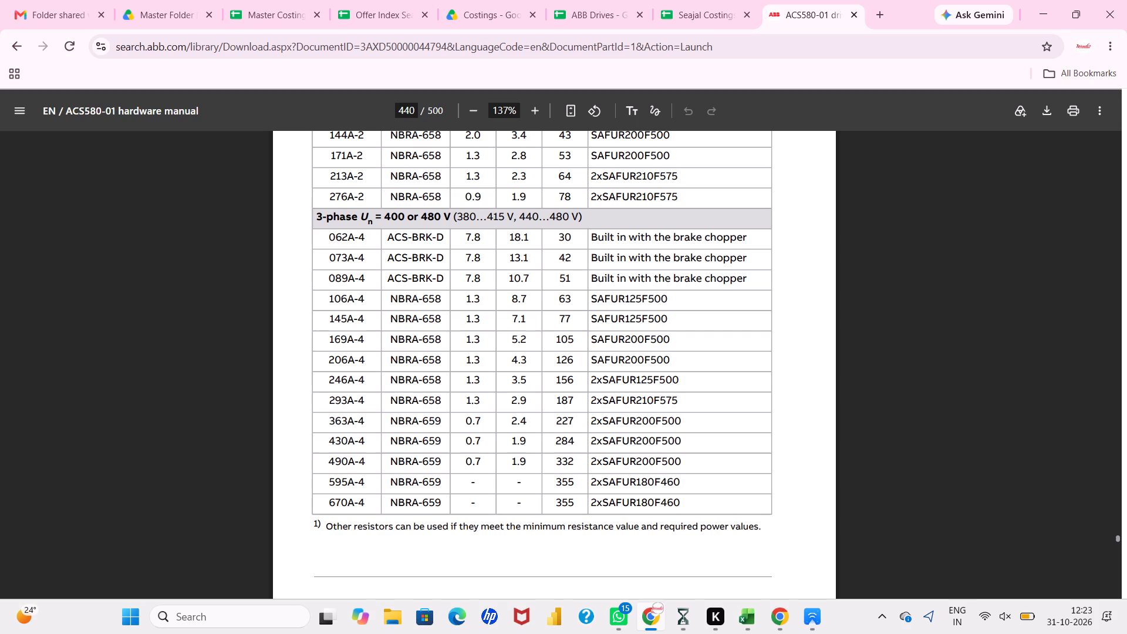
drag(533, 340, 505, 340)
click(521, 340)
Examine the resistance and power values for the 145A-4 and 169A-4 rows in the 400 or 480 V brake chopper table.
drag(571, 317, 558, 319)
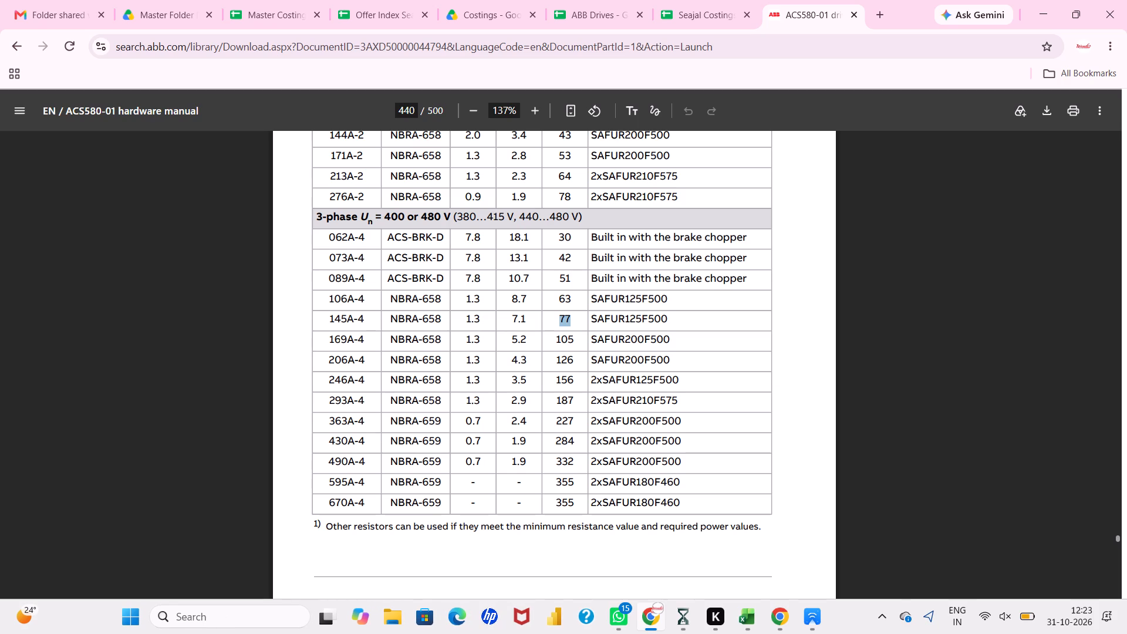
drag(525, 319, 511, 320)
click(528, 341)
drag(365, 341, 329, 341)
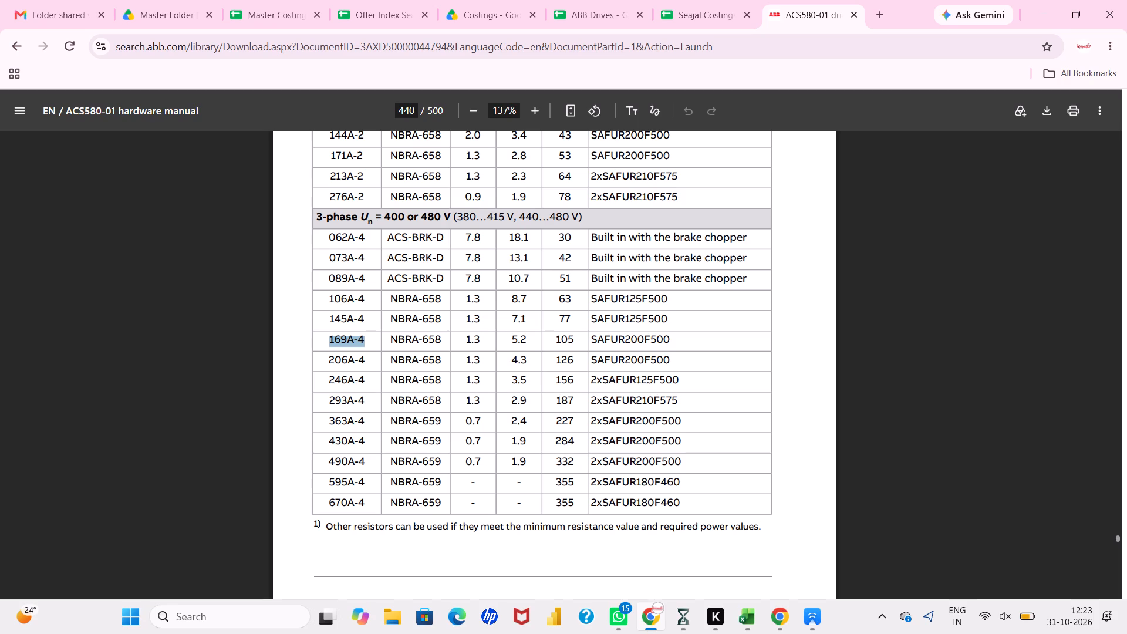
click(329, 341)
drag(551, 340, 559, 340)
drag(559, 340, 575, 338)
drag(531, 347, 498, 348)
drag(373, 346, 320, 343)
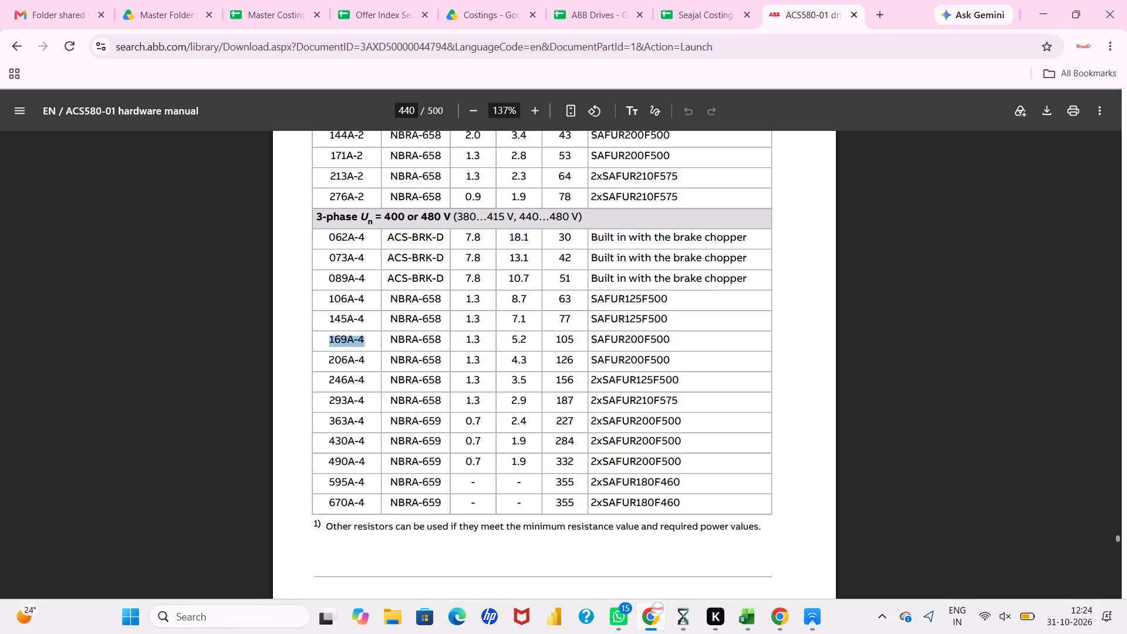
drag(528, 346, 512, 345)
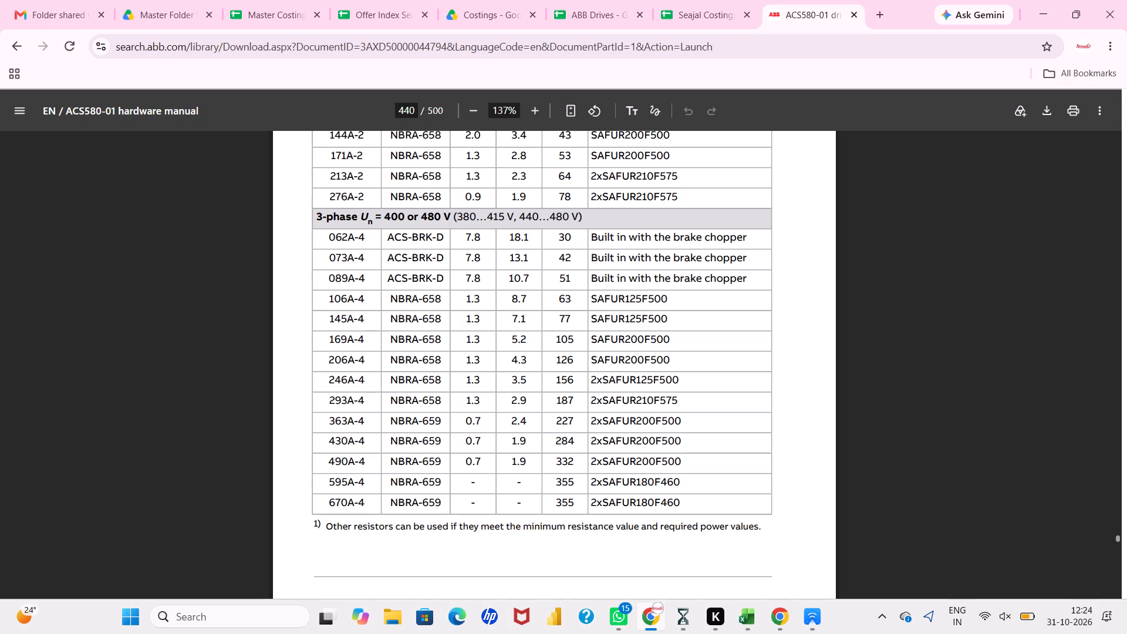
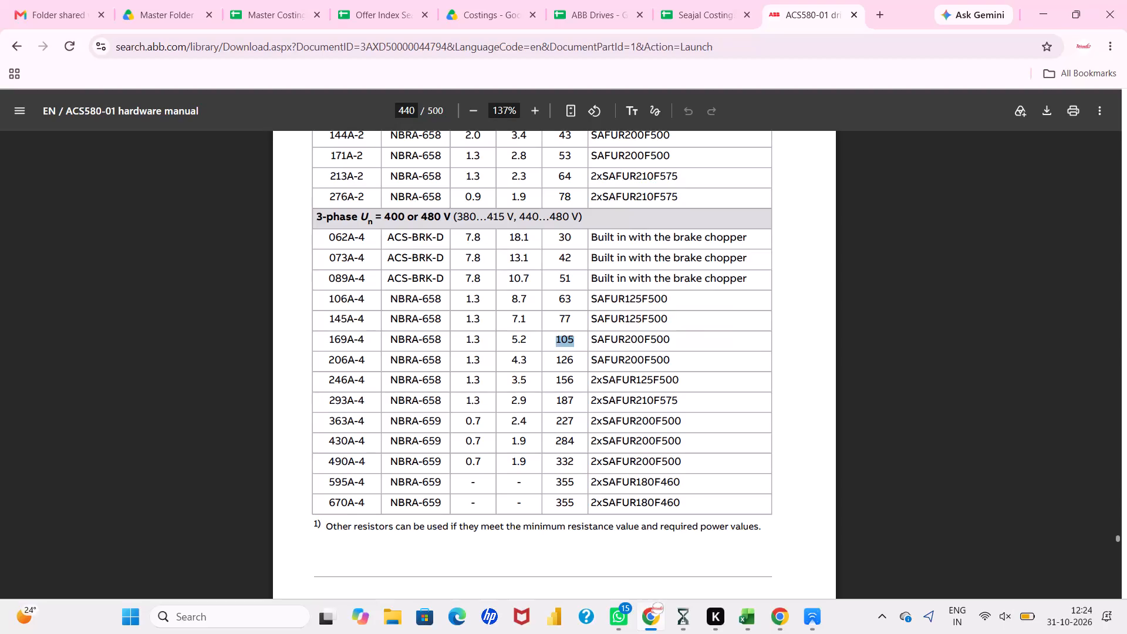
Check the 169A-4 row's resistance, and in the ABB Drives spreadsheet set the 30KW braking resistance rating in C13 to 10.4 ohms.
drag(532, 349, 505, 344)
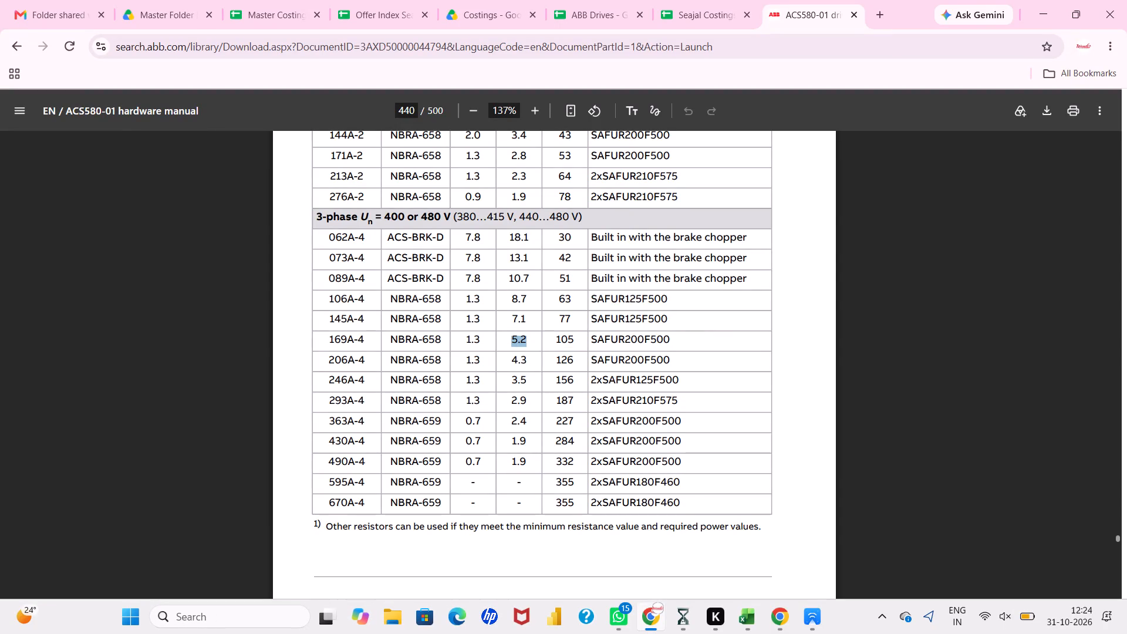
click(365, 339)
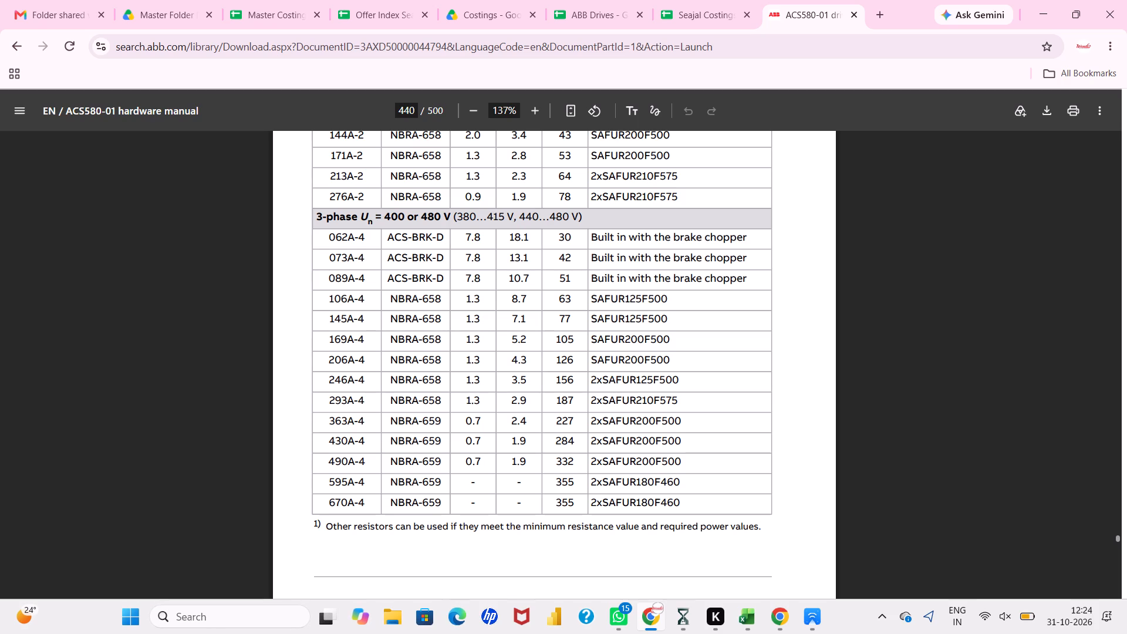
drag(365, 339, 333, 339)
click(572, 0)
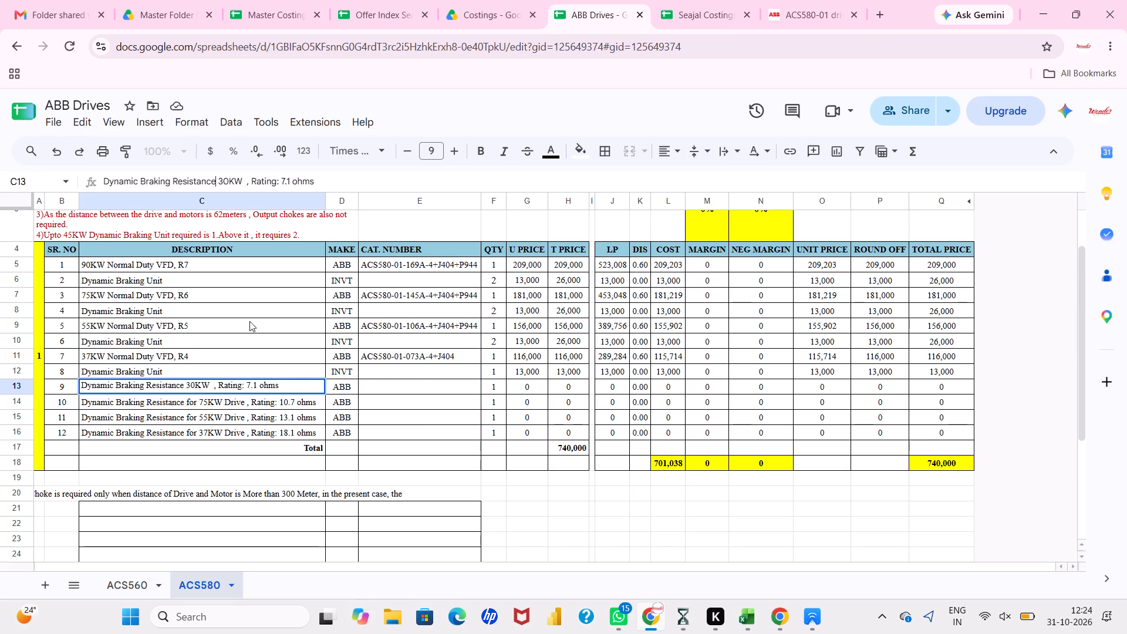
click(289, 181)
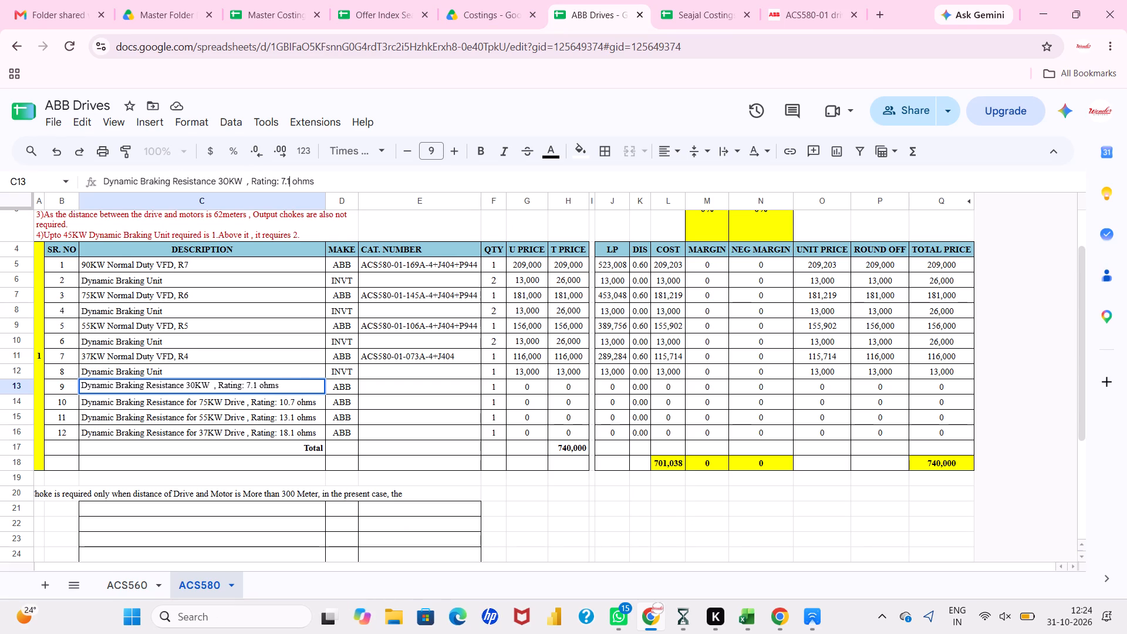
key(BackSpace)
key(BackSpace)
key(BackSpace)
text(10.4)
key(Return)
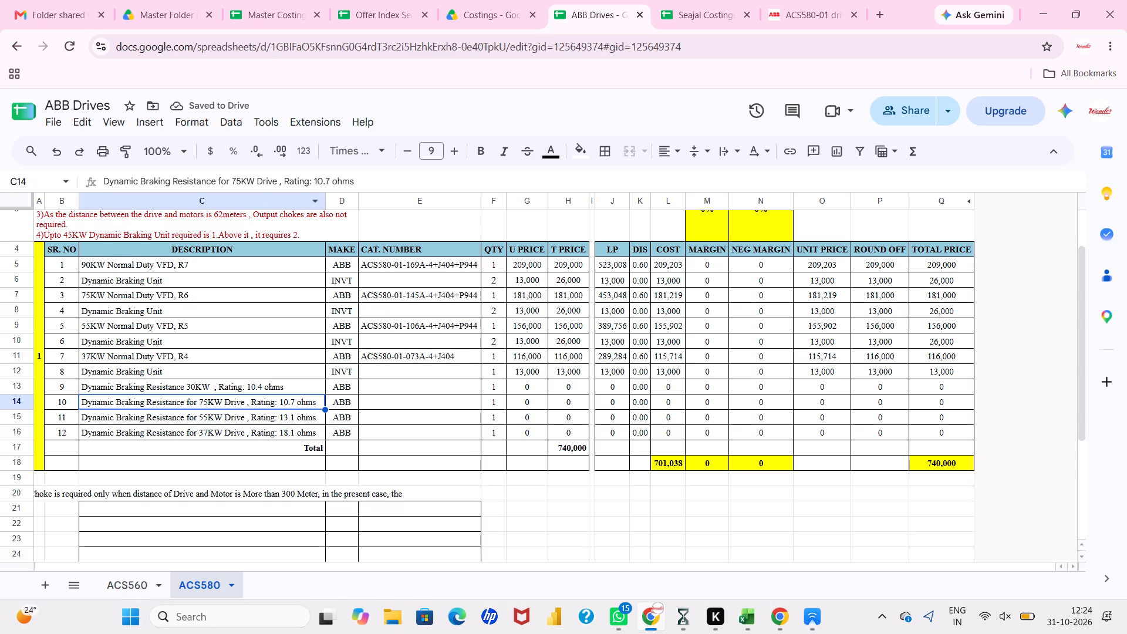
Remove the number 75 before KW in the braking resistance description in C14.
click(243, 184)
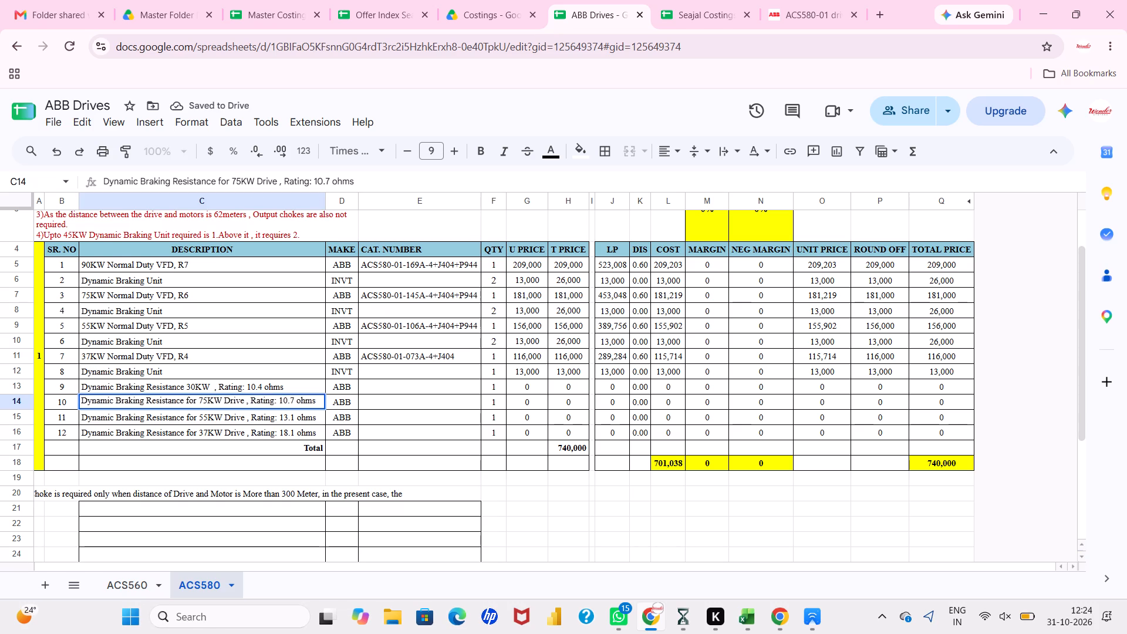
key(BackSpace)
key(BackSpace)
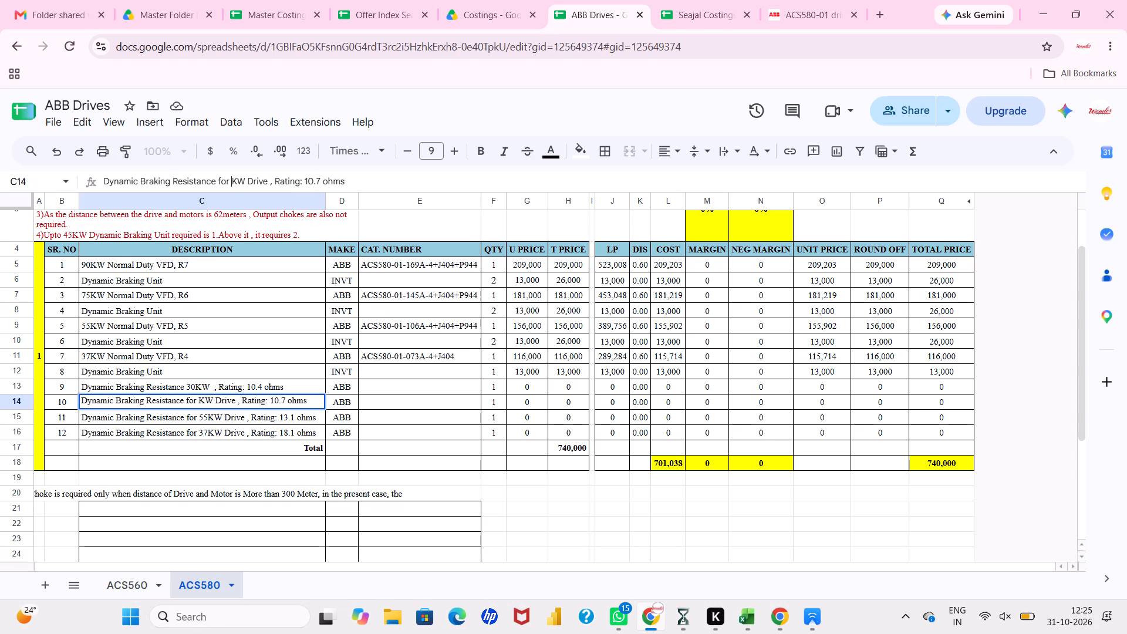
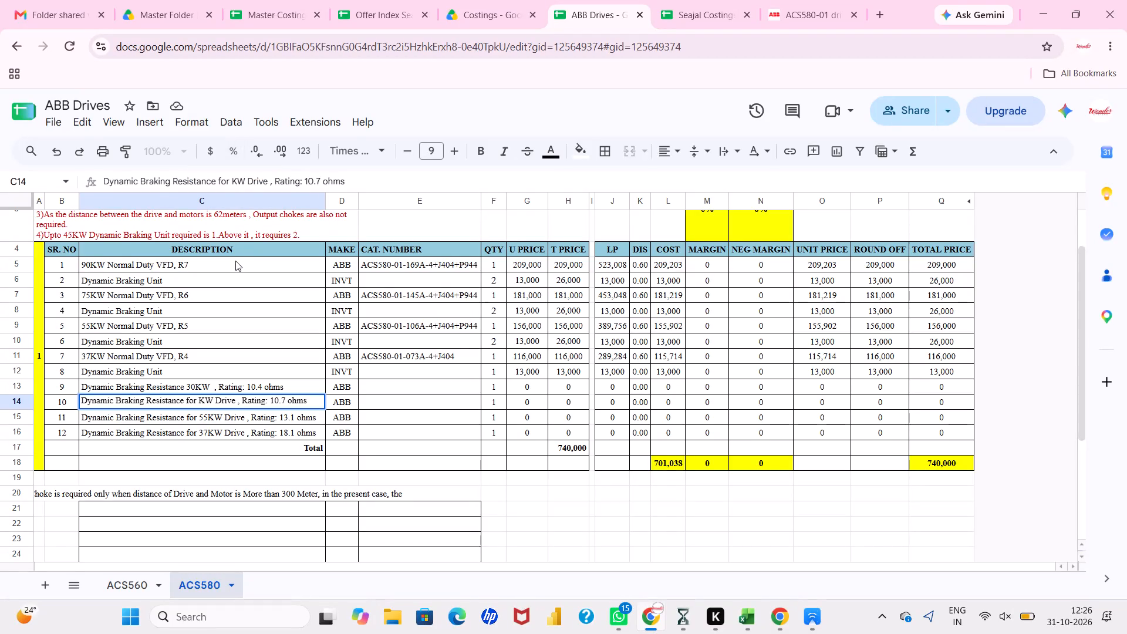
Set the braking resistance description in C14 to 25KW, consult the ACS580-01 hardware manual, and enter a rating of 14.1 ohms.
text(25)
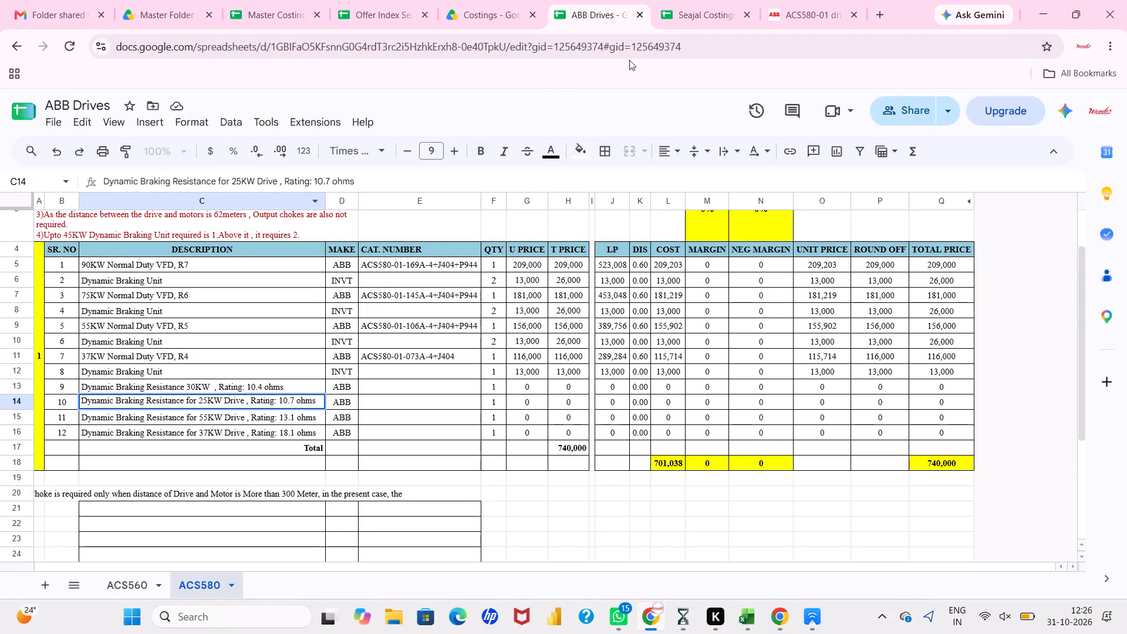
click(779, 0)
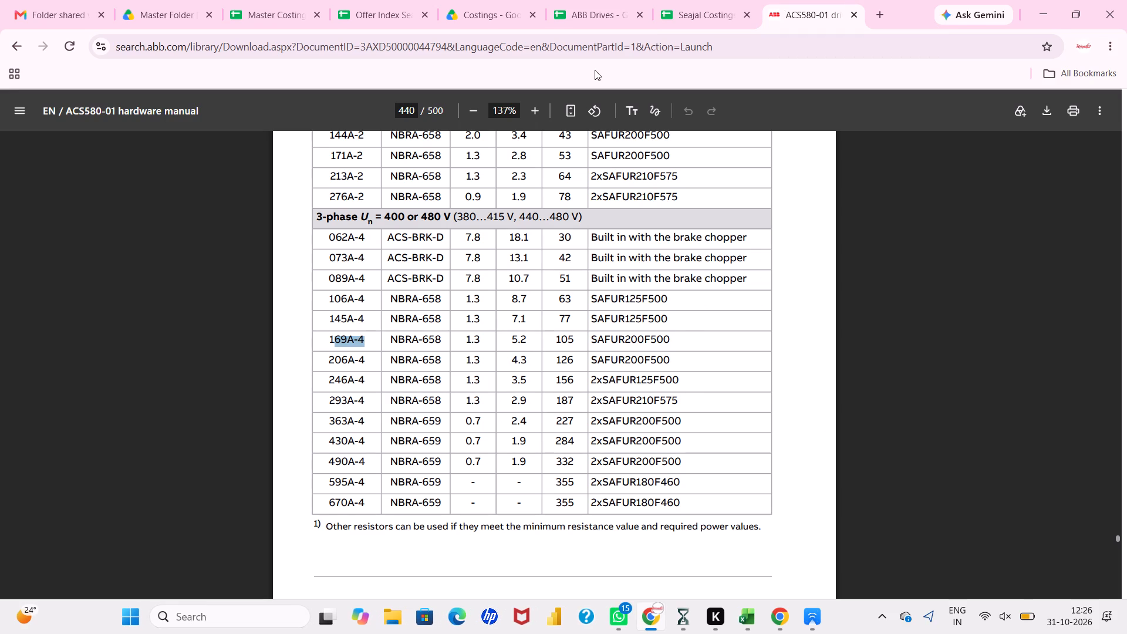
click(584, 0)
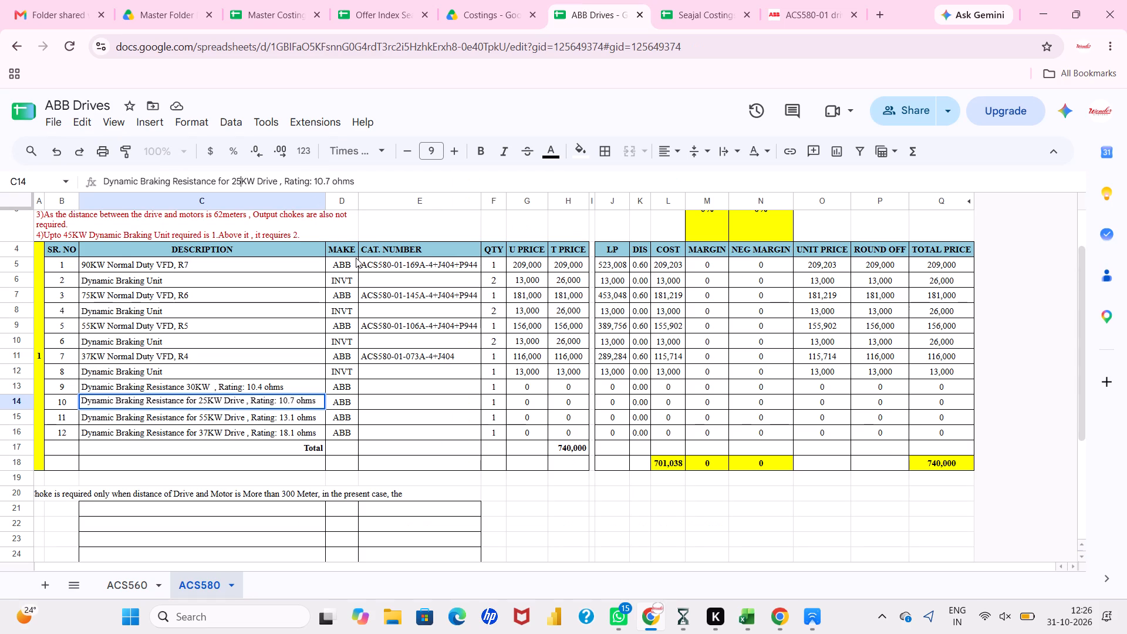
click(329, 180)
key(BackSpace)
key(BackSpace)
key(BackSpace)
key(BackSpace)
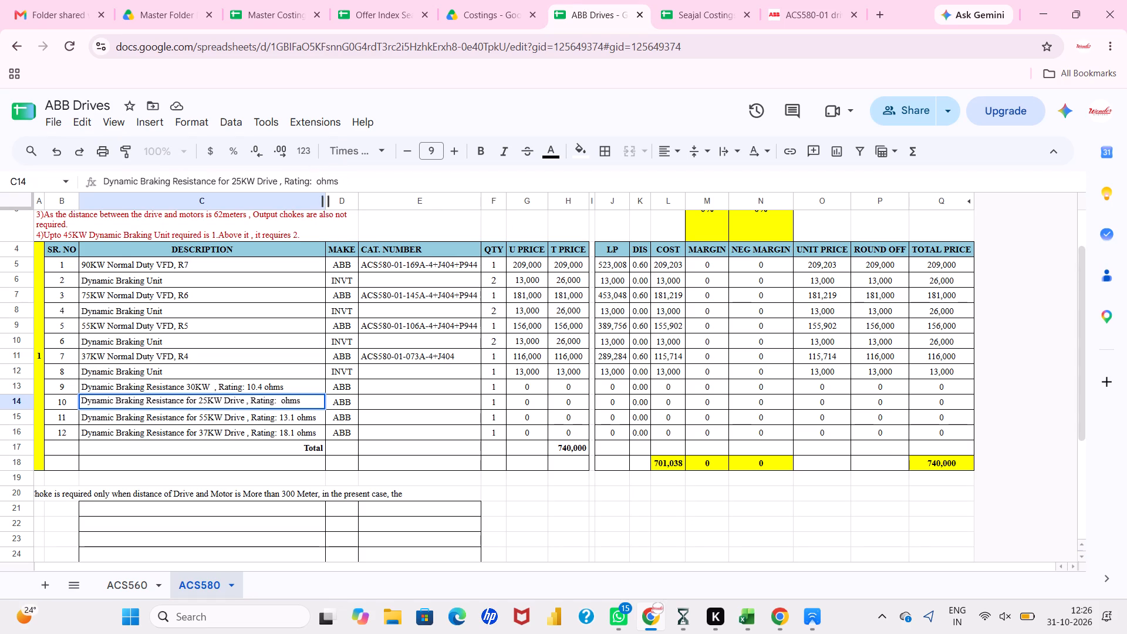
text(14.1)
key(Return)
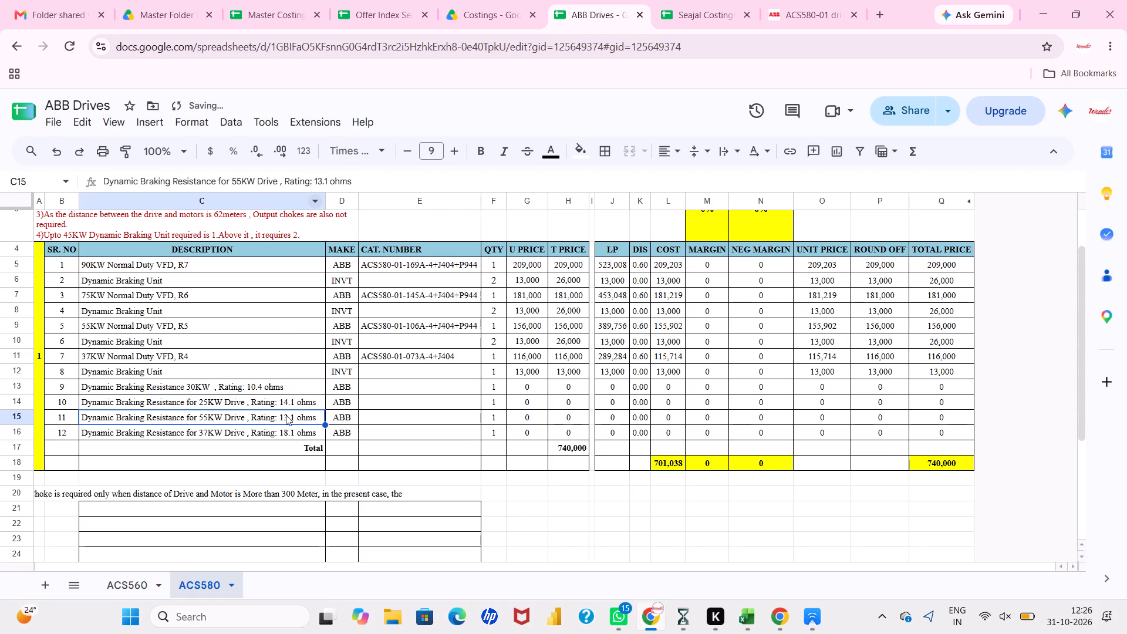
Correct the rating in the 25KW braking resistance description in C14 to 14.2 ohms.
click(285, 415)
click(315, 405)
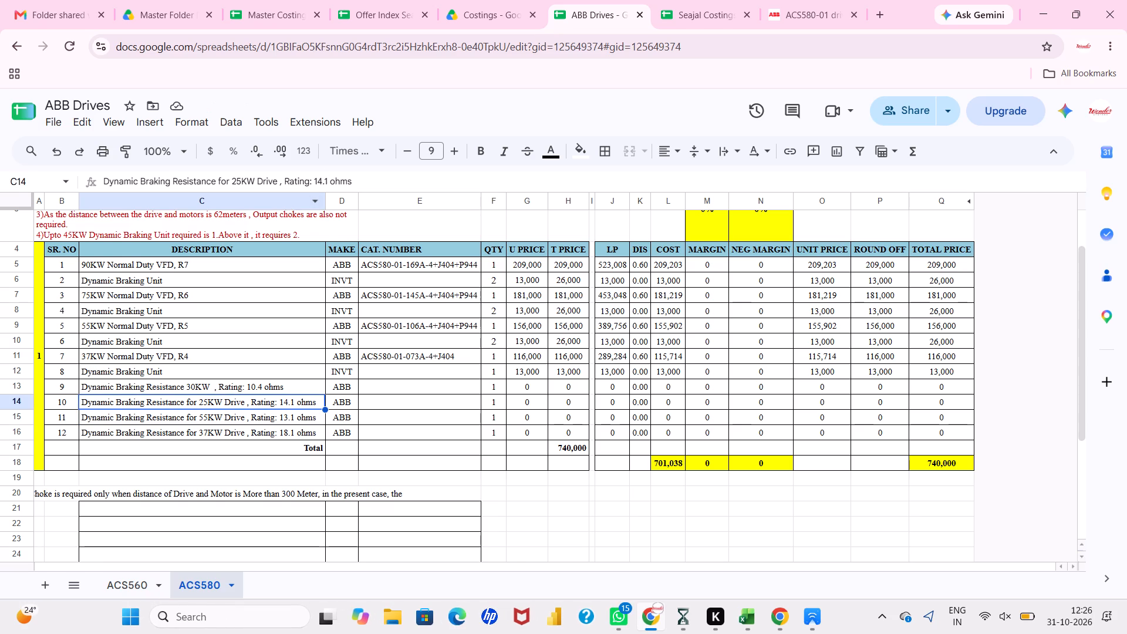
click(326, 184)
key(BackSpace)
key(BackSpace)
key(BackSpace)
text(4.2)
key(Return)
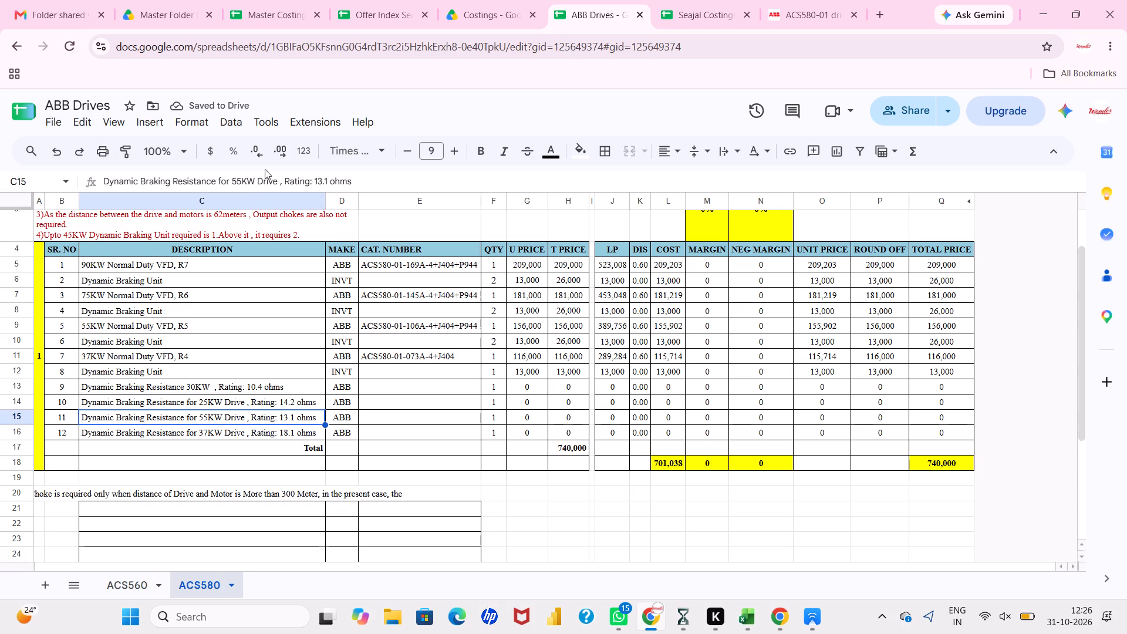
Change the braking resistance description in C15 to 20KW with a 17.4 ohms rating, consulting the brake resistor table in the hardware manual.
click(244, 185)
key(BackSpace)
key(BackSpace)
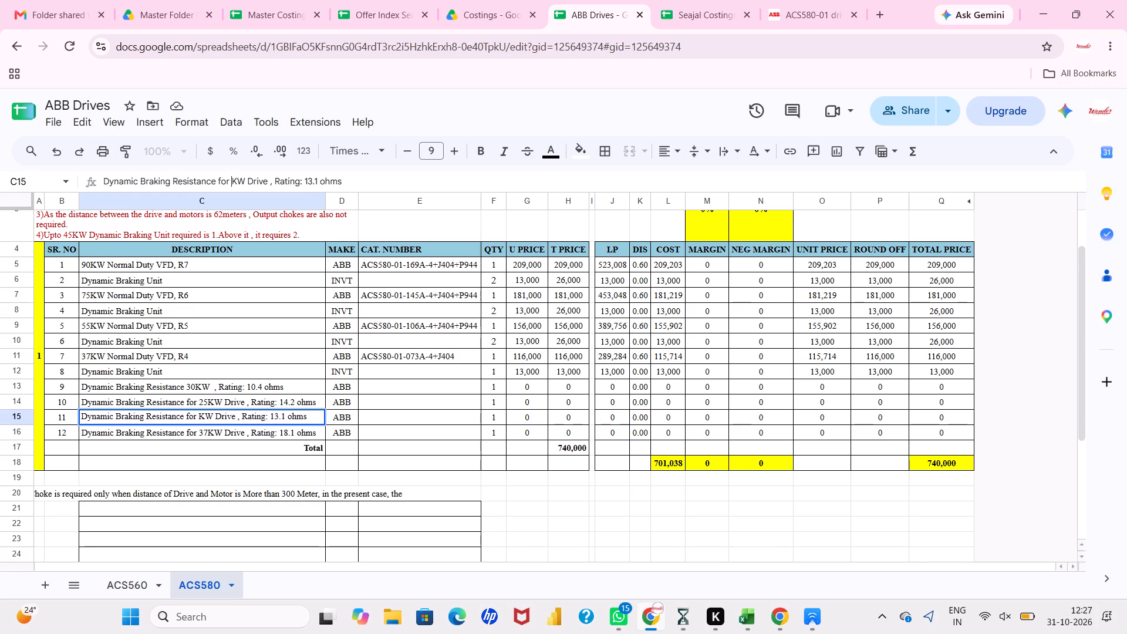
text(20)
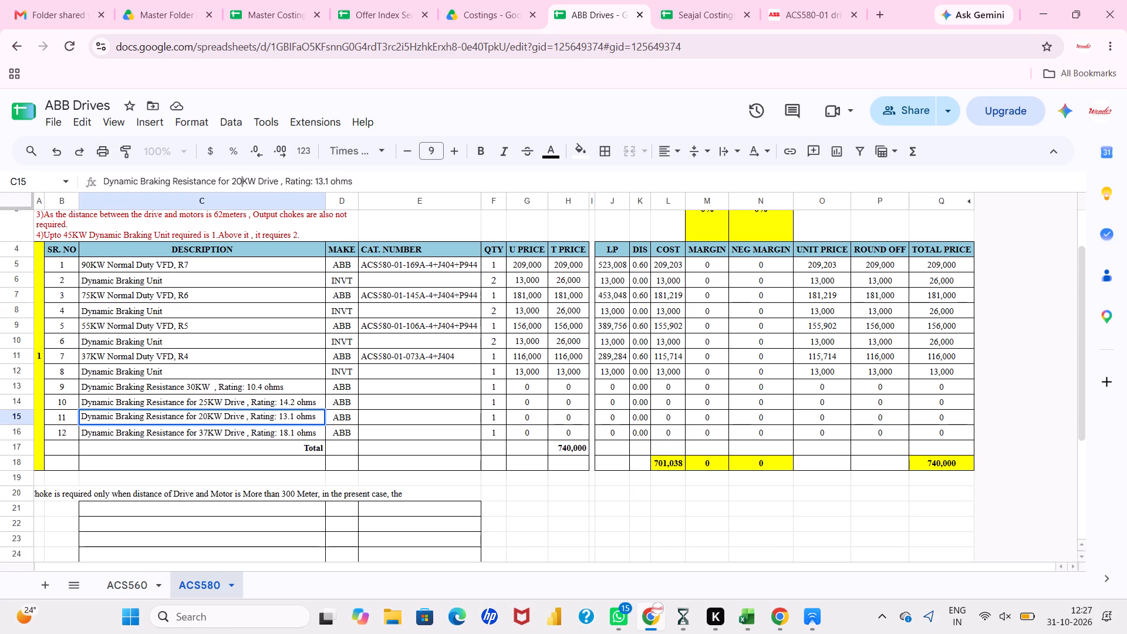
click(328, 184)
click(784, 6)
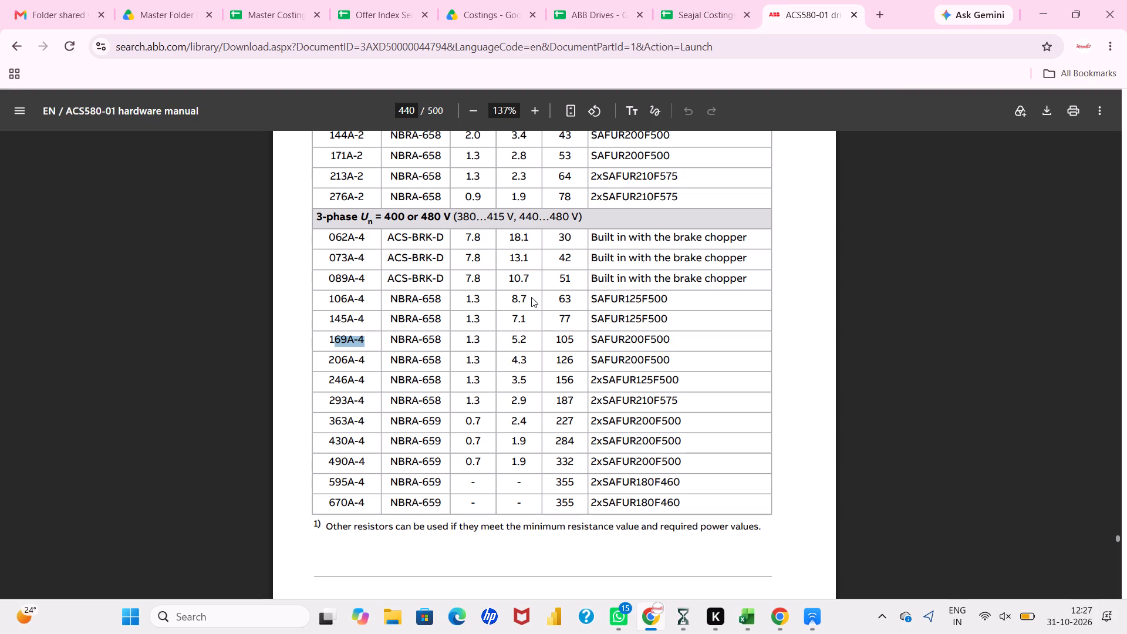
click(592, 0)
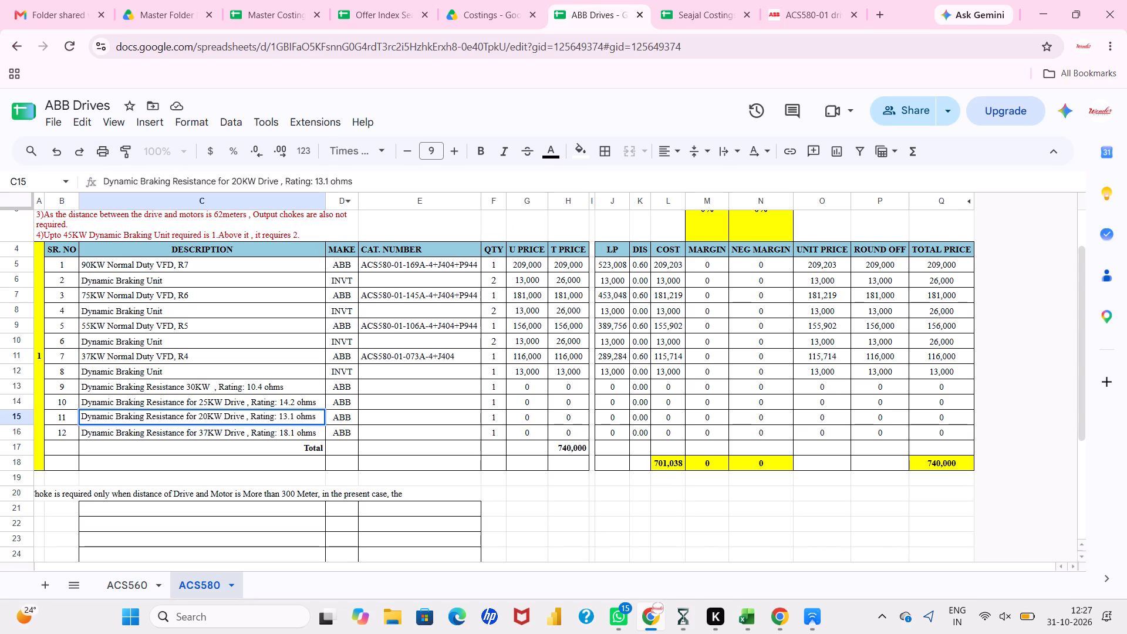
click(330, 183)
key(BackSpace)
key(BackSpace)
key(BackSpace)
key(BackSpace)
text(7.4)
key(Return)
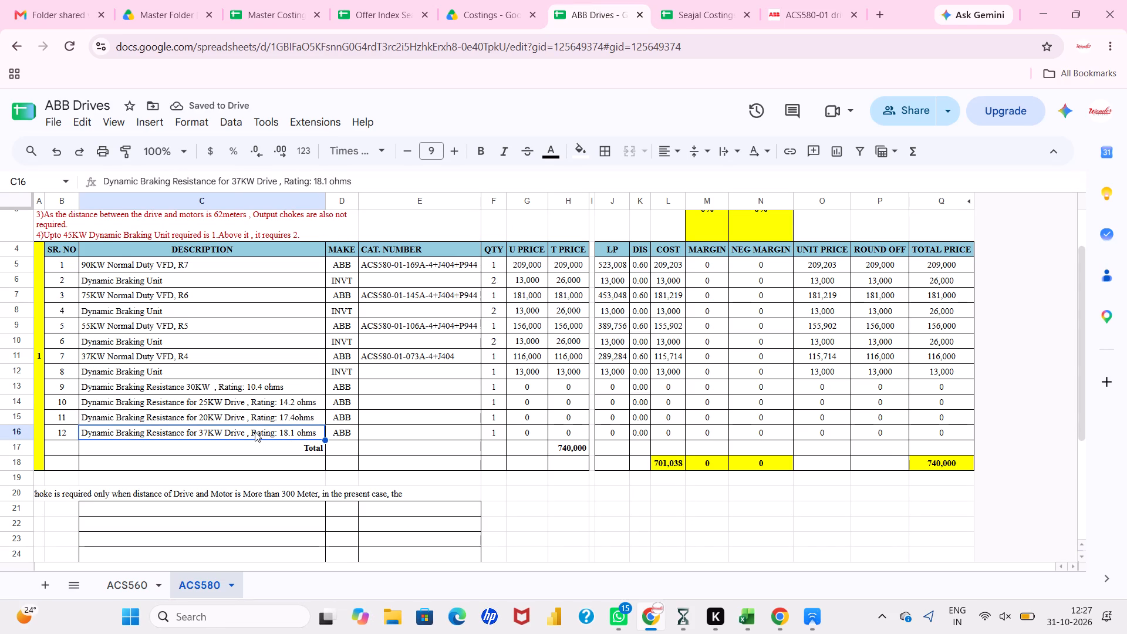
Remove "for" and "Drive" from C14 so the description reads "Dynamic Braking Resistance 25KW, Rating: 14.2 ohms".
click(190, 400)
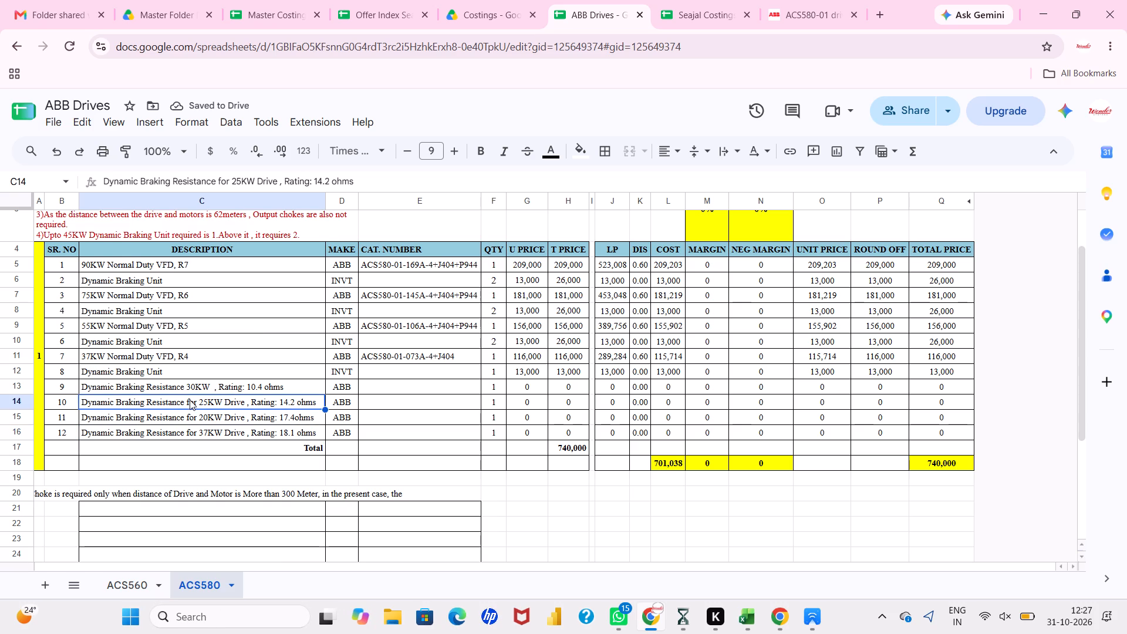
click(229, 183)
key(BackSpace)
key(BackSpace)
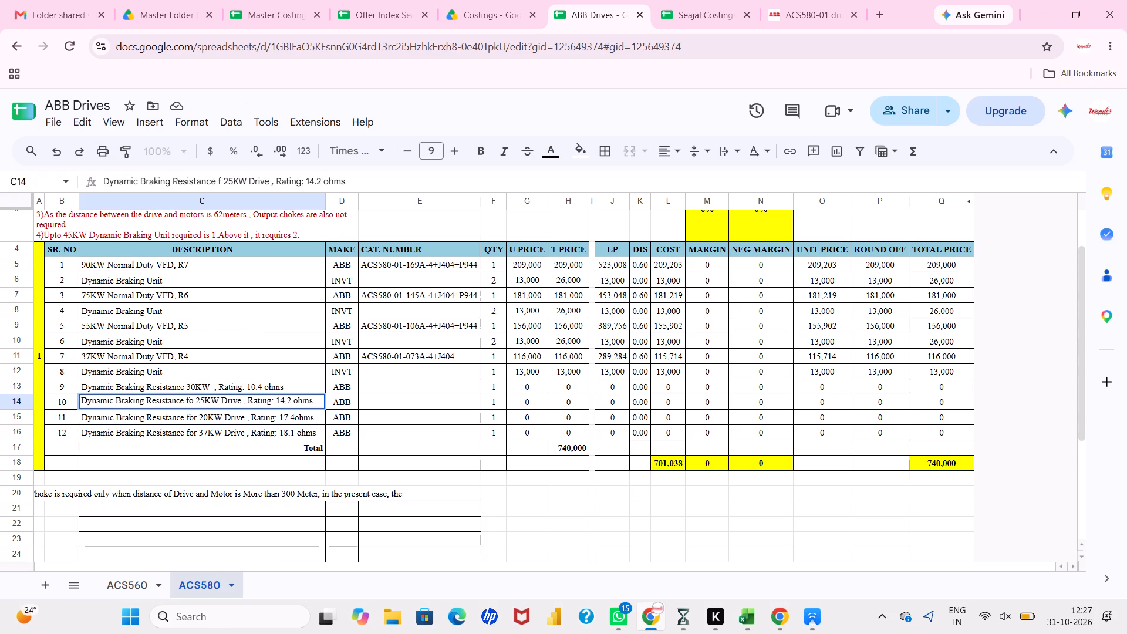
key(BackSpace)
key(Delete)
click(265, 184)
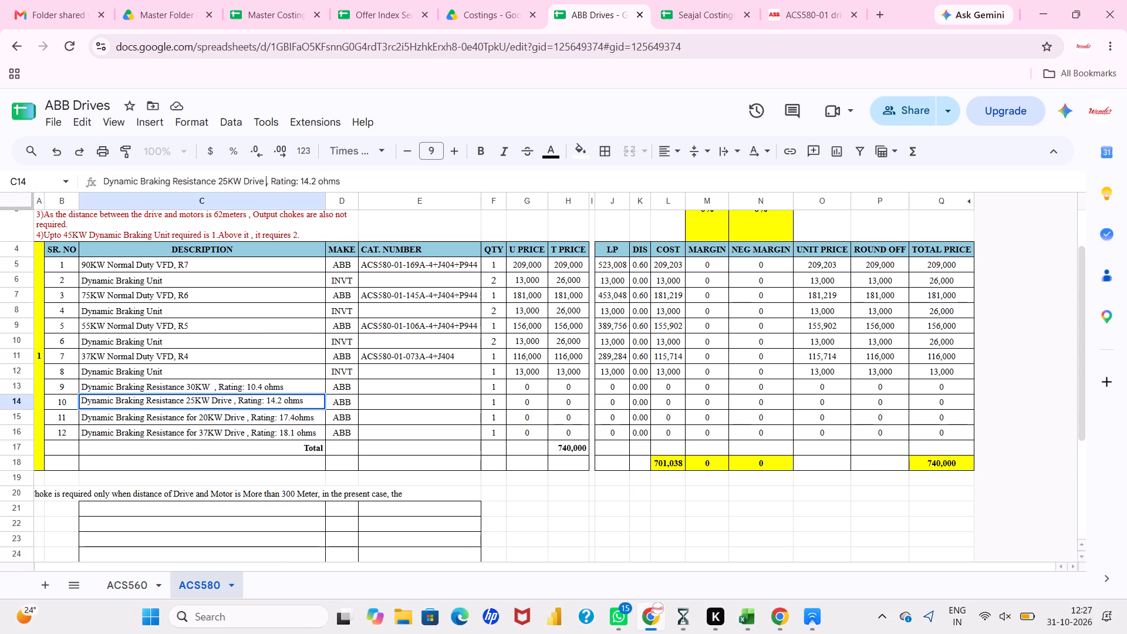
key(BackSpace)
key(BackSpace)
key(BackSpace)
key(BackSpace)
key(BackSpace)
key(BackSpace)
key(BackSpace)
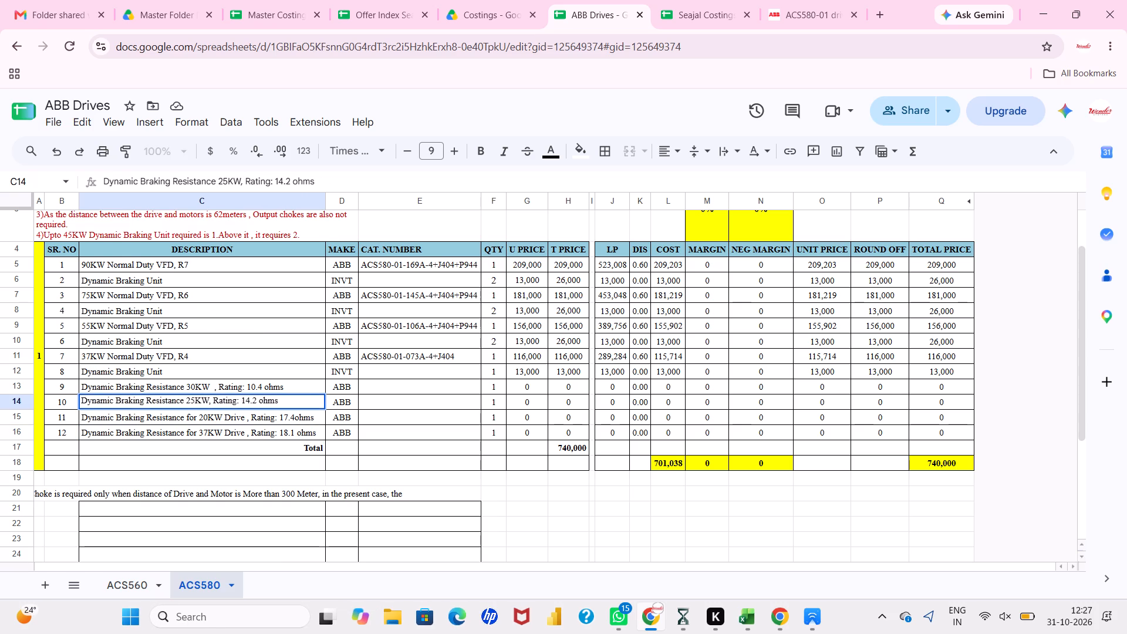
key(Return)
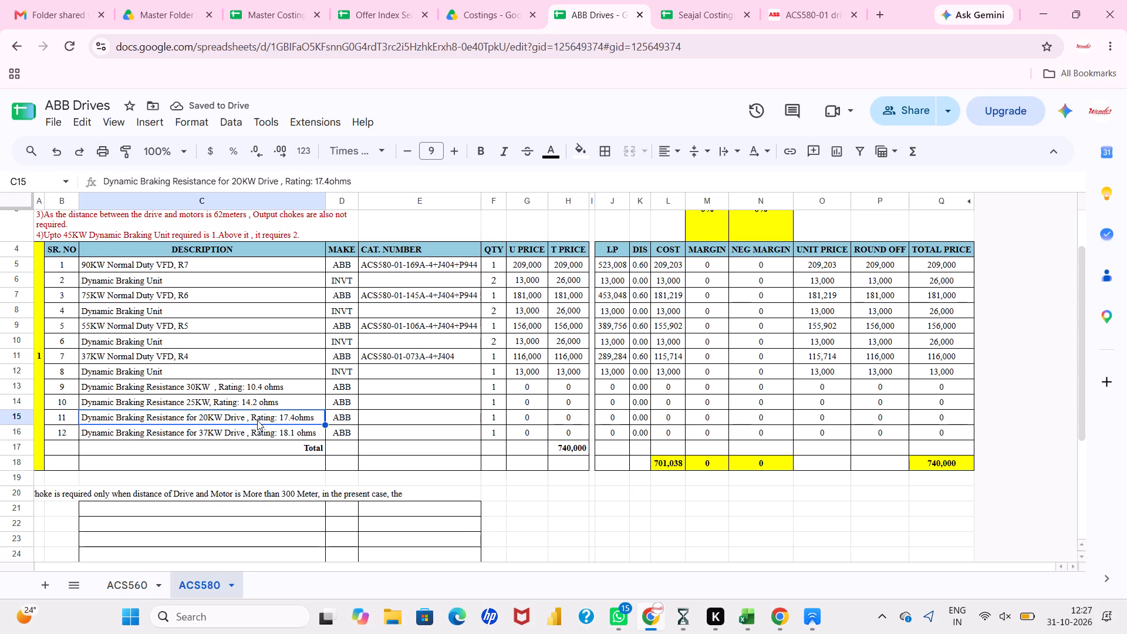
Remove "for" and "Drive" from C15 so the description reads "Dynamic Braking Resistance 20KW, Rating: 17.4ohms".
click(257, 420)
click(280, 179)
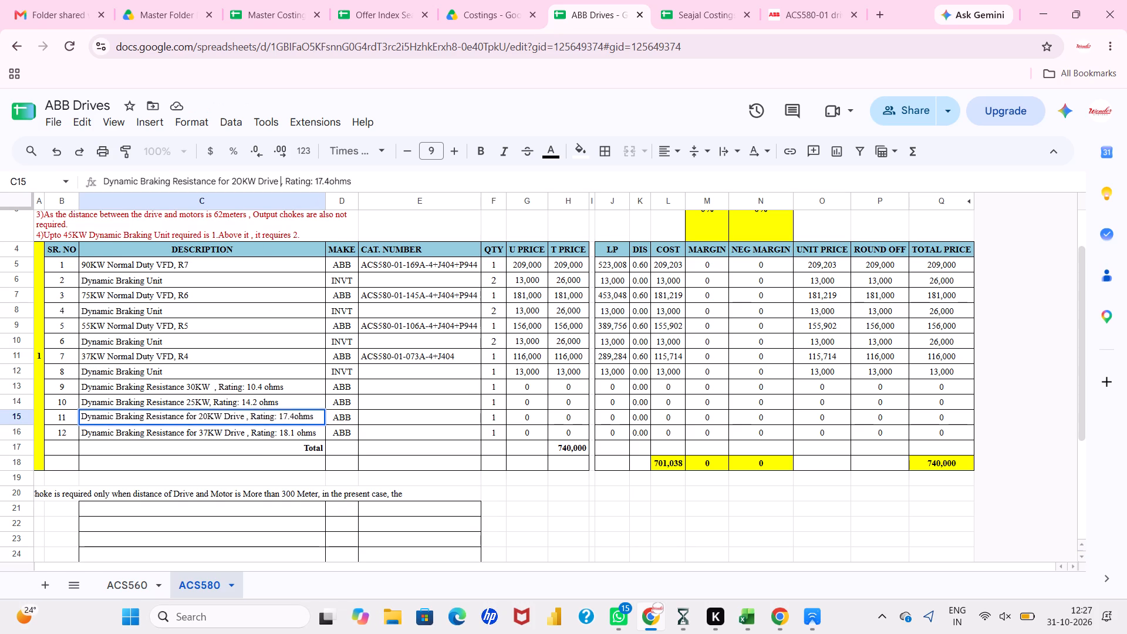
key(BackSpace)
key(BackSpace)
key(BackSpace)
key(BackSpace)
key(BackSpace)
key(BackSpace)
key(BackSpace)
key(Left)
key(Left)
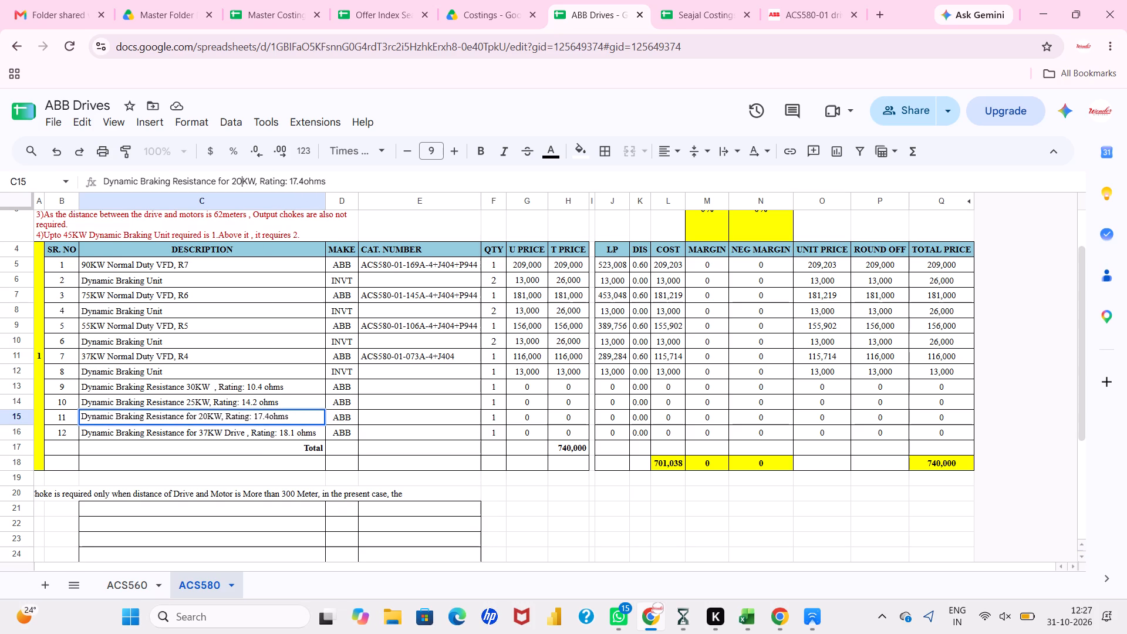
key(Left)
key(Left)
key(Left)
key(BackSpace)
key(BackSpace)
key(BackSpace)
key(Delete)
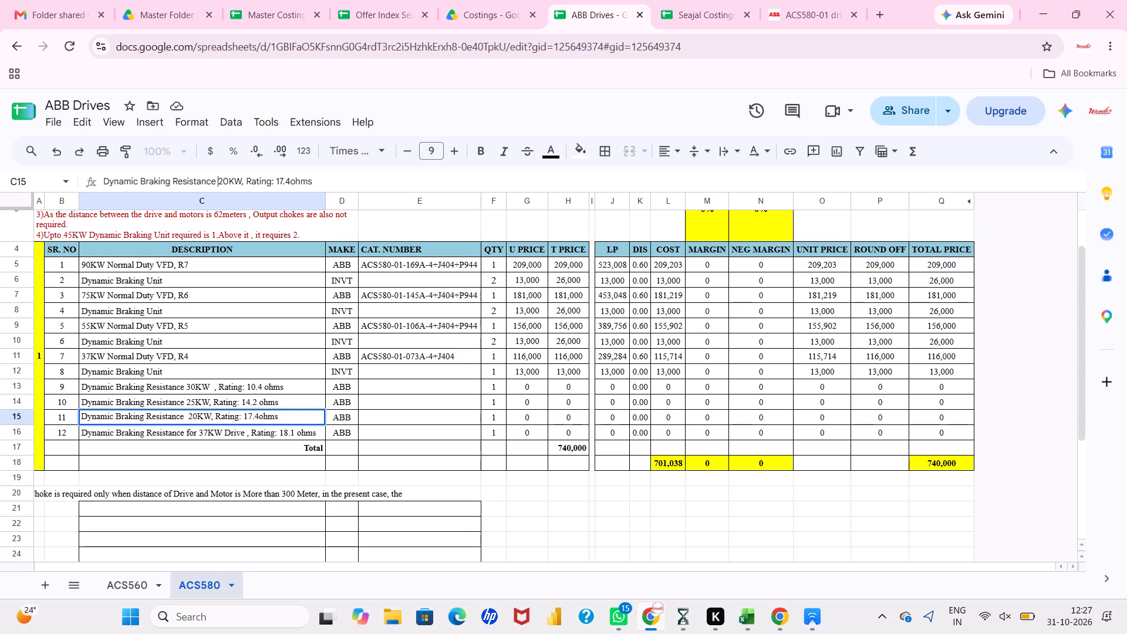
Set the power in the braking resistance description in C16 to 10KW.
click(271, 435)
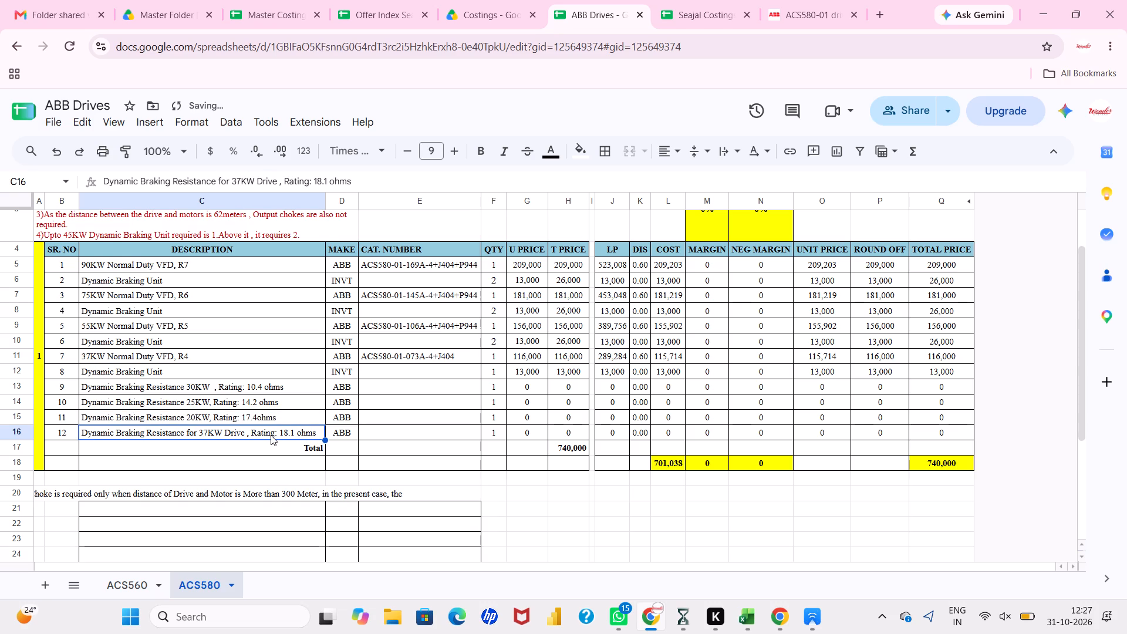
click(241, 183)
key(BackSpace)
key(BackSpace)
text(10)
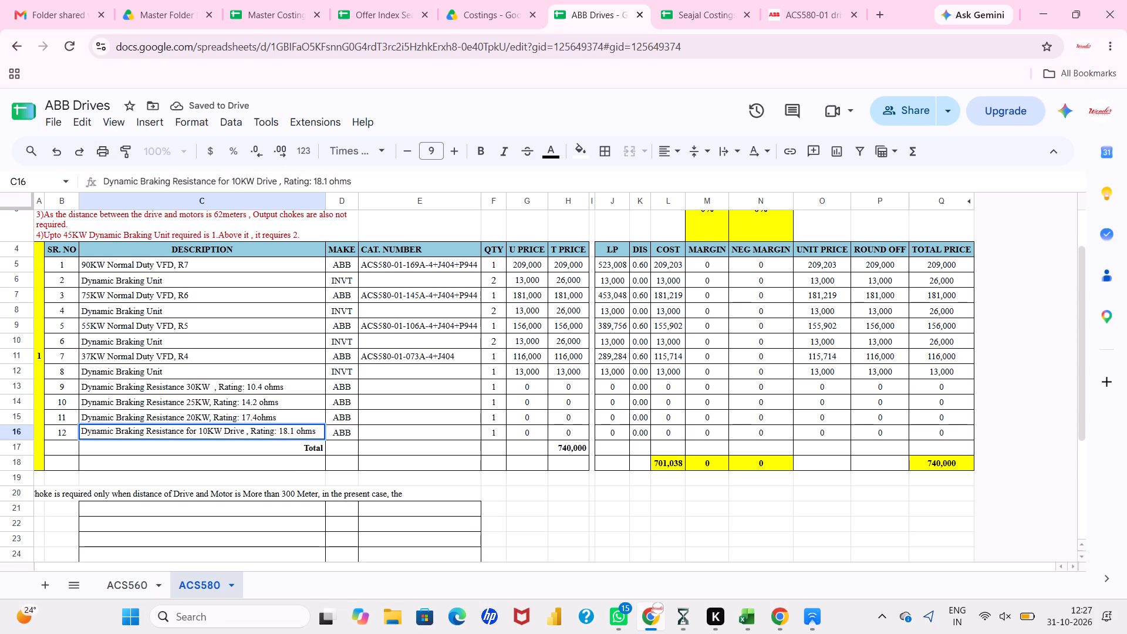
Check the 073A-4 row's resistance in the hardware manual, and in the ABB Drives spreadsheet set the rating in C16 to 26.2 ohms.
click(326, 184)
click(790, 0)
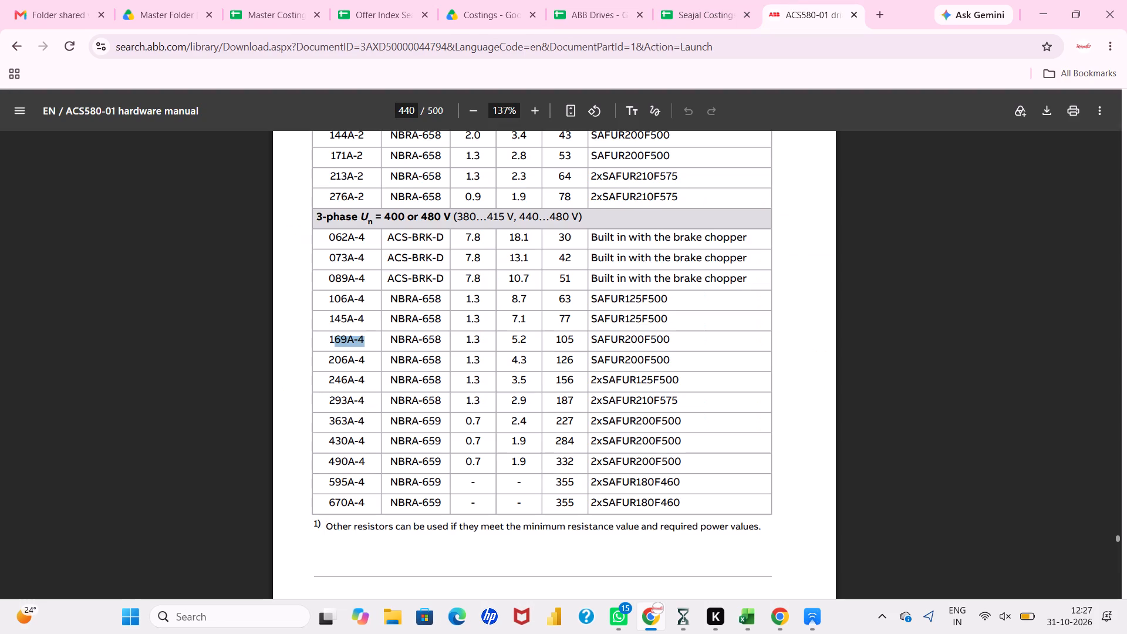
drag(531, 258, 503, 262)
drag(503, 262, 503, 262)
click(608, 0)
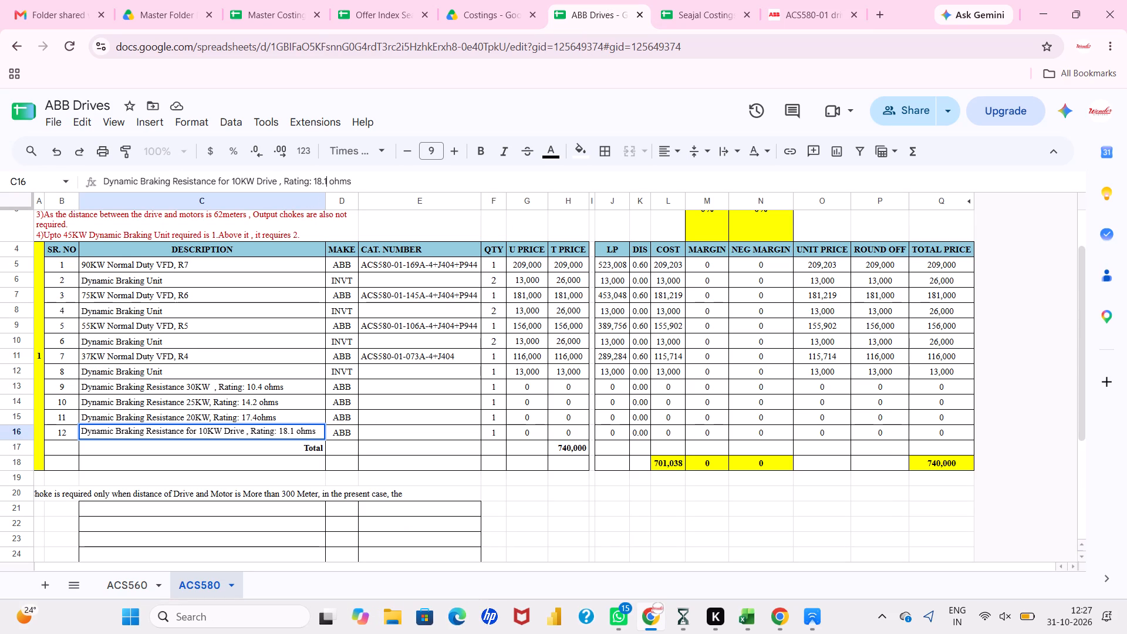
key(BackSpace)
key(BackSpace)
key(BackSpace)
key(BackSpace)
key(2)
text(6.2)
key(Return)
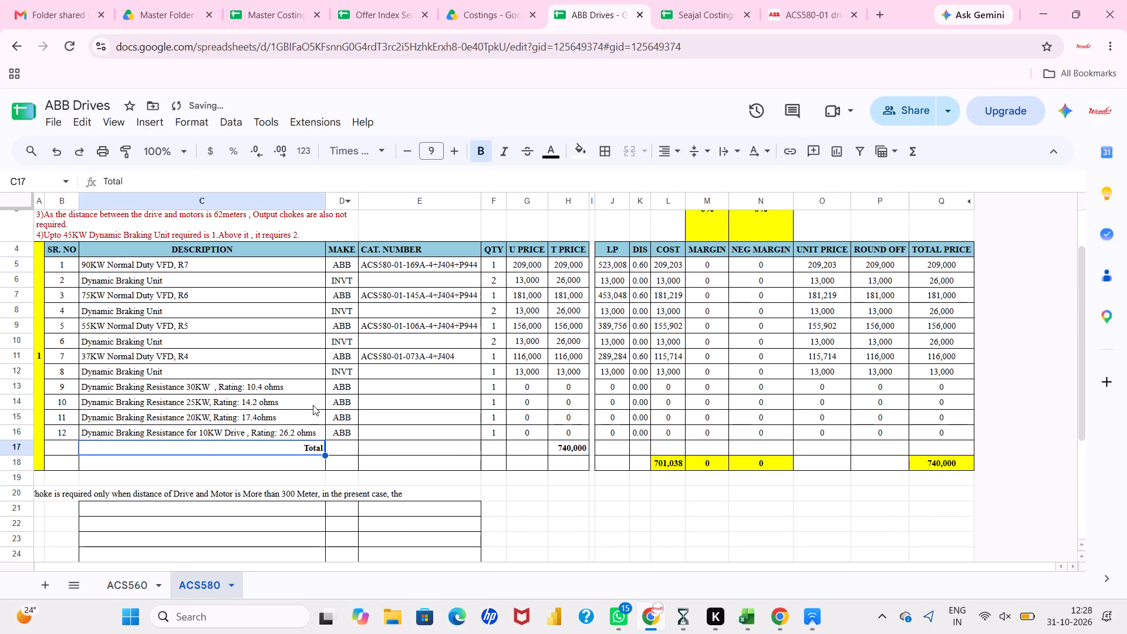
Remove "Drive" and the space before the comma from the 10KW braking resistance description in C16.
click(280, 431)
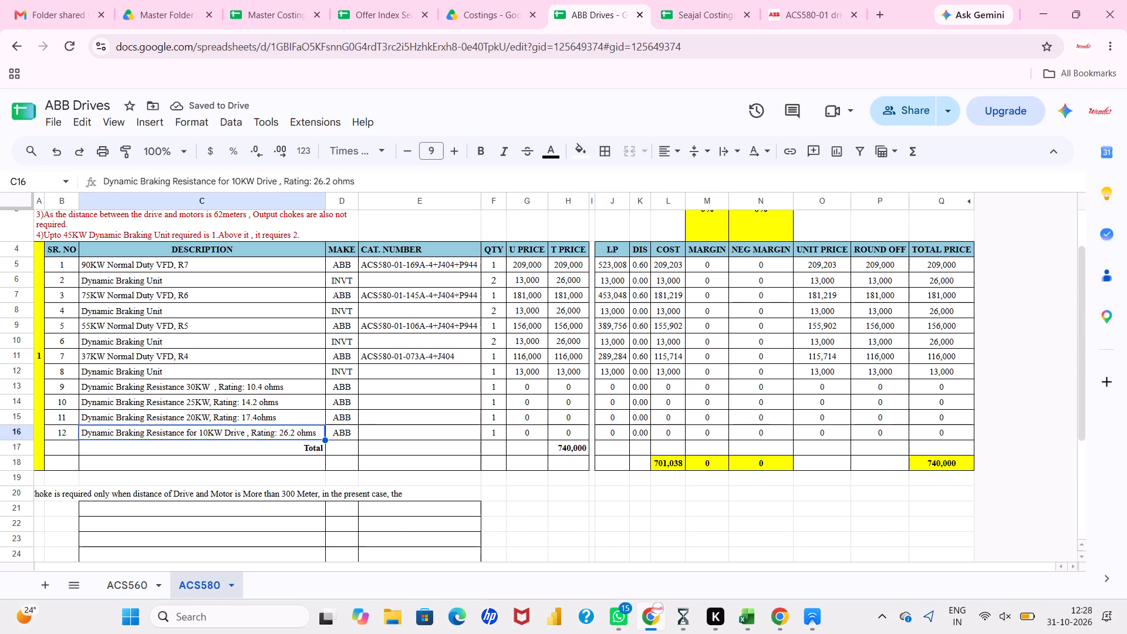
click(275, 183)
key(BackSpace)
key(BackSpace)
key(BackSpace)
key(BackSpace)
key(BackSpace)
key(BackSpace)
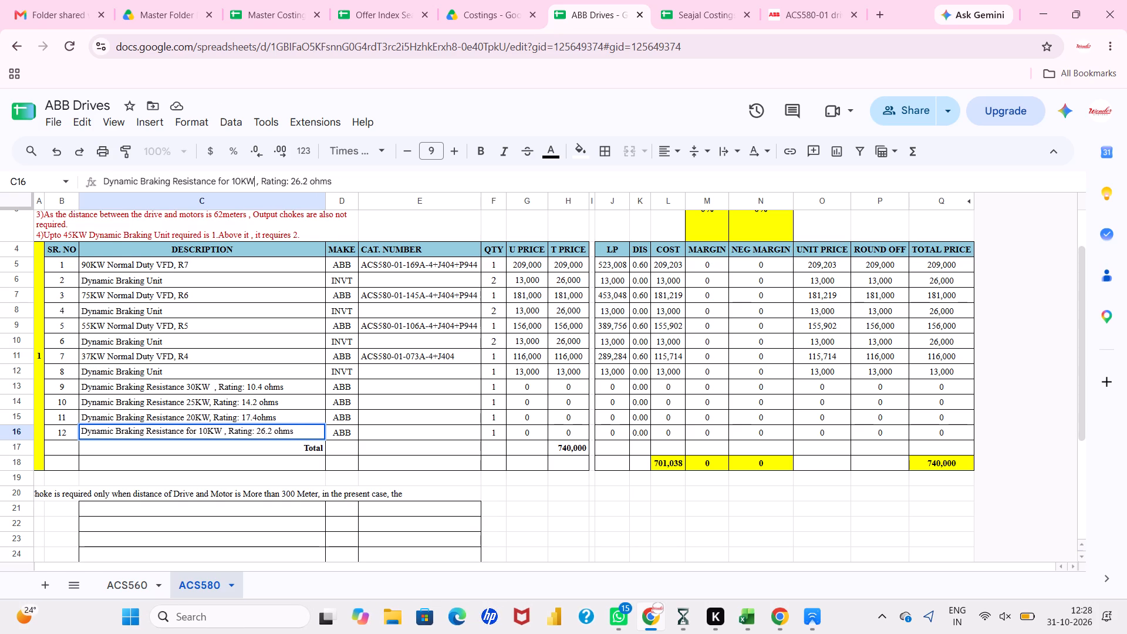
key(Delete)
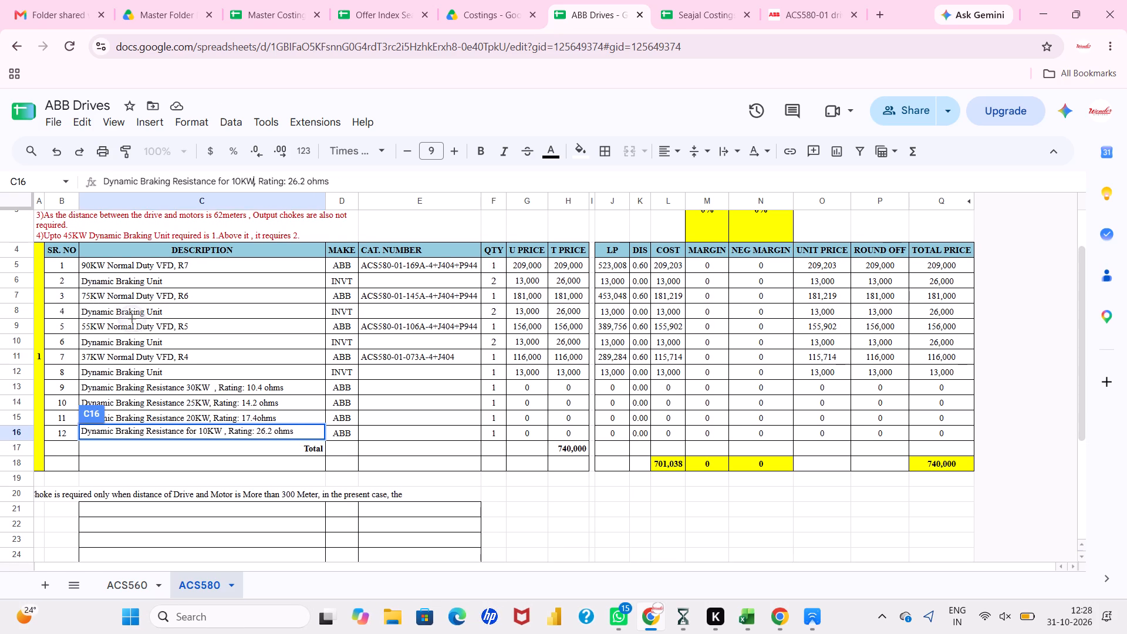
key(Return)
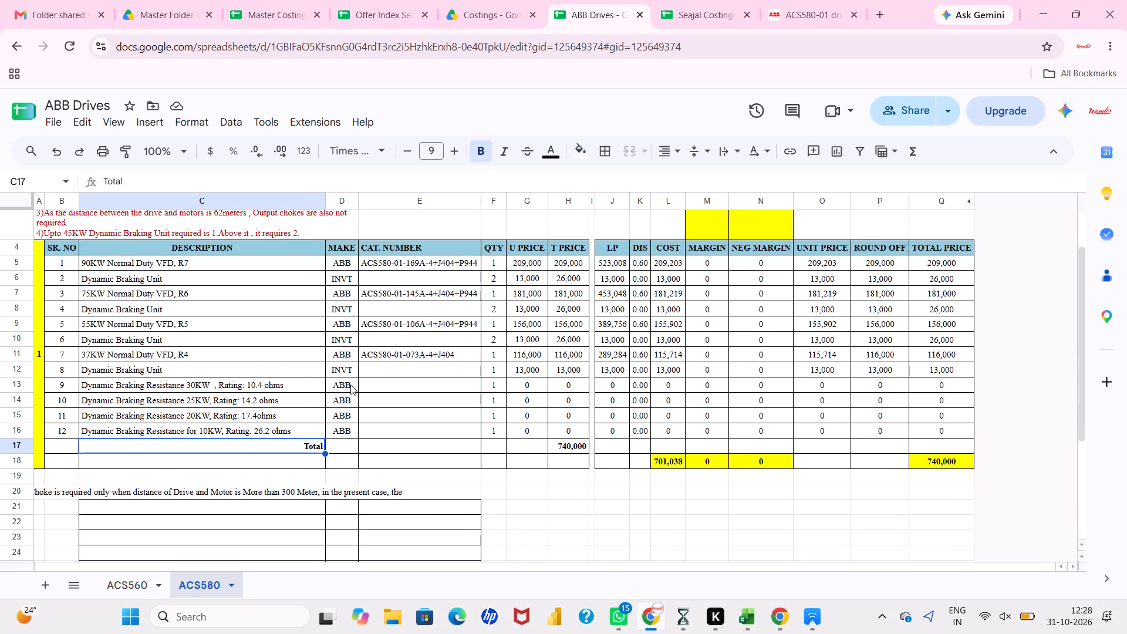
Replace the make of all four Dynamic Braking Resistance rows (D13:D16) with REPUTED.
drag(350, 386, 347, 427)
key(Delete)
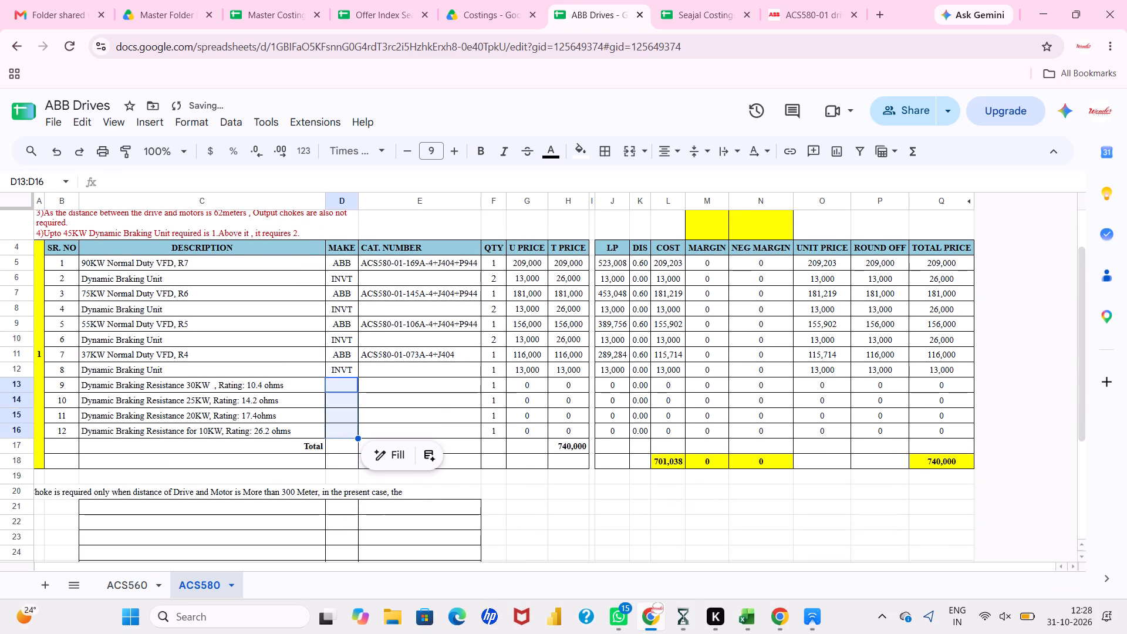
click(349, 389)
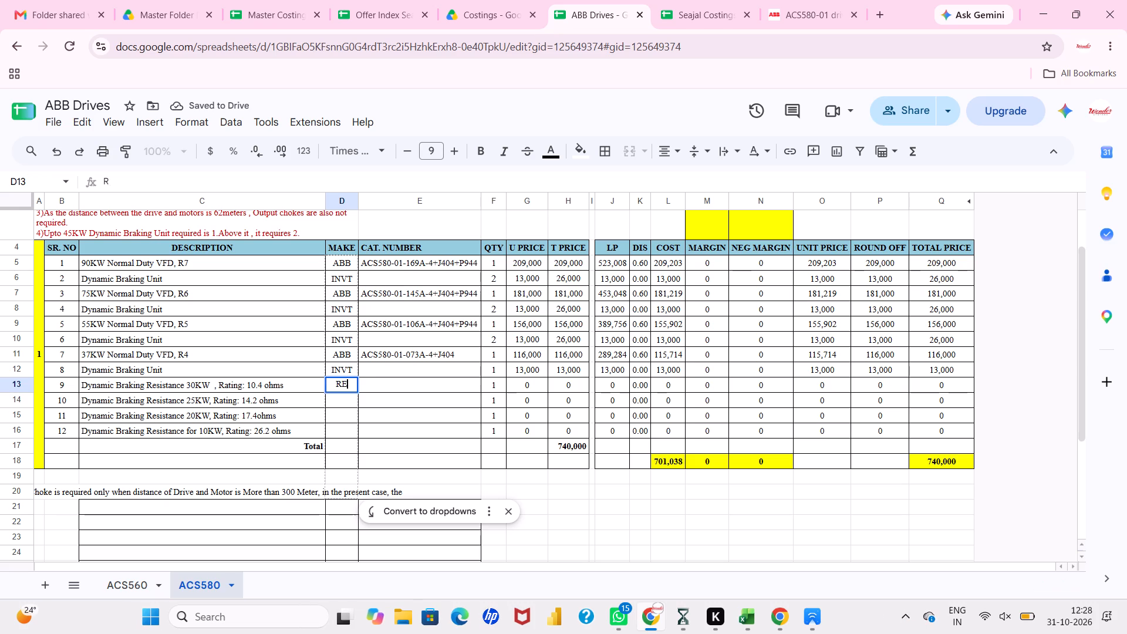
key(Return)
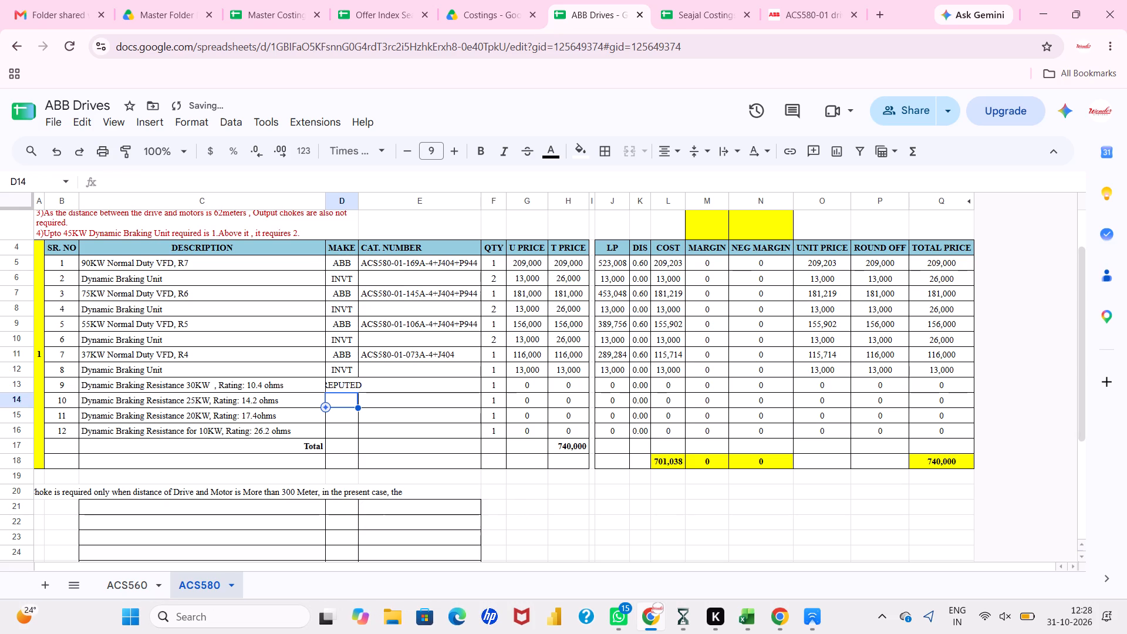
click(355, 387)
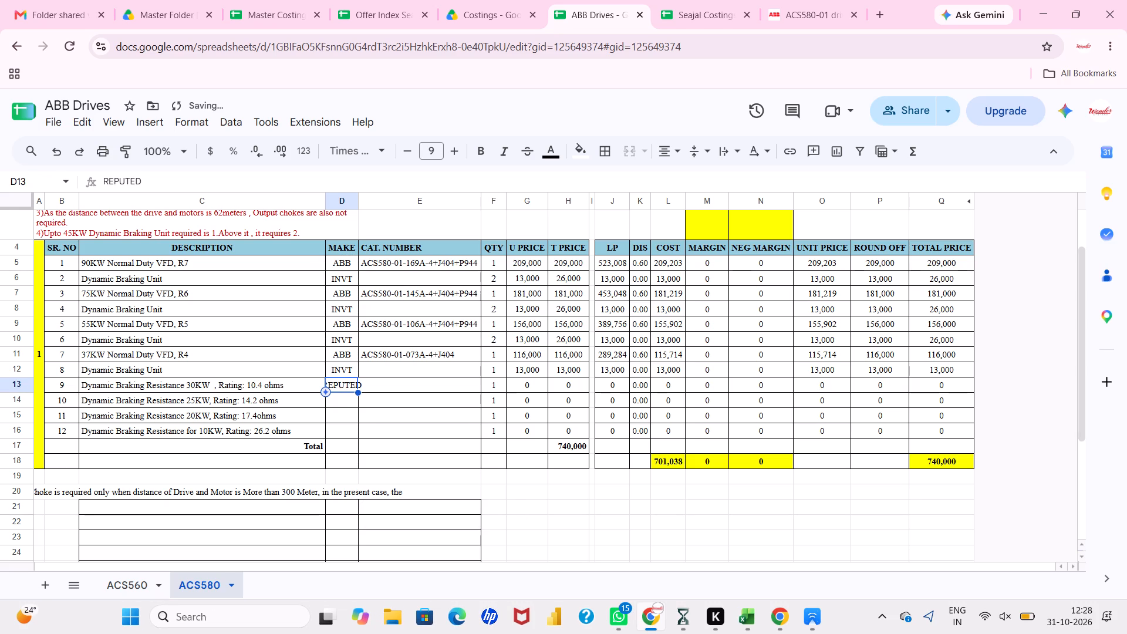
drag(359, 393, 356, 435)
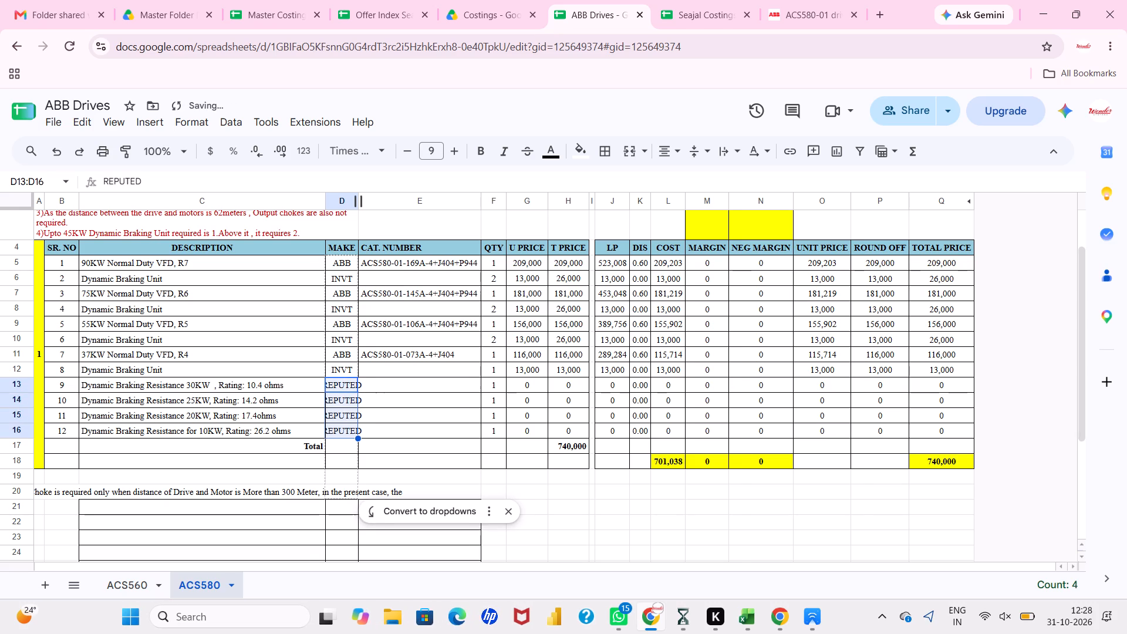
Fit the MAKE column's width to its contents.
double_click(357, 198)
click(407, 400)
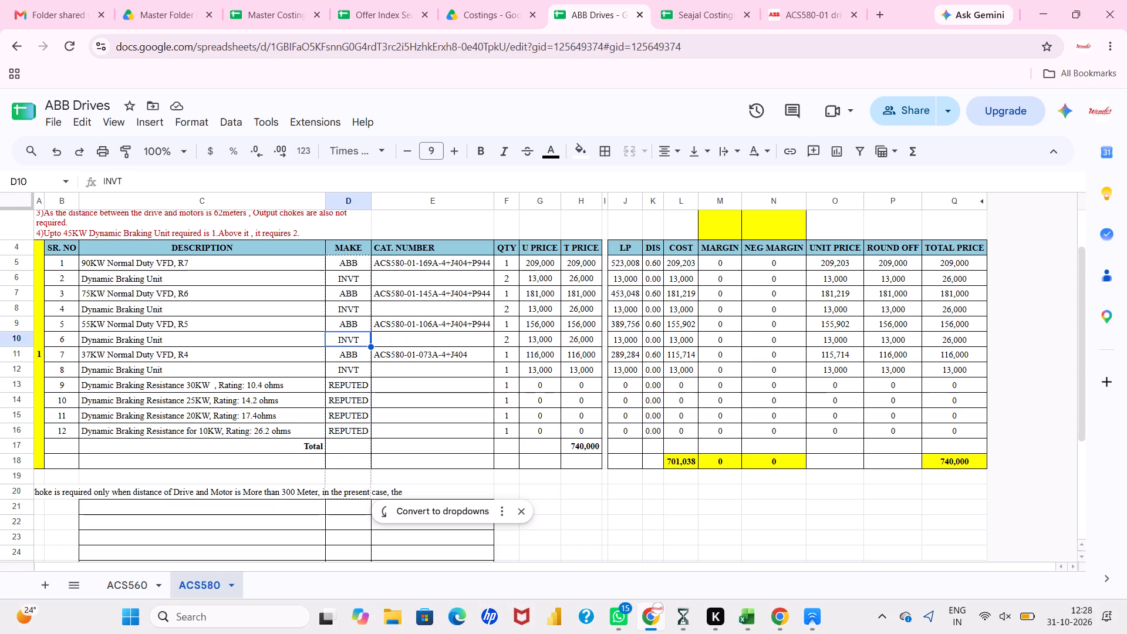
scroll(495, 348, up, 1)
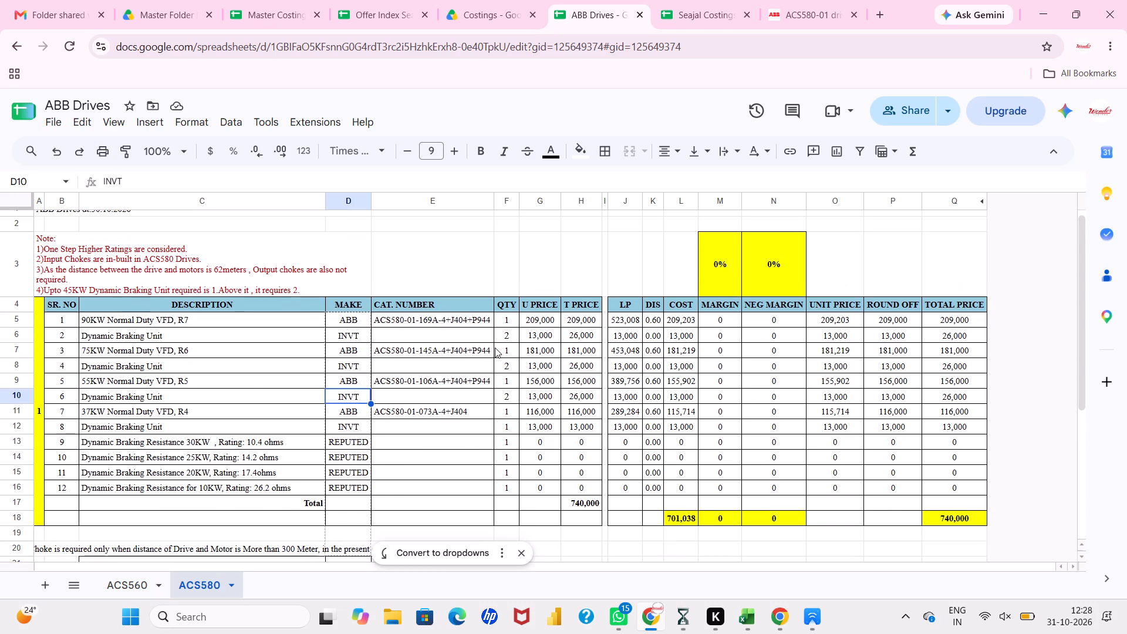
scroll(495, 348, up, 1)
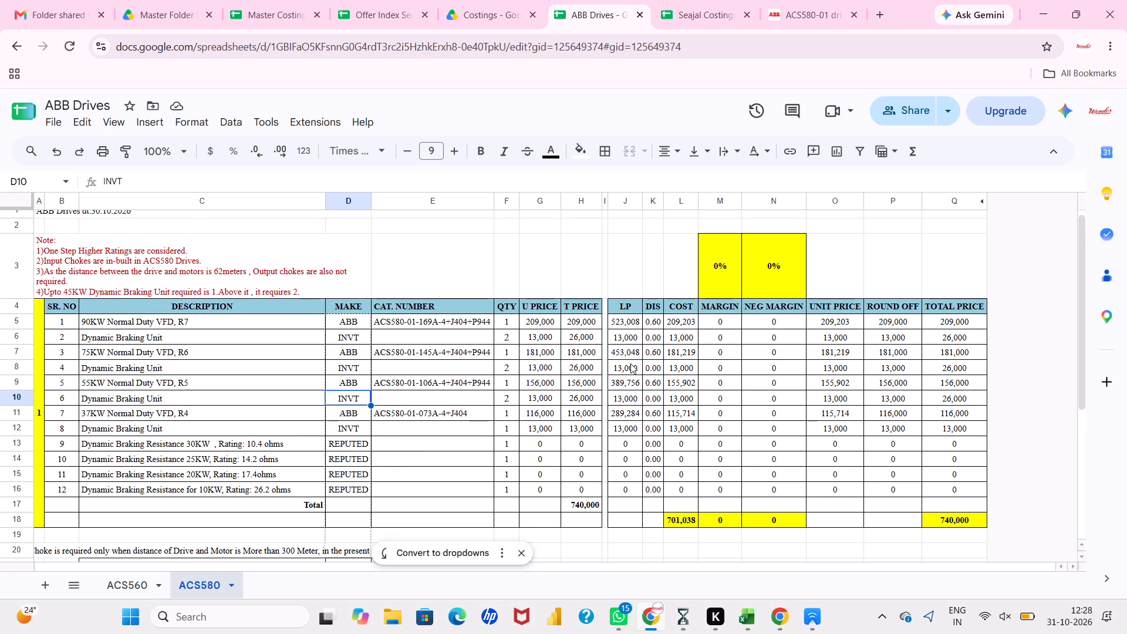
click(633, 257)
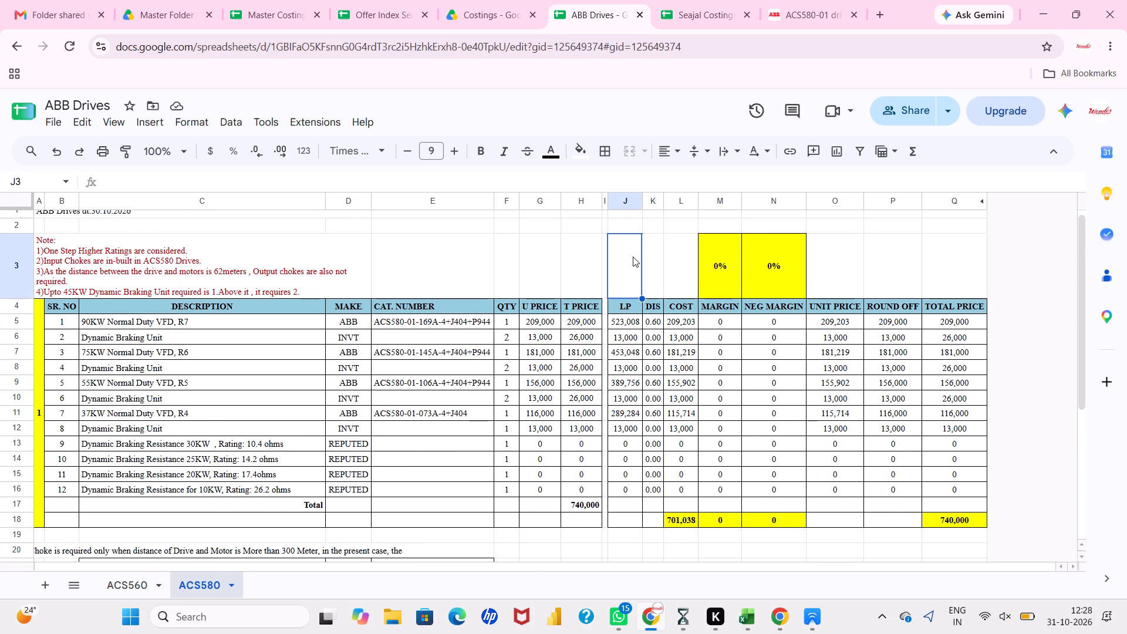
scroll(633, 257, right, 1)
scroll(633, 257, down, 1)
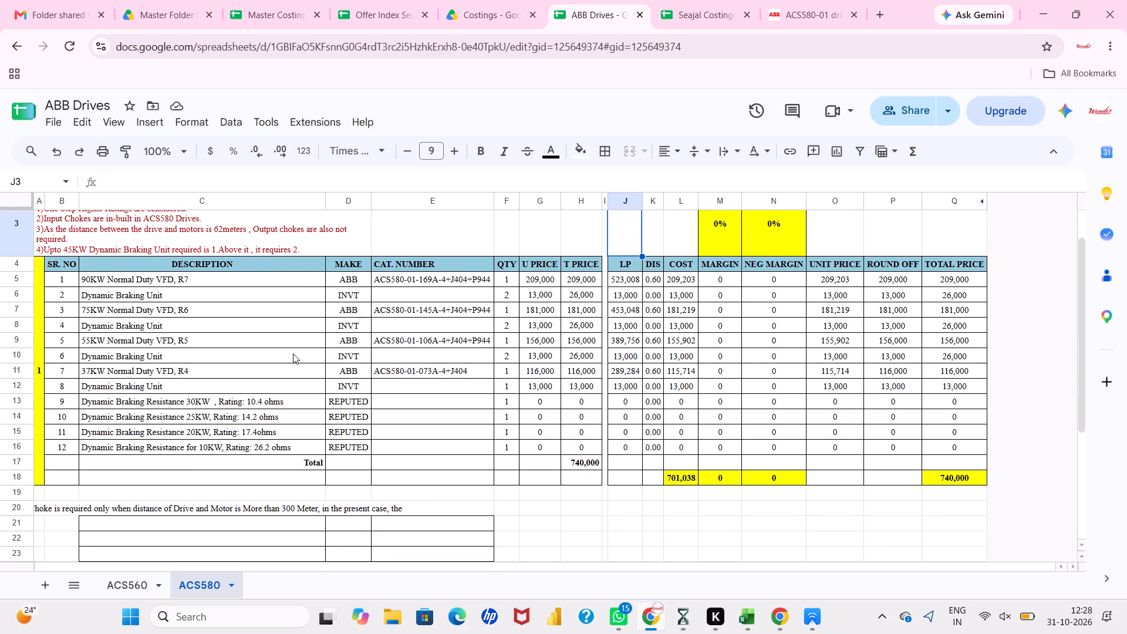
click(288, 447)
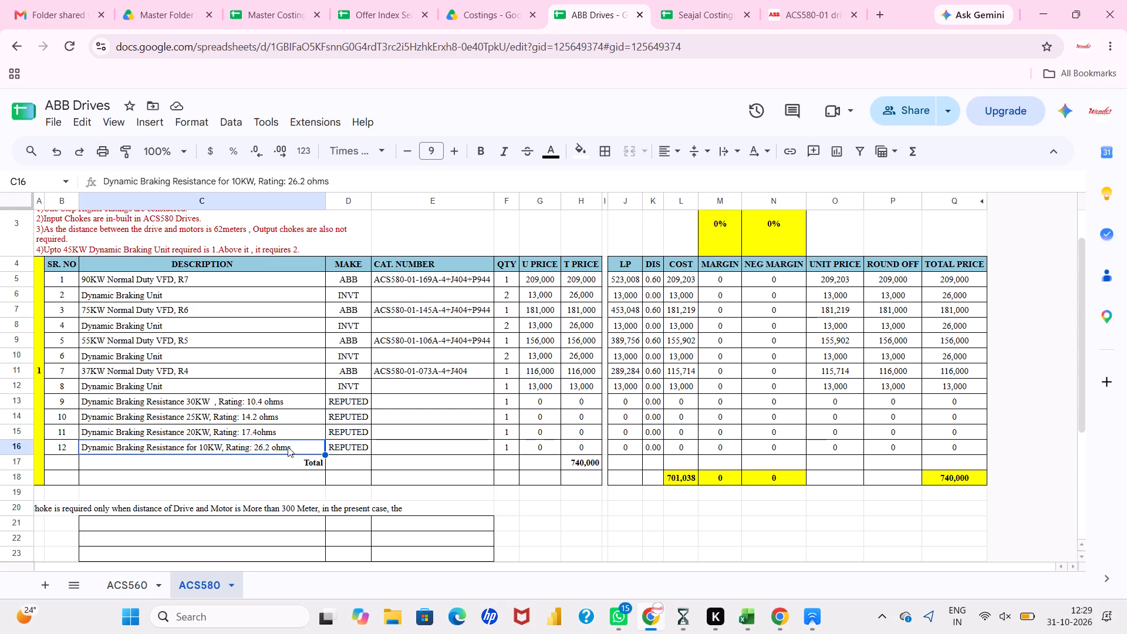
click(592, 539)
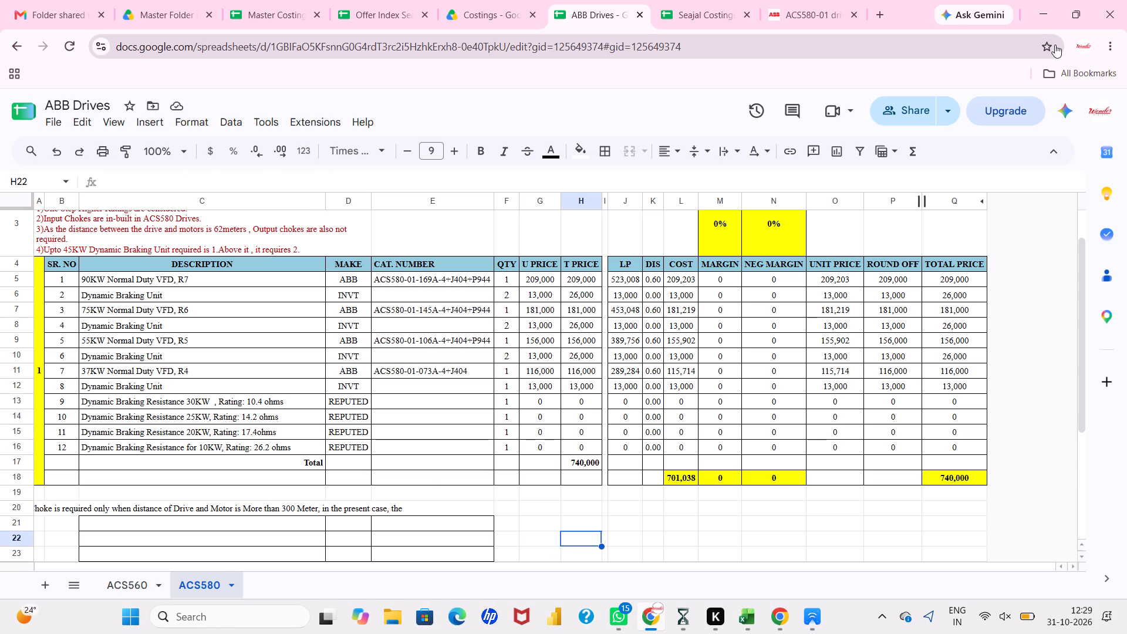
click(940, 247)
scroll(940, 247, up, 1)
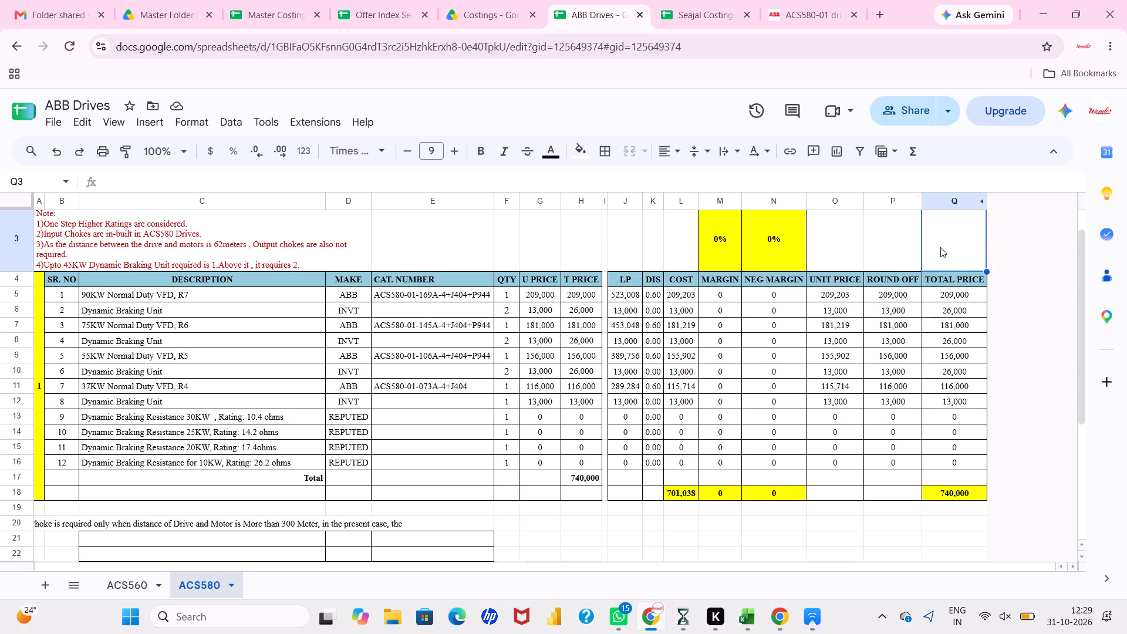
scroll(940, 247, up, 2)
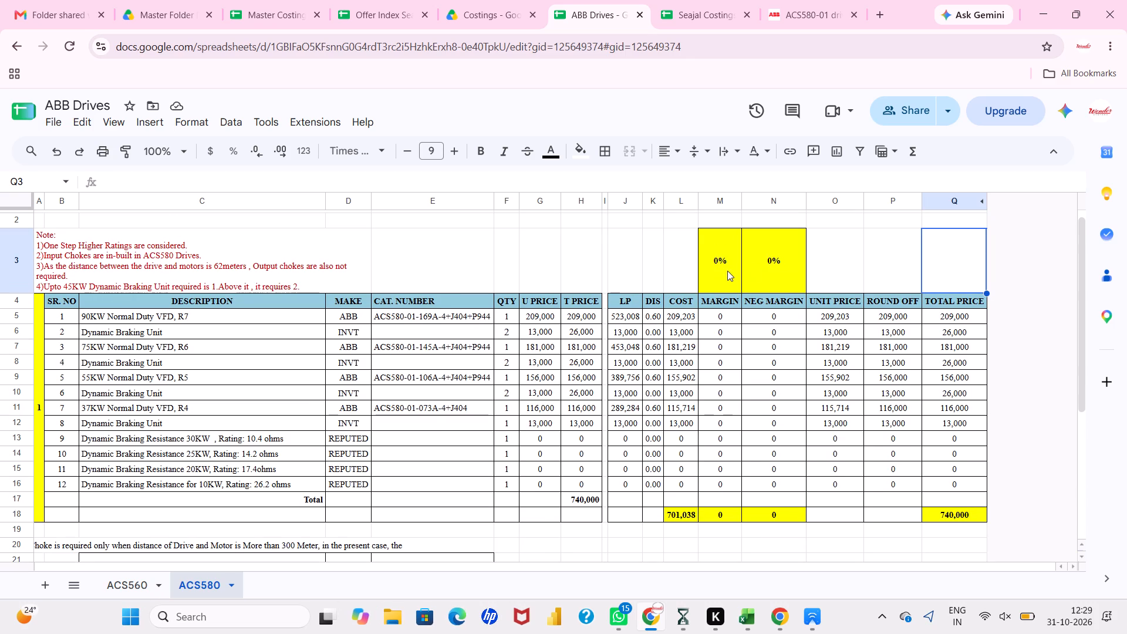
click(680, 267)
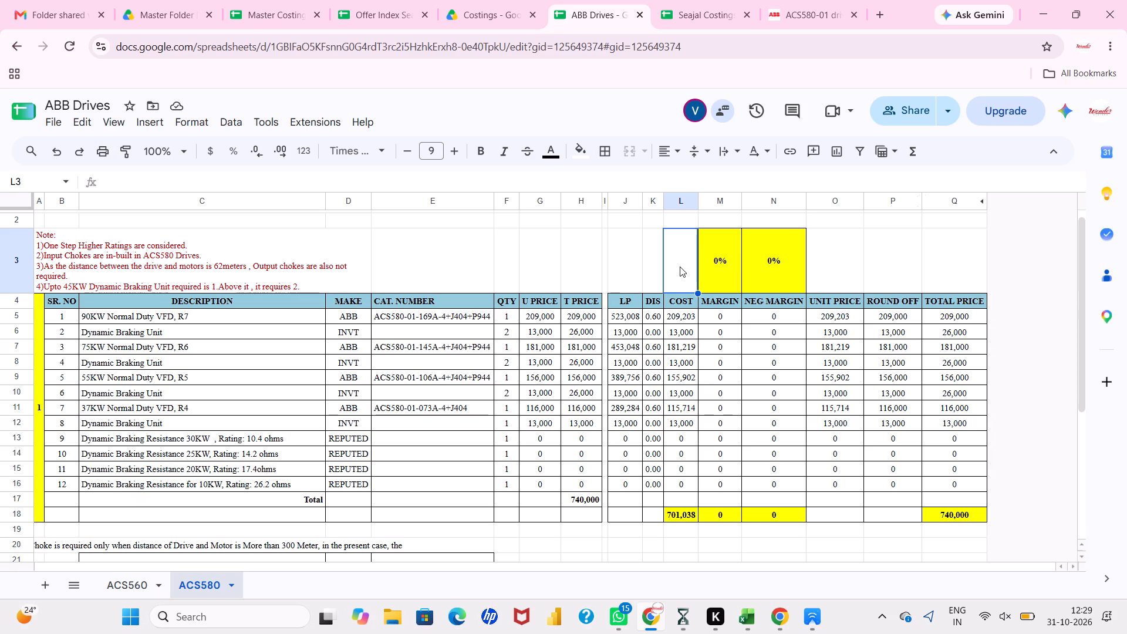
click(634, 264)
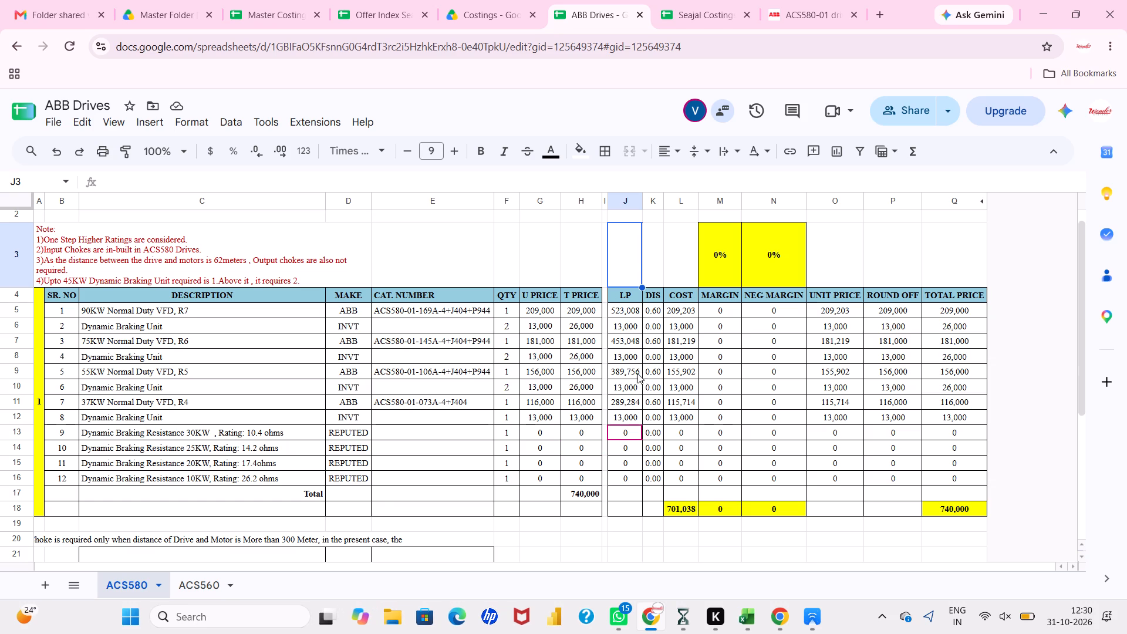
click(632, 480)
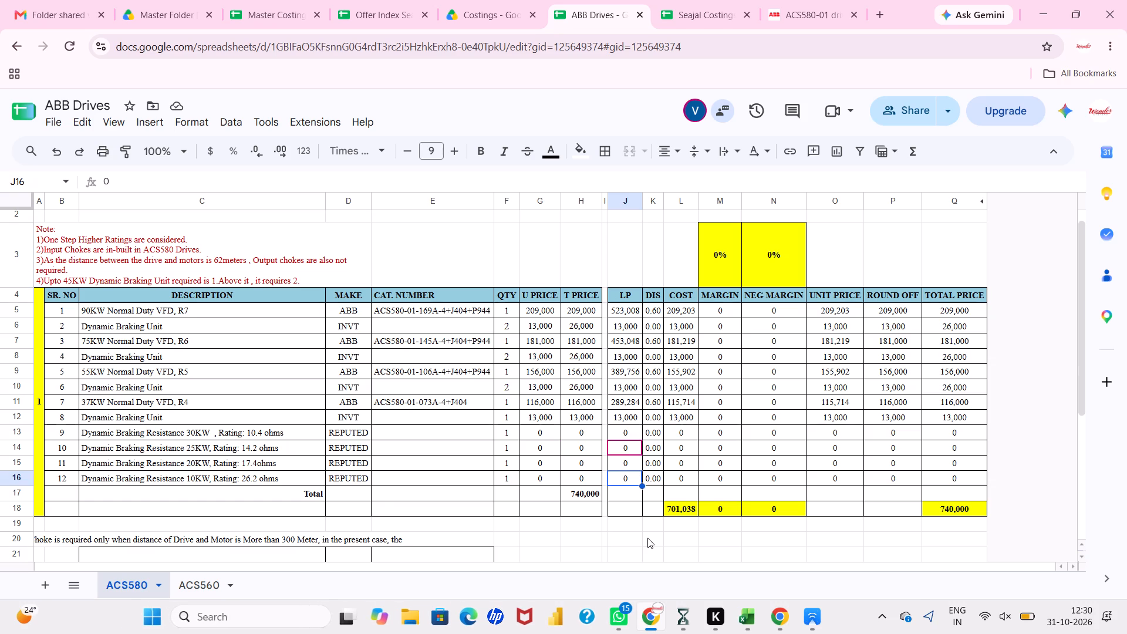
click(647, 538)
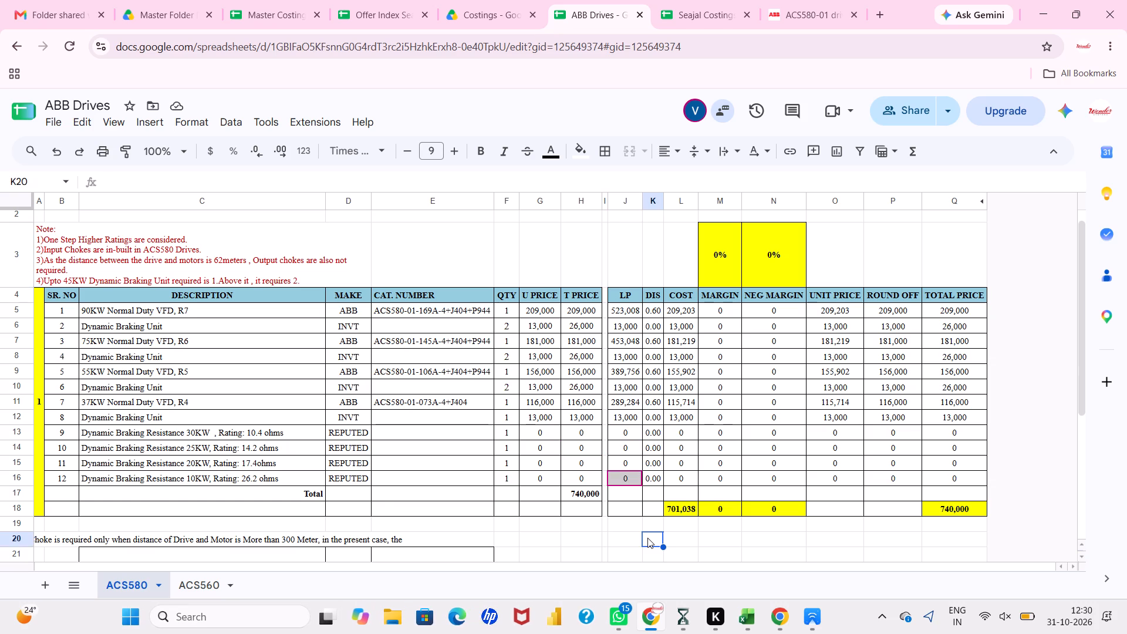
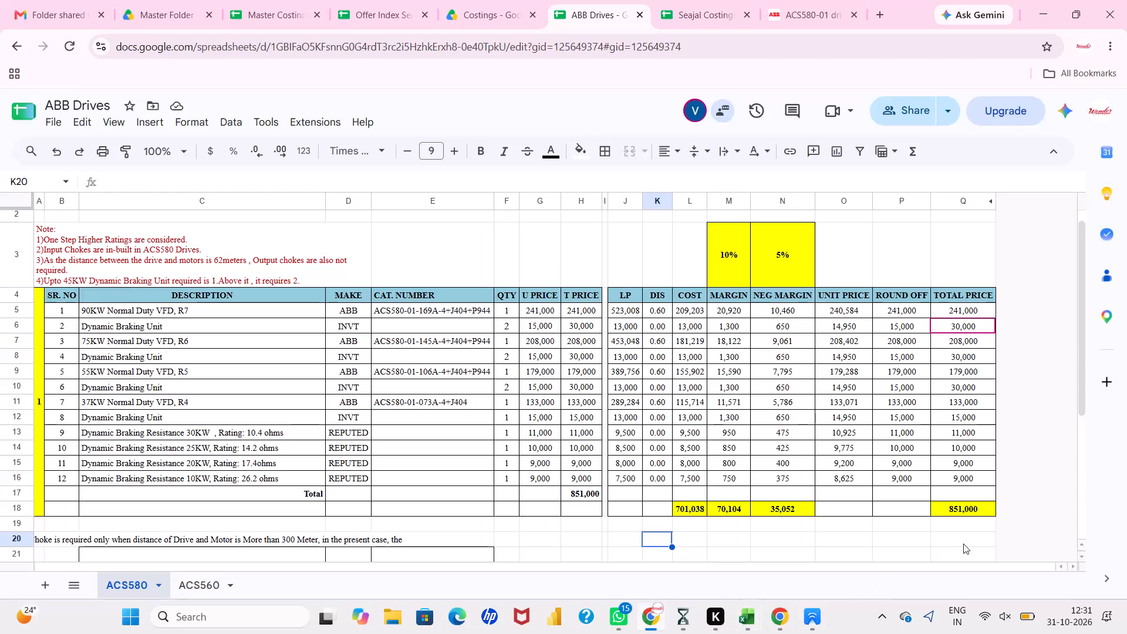
Change the TOTAL PRICE sum formula in Q18 to cover Q5:Q16.
click(980, 508)
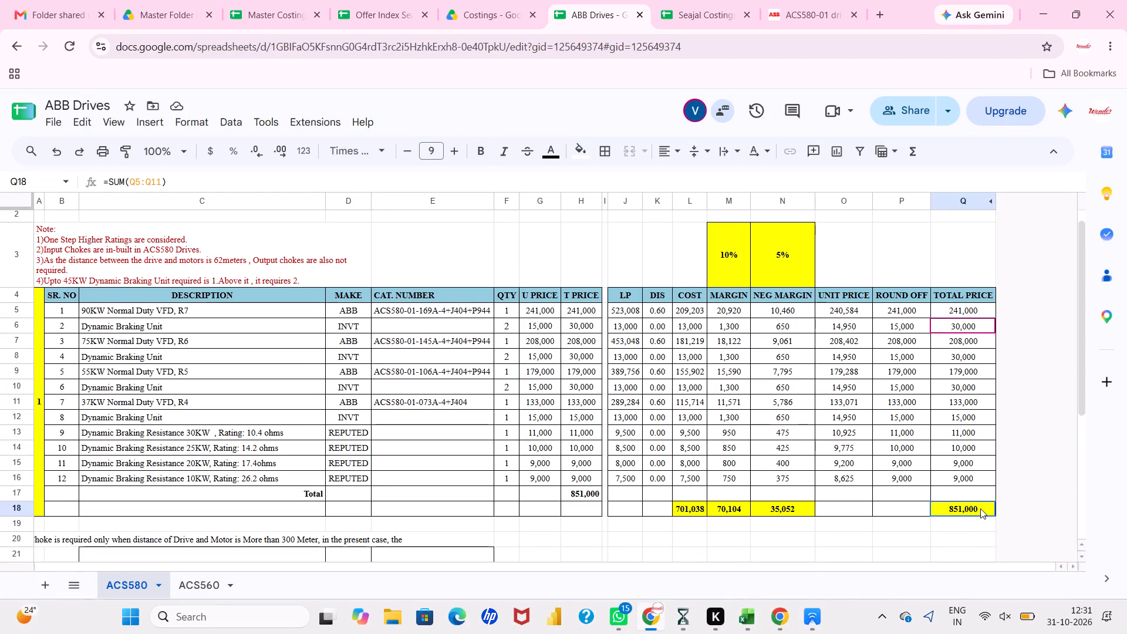
double_click(980, 508)
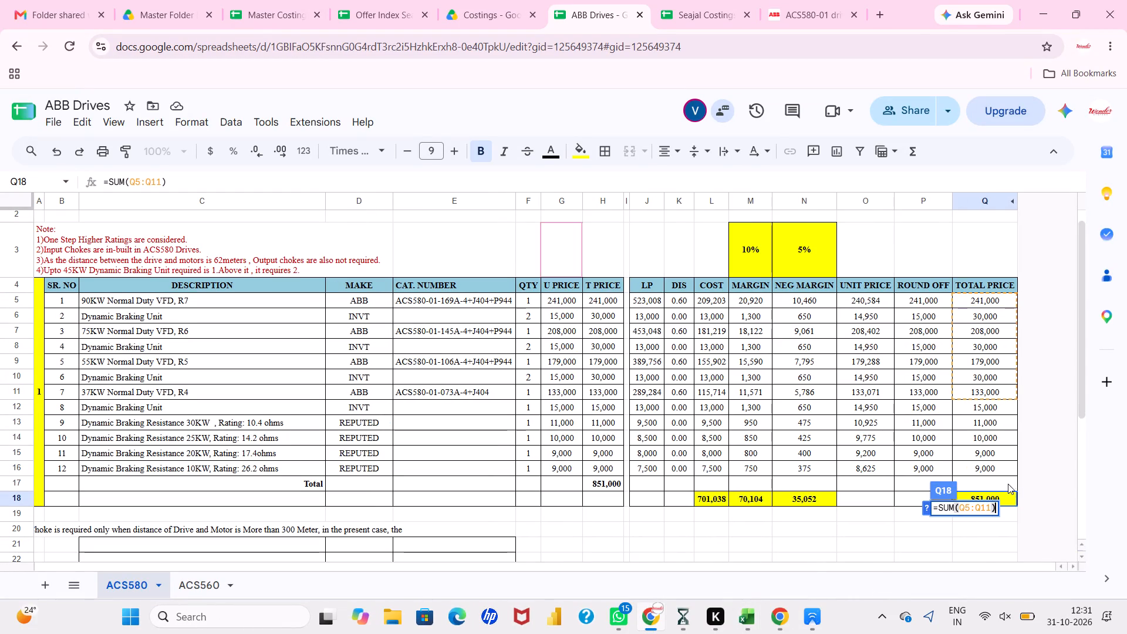
click(989, 509)
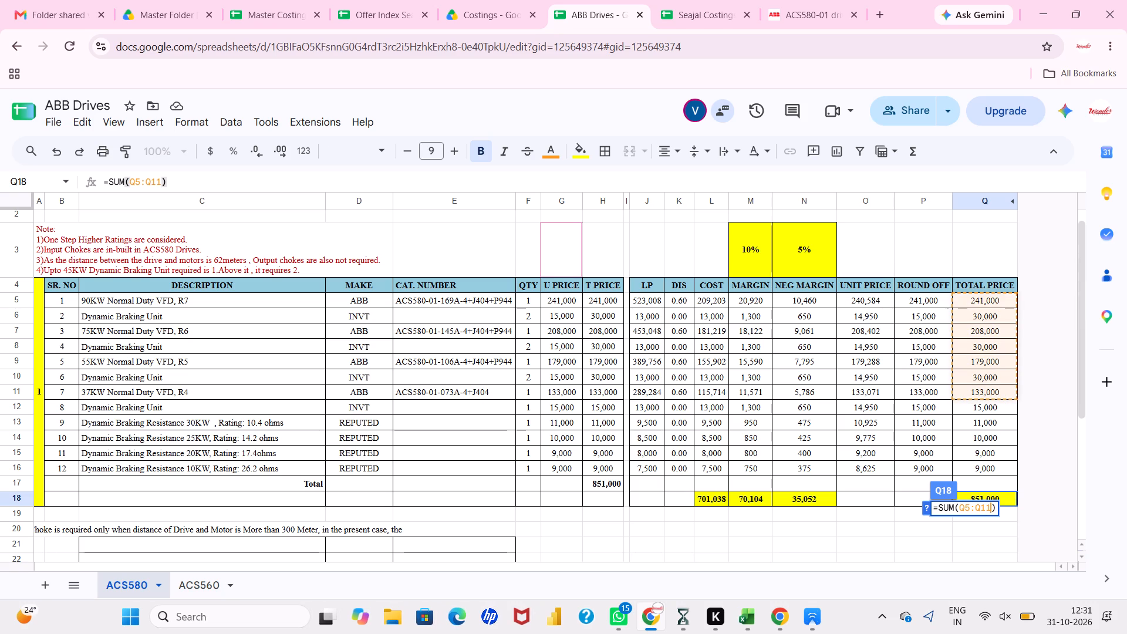
key(BackSpace)
key(BackSpace)
key(BackSpace)
key(BackSpace)
key(BackSpace)
key(BackSpace)
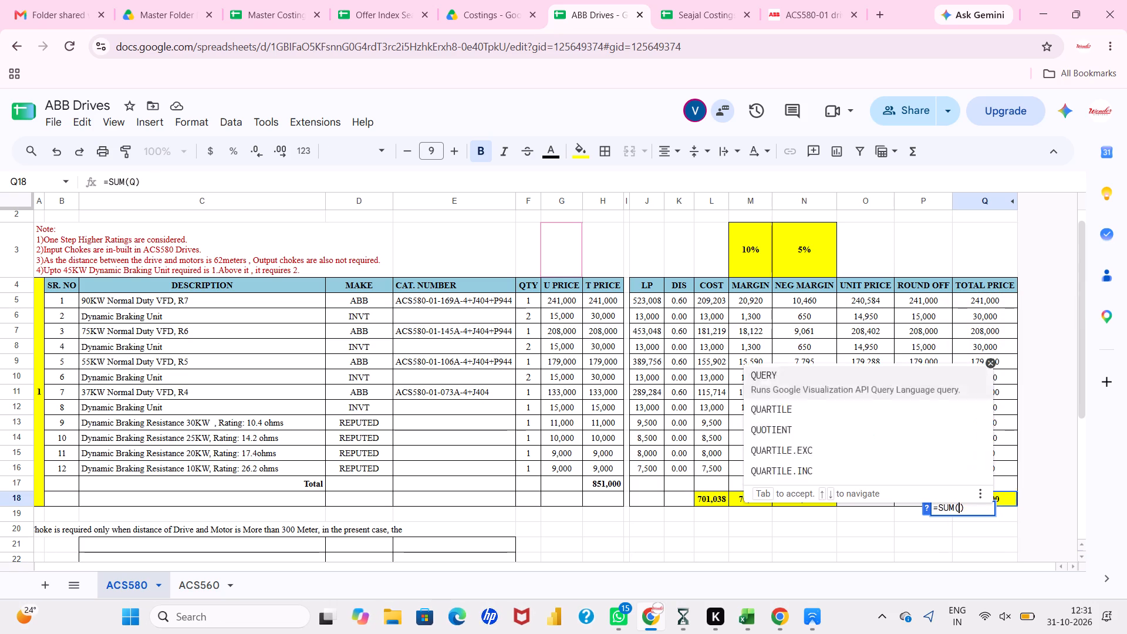
drag(994, 297, 992, 333)
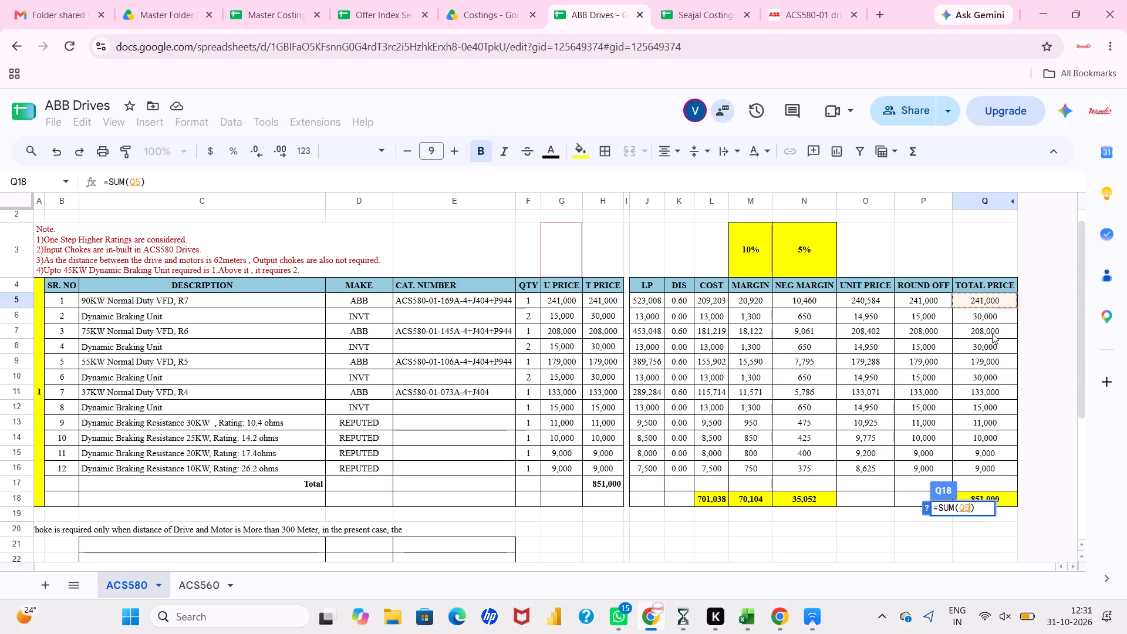
drag(992, 333, 981, 473)
key(Return)
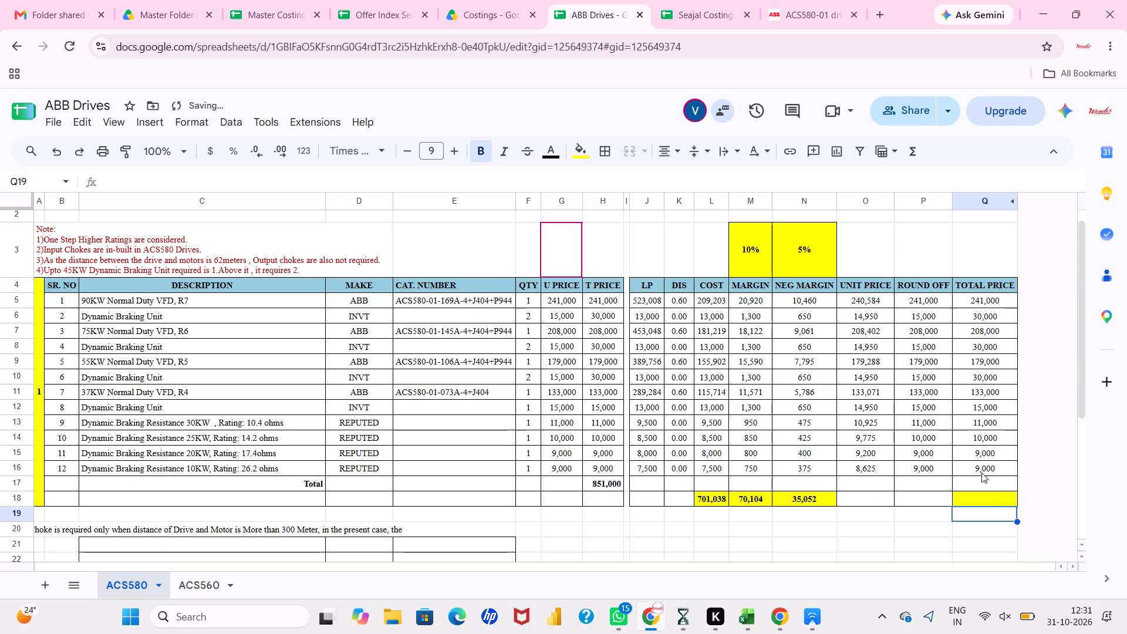
Copy the sum formula from Q18 into the NEG MARGIN, MARGIN and COST totals in N18, M18 and L18.
click(977, 504)
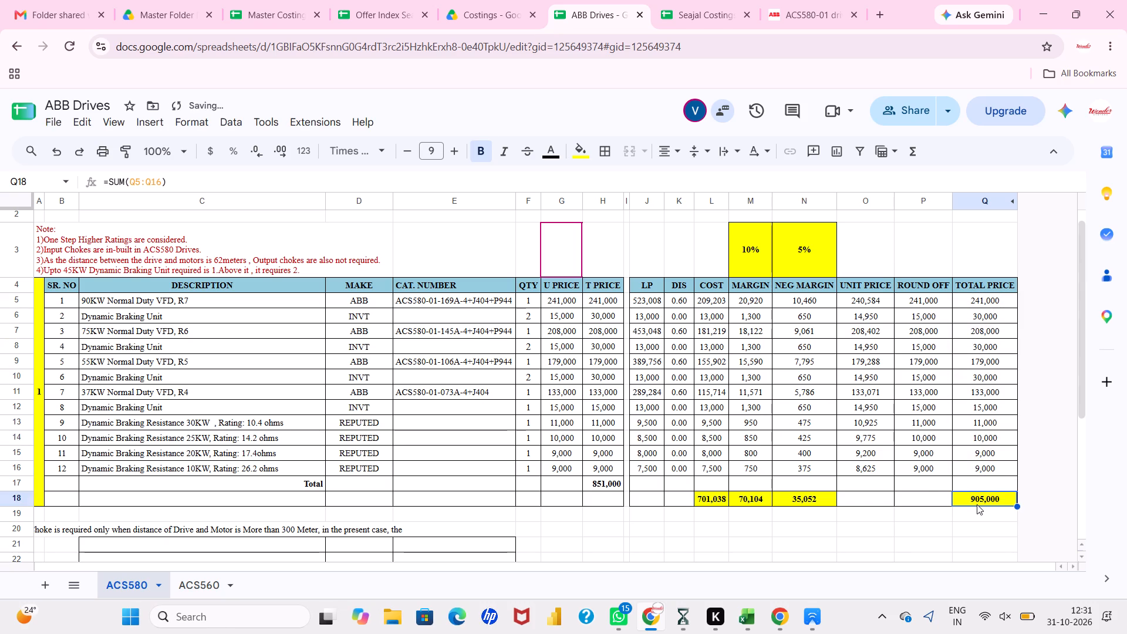
key(ctrl+c)
click(791, 503)
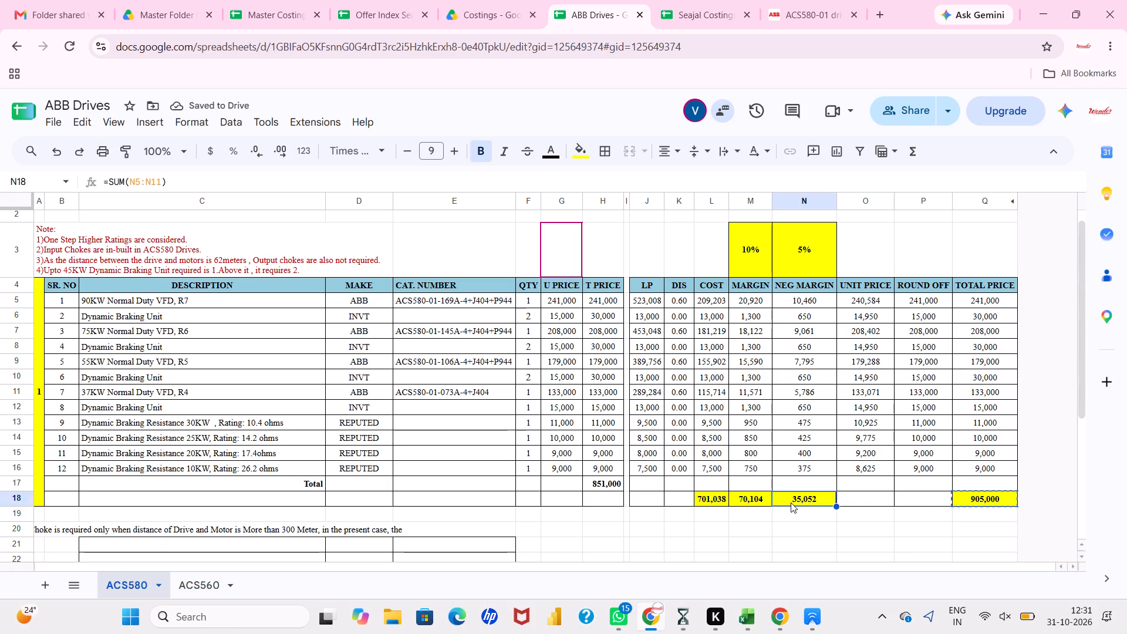
key(ctrl+v)
click(755, 501)
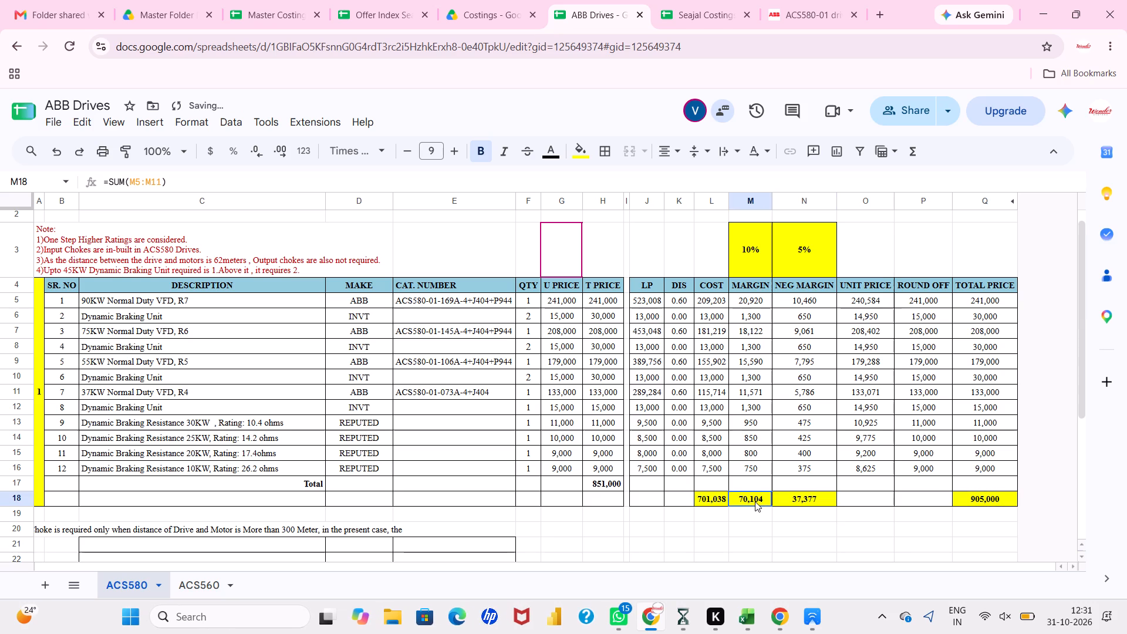
key(ctrl+v)
click(714, 501)
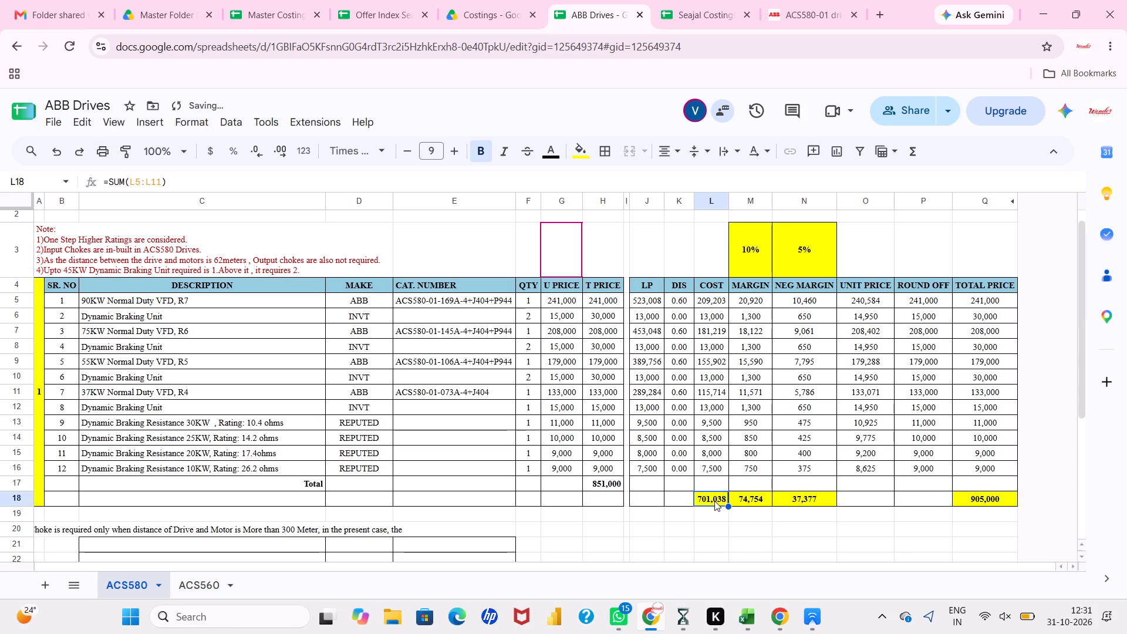
key(ctrl+v)
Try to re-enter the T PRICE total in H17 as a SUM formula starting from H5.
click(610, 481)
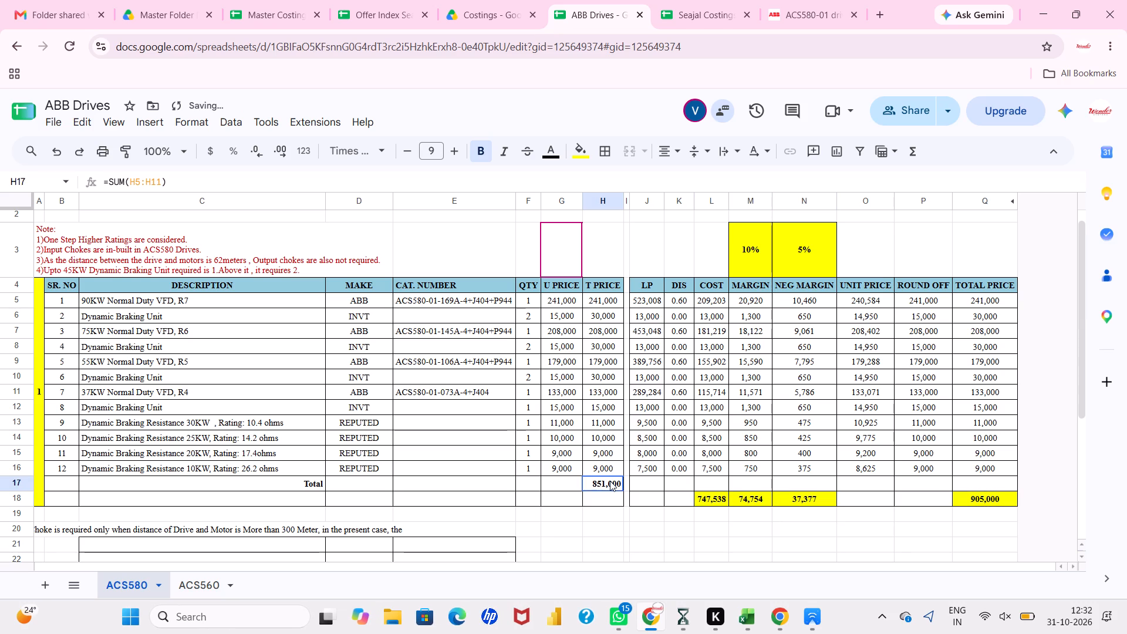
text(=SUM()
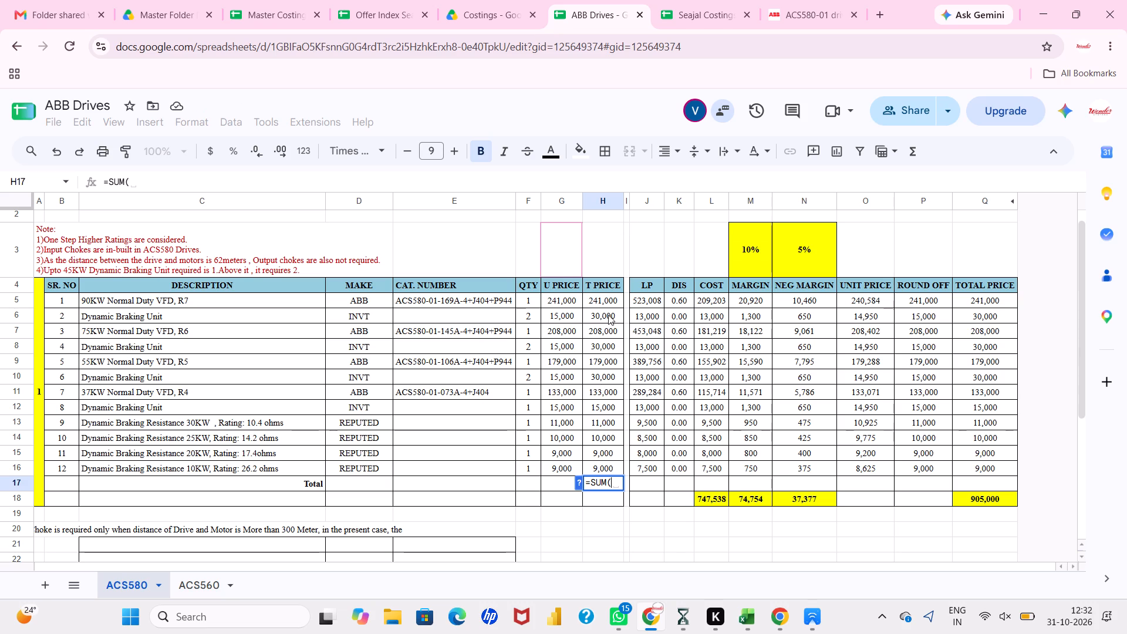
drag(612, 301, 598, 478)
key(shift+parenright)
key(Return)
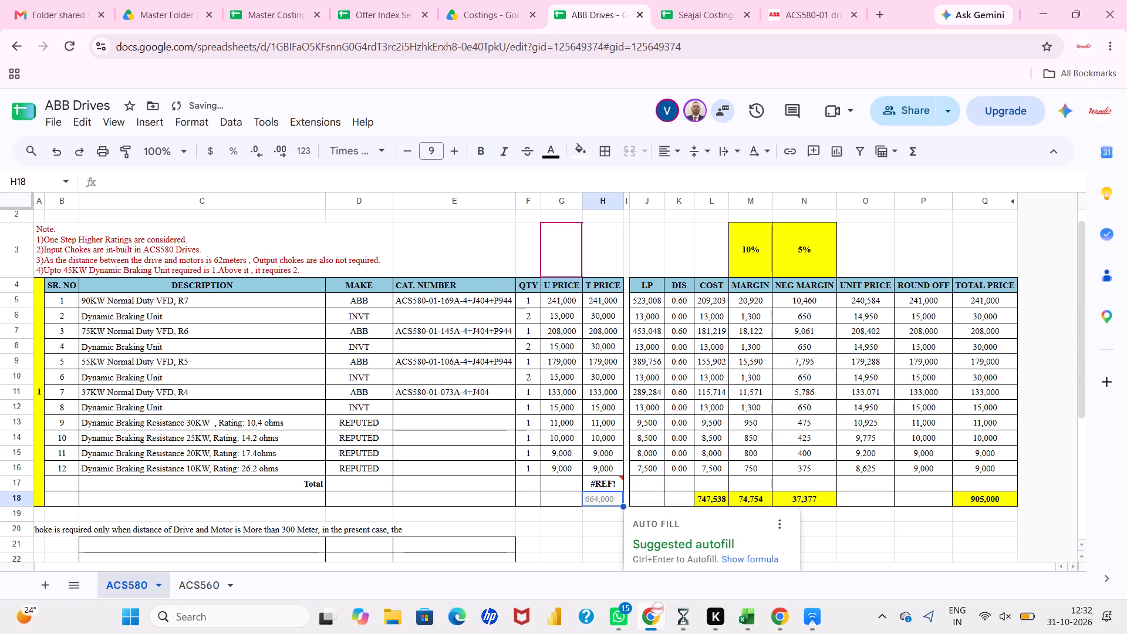
Enter the T PRICE total in H17 as =SUM(H5:H16).
click(607, 483)
text(=SUM()
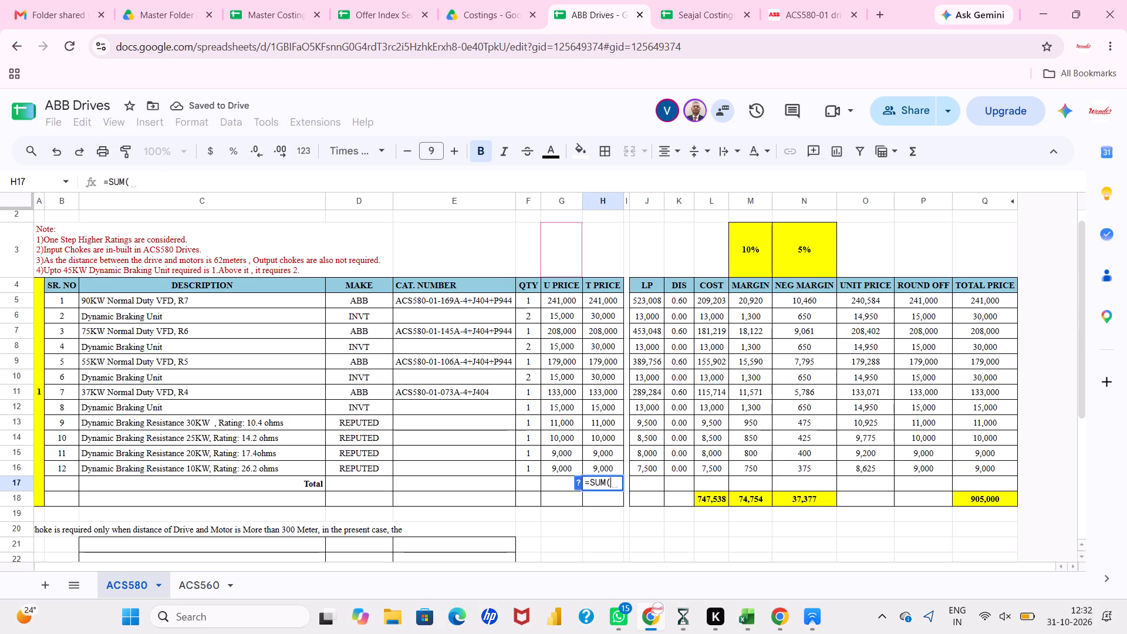
drag(615, 303, 603, 437)
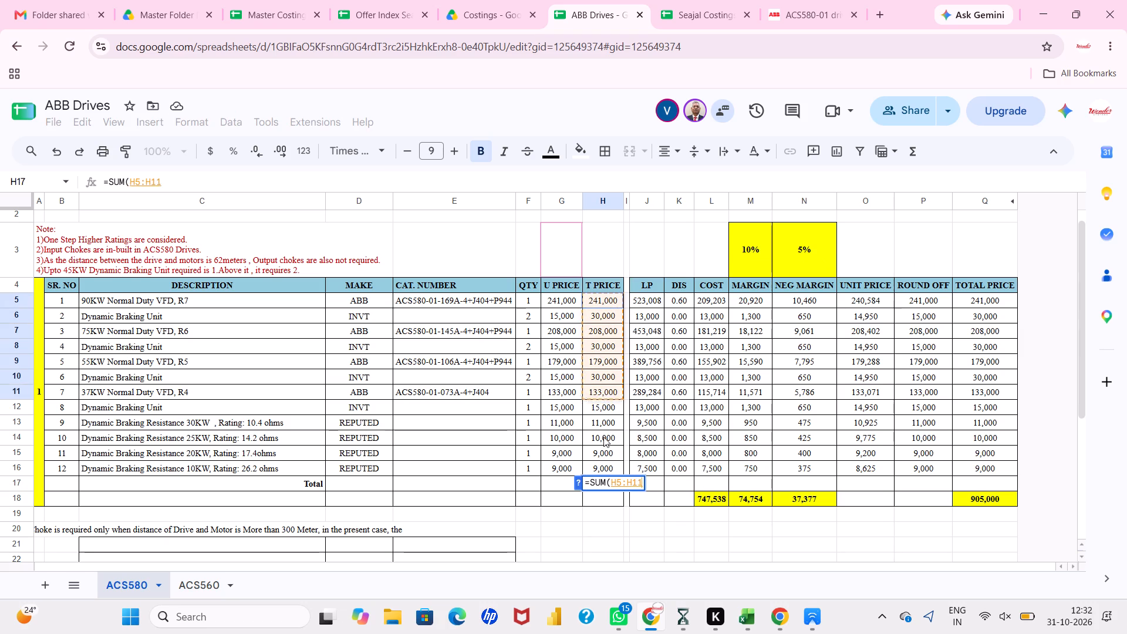
drag(603, 437, 603, 468)
key(shift+parenright)
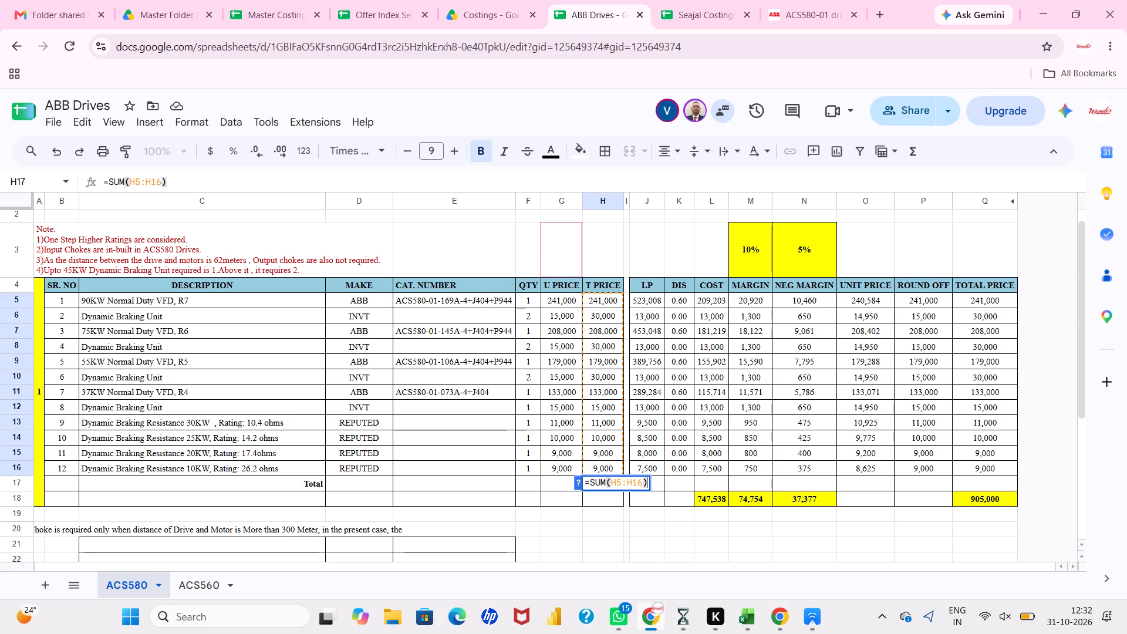
key(Return)
click(602, 486)
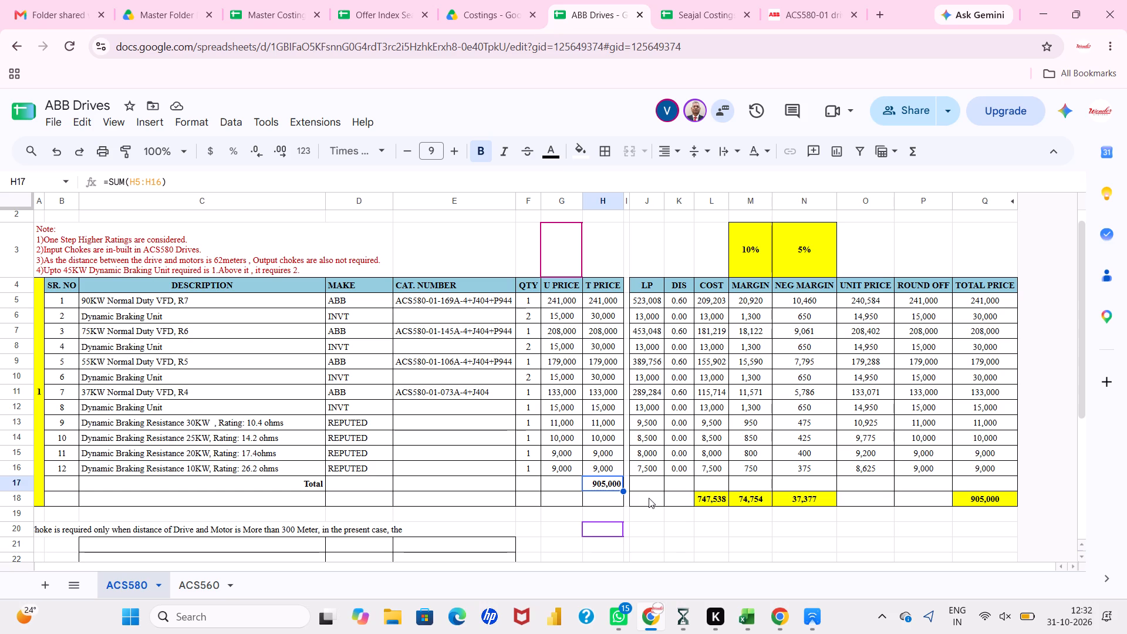
click(656, 512)
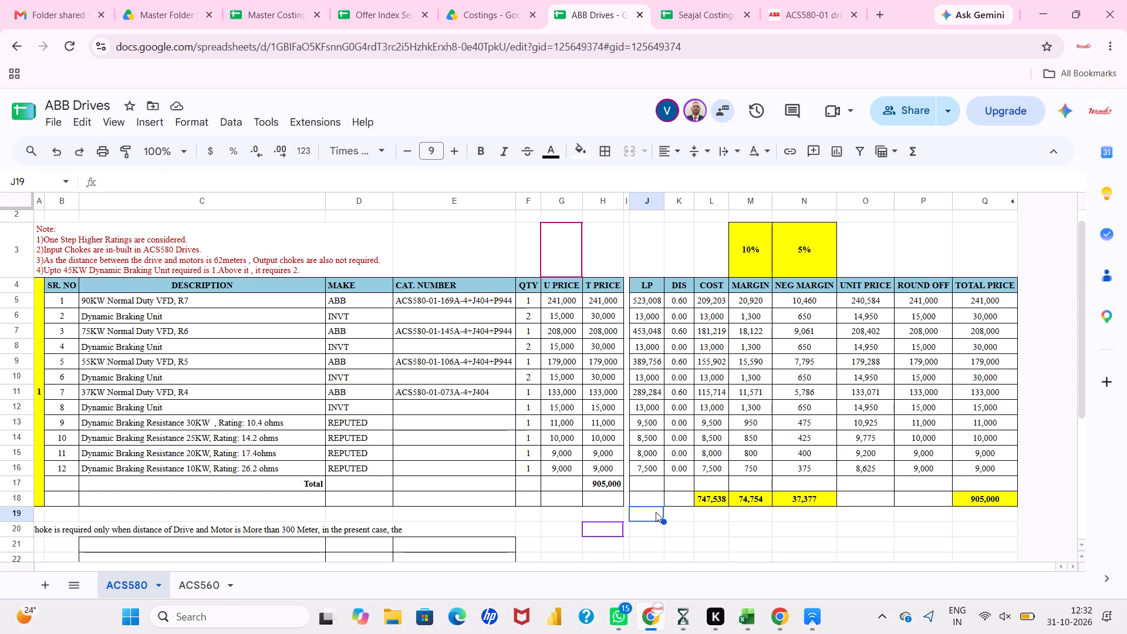
click(678, 514)
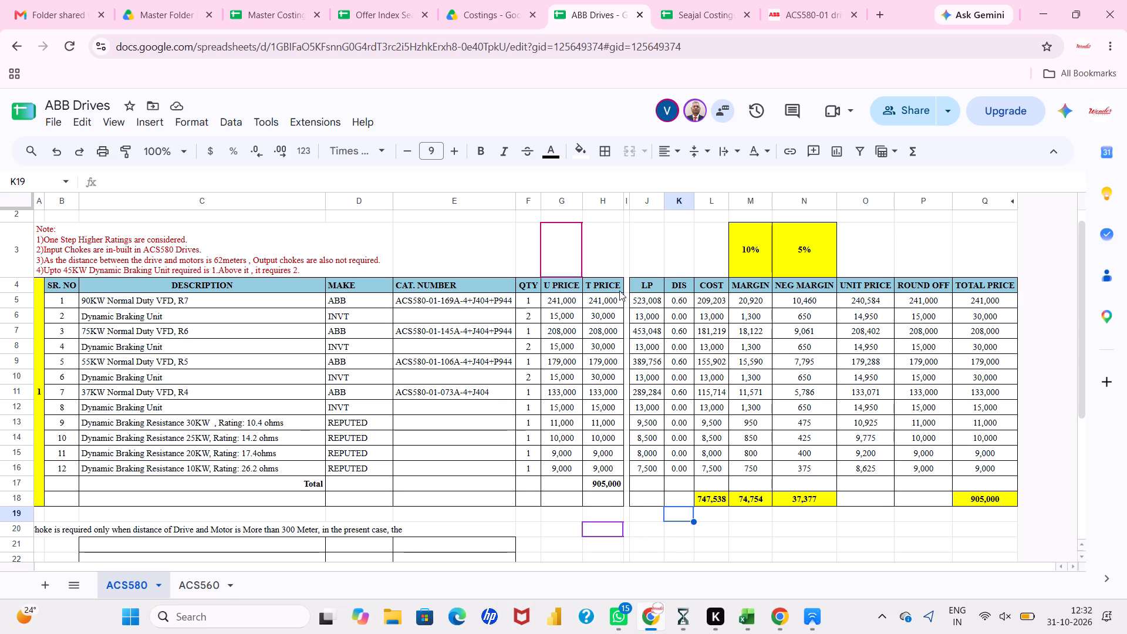
Examine the LP and DIS entries for the first drive and the COST and MARGIN formulas down the item rows.
click(653, 300)
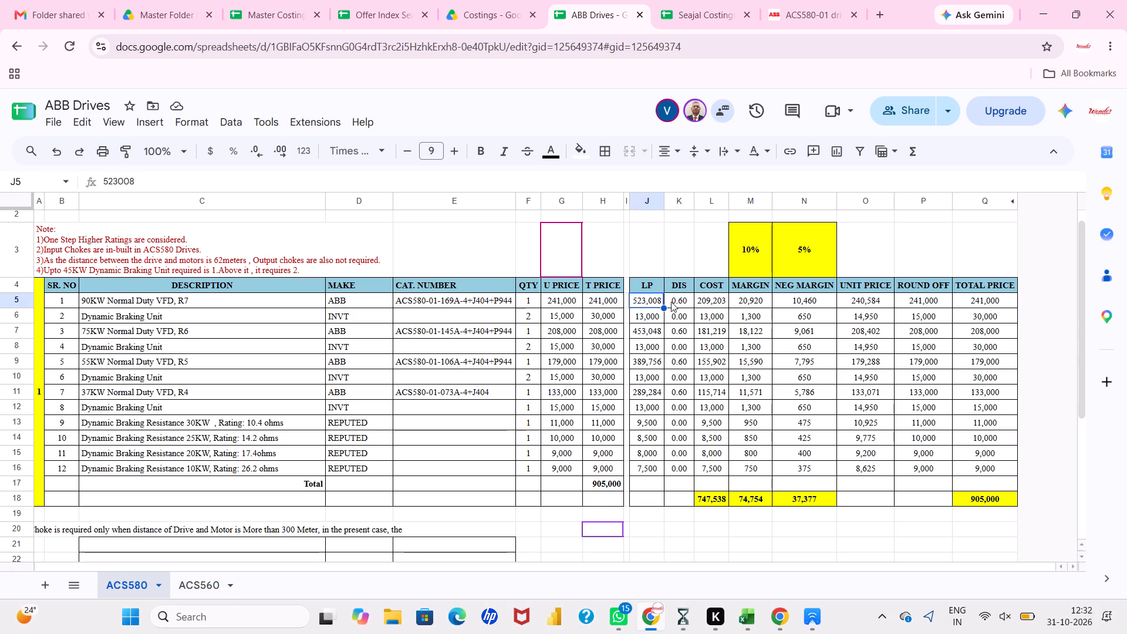
click(676, 302)
double_click(676, 302)
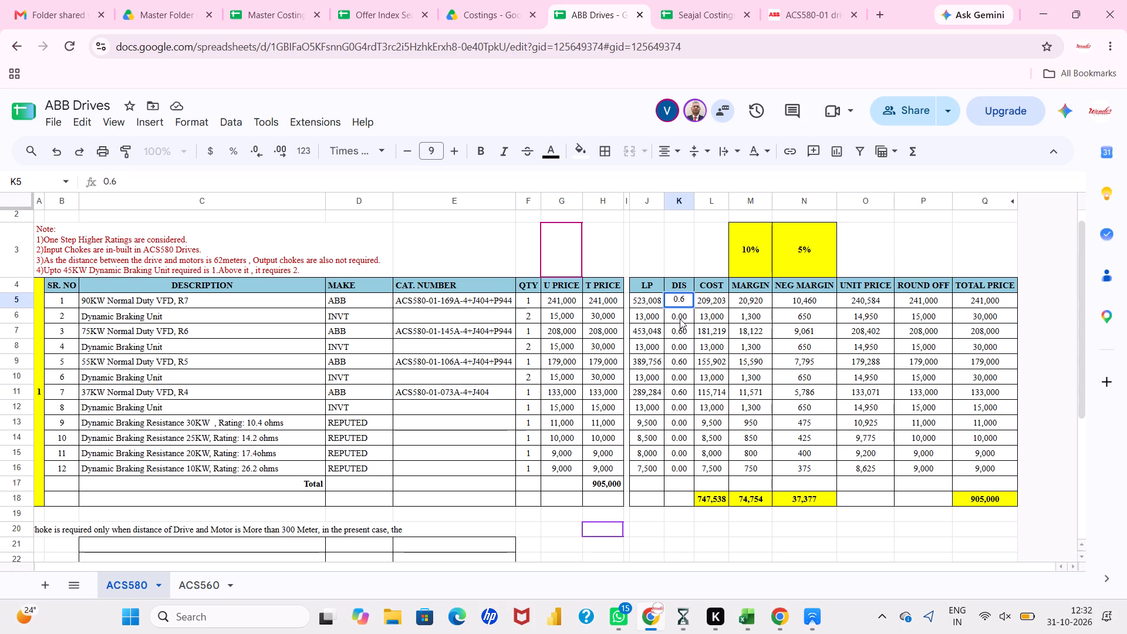
click(680, 319)
double_click(709, 301)
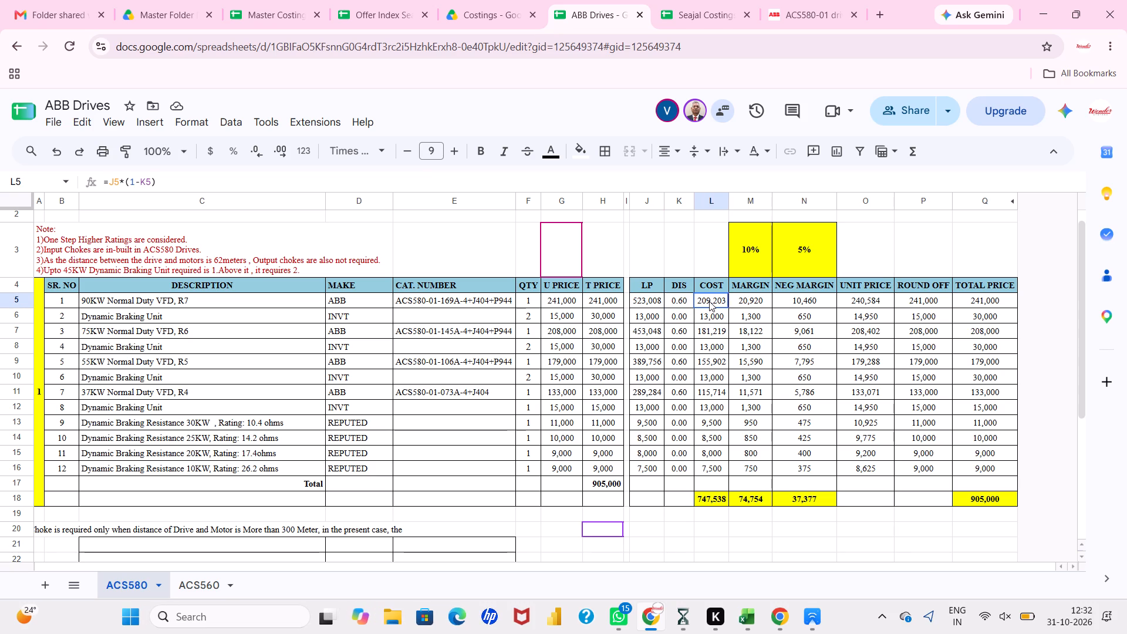
double_click(709, 314)
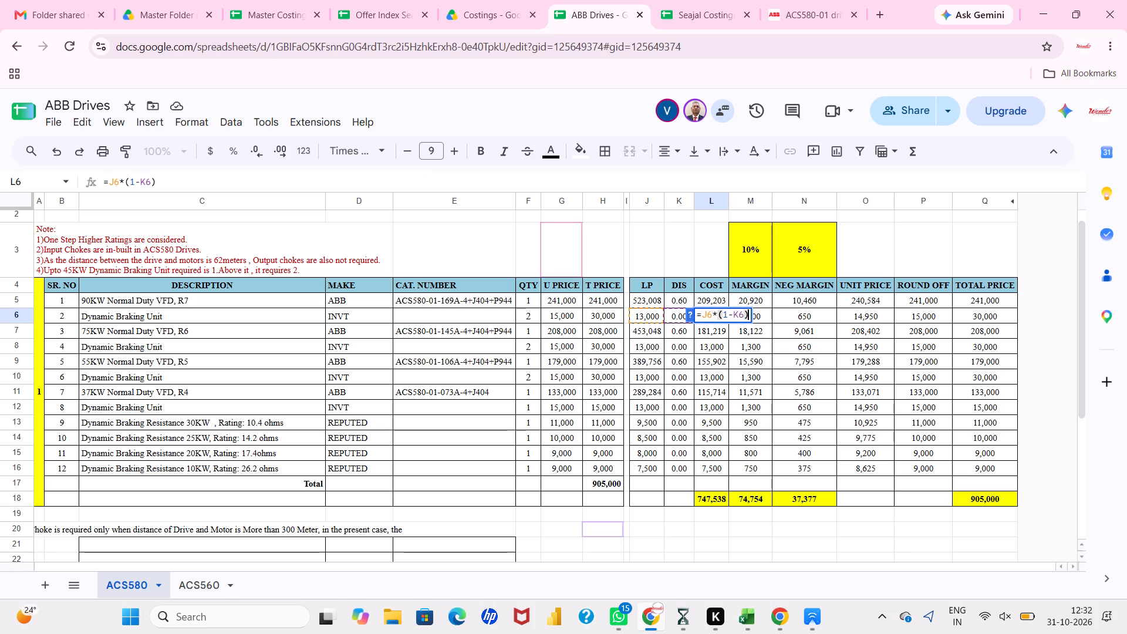
double_click(711, 333)
double_click(712, 347)
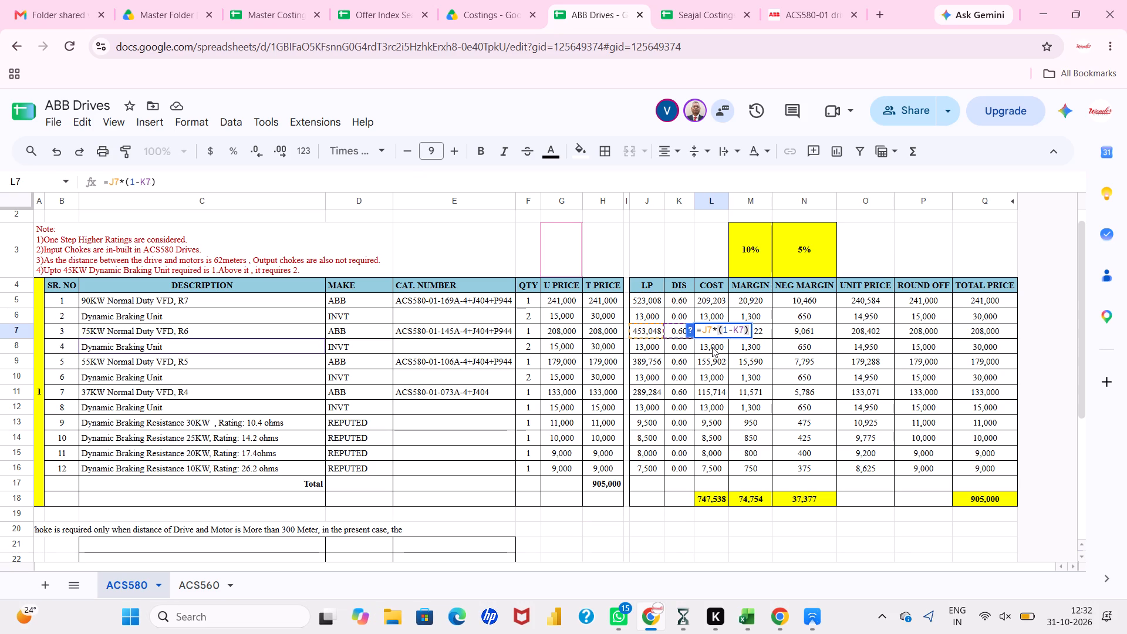
double_click(711, 360)
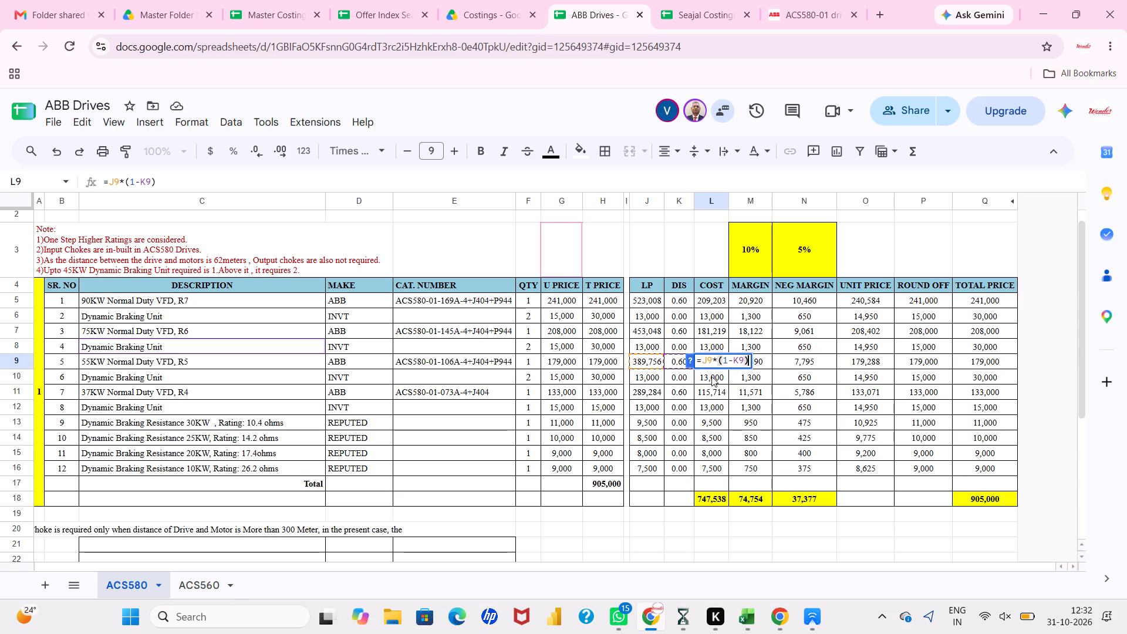
double_click(710, 402)
double_click(710, 409)
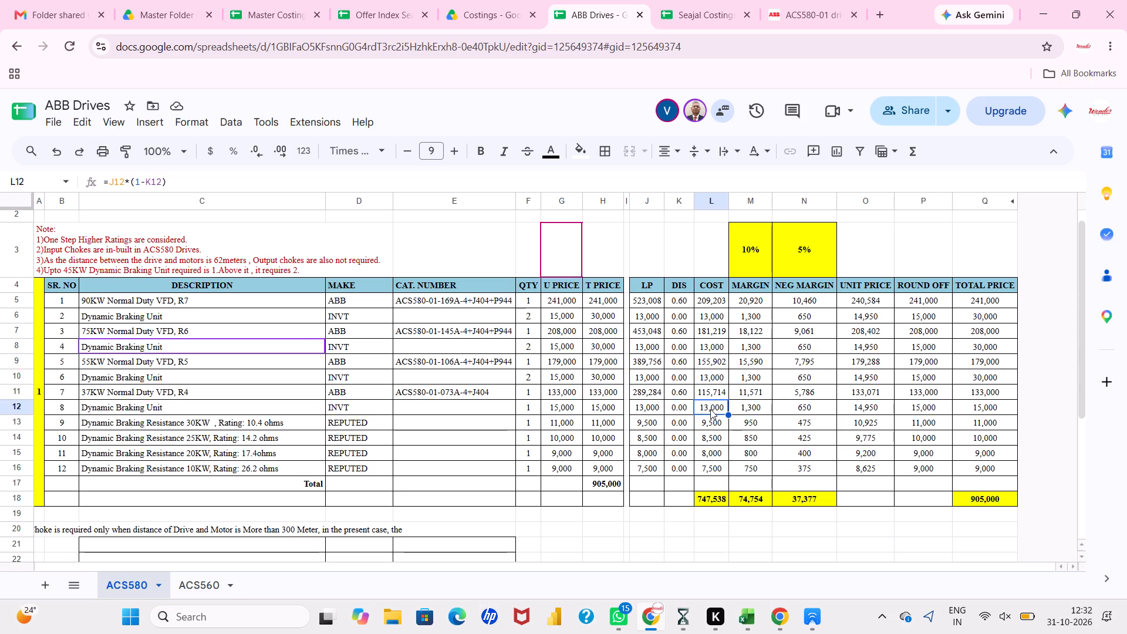
double_click(710, 422)
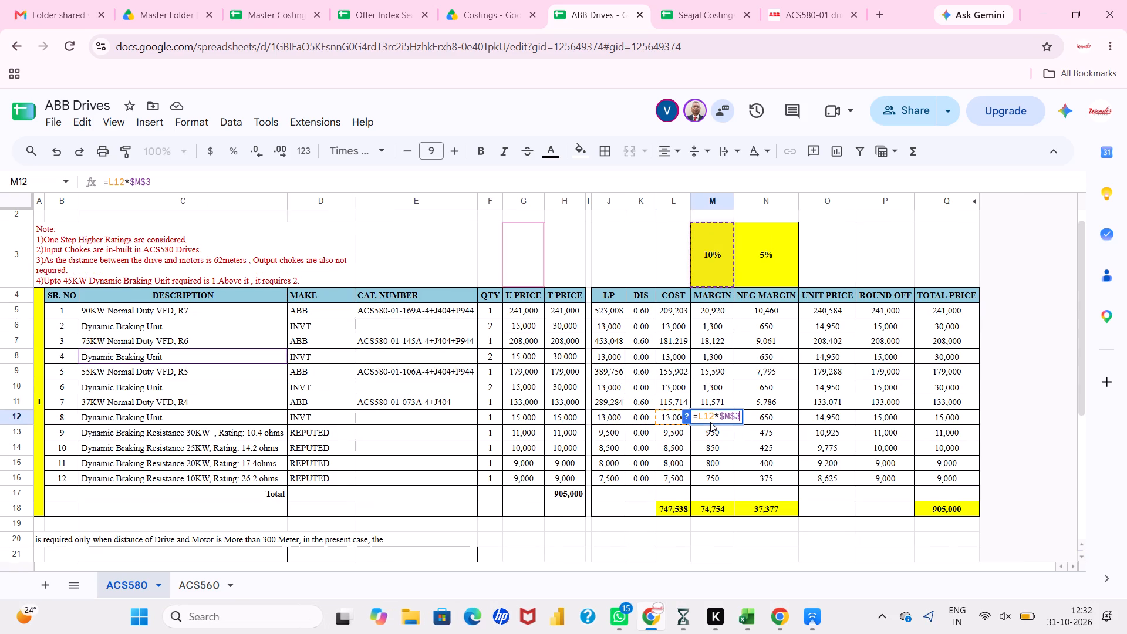
double_click(724, 313)
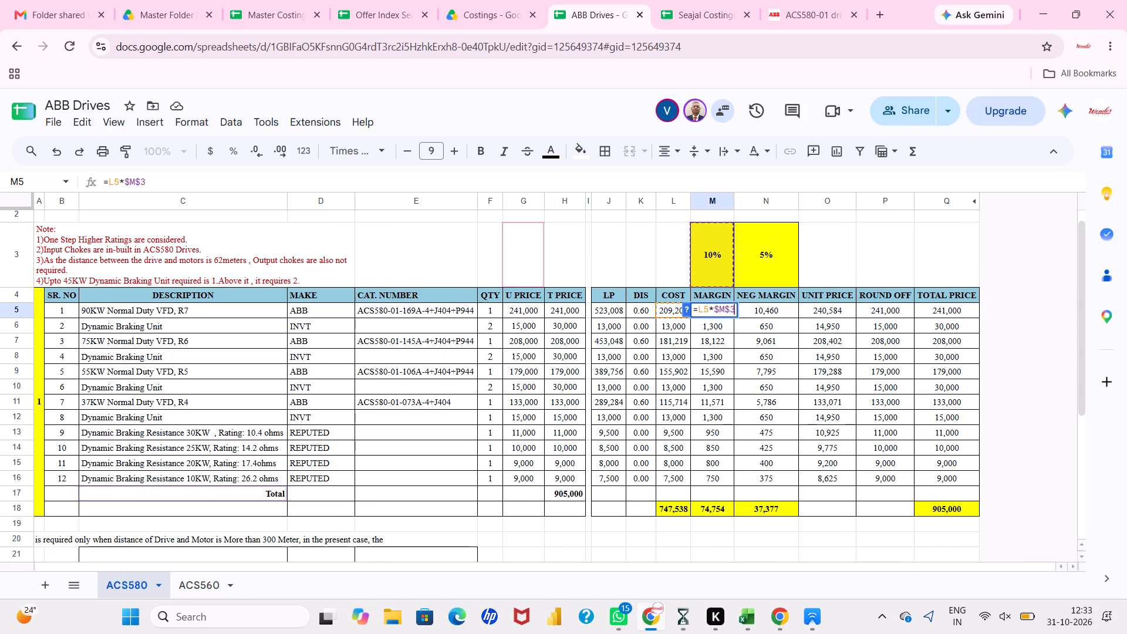
click(723, 323)
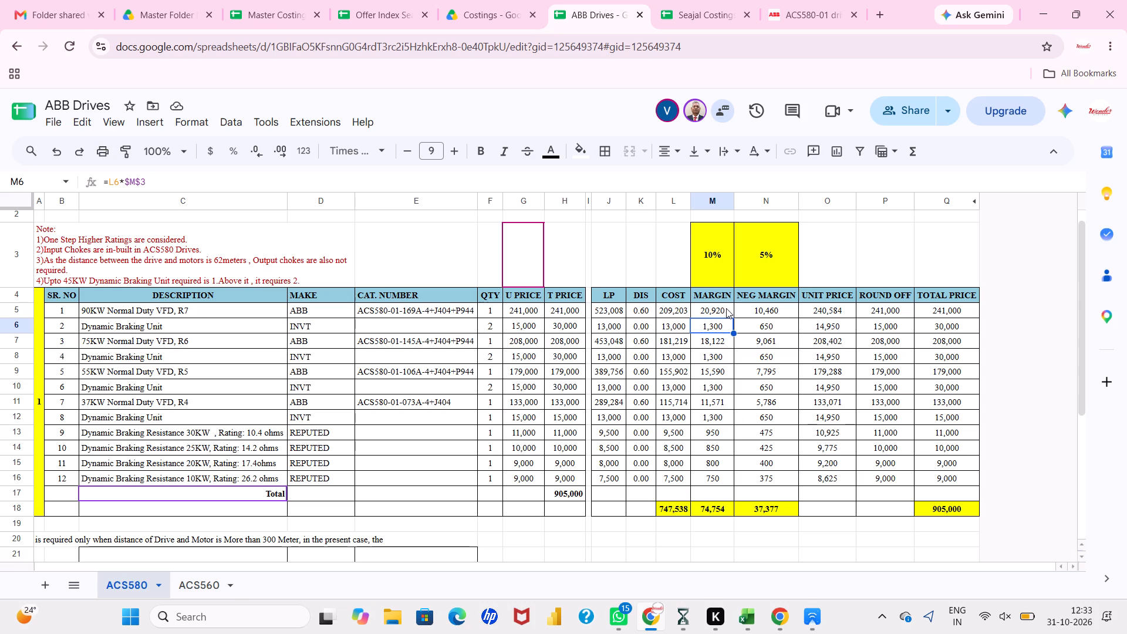
Fill the MARGIN formula from M5 down through M16 and check the last filled cell.
click(726, 308)
drag(733, 316, 729, 472)
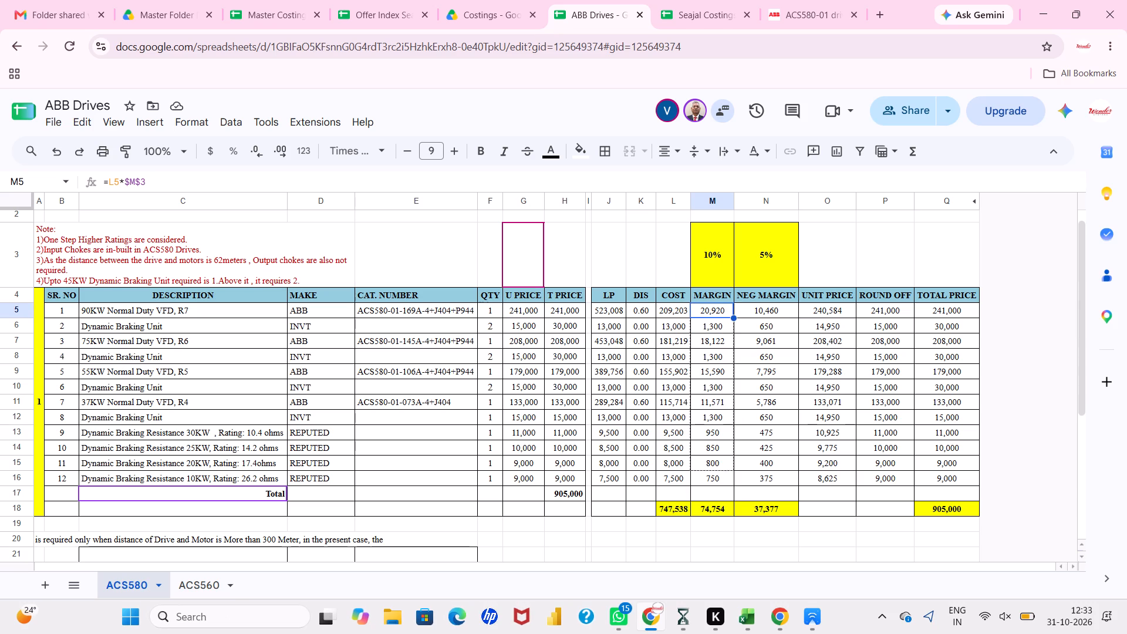
drag(729, 472, 729, 475)
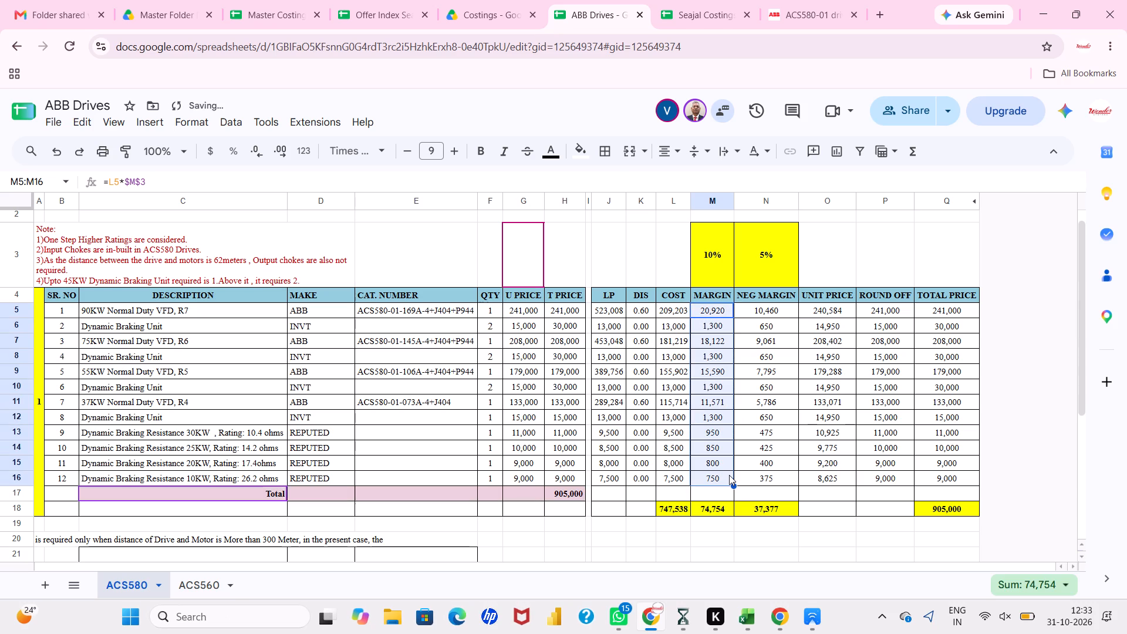
click(729, 475)
double_click(727, 475)
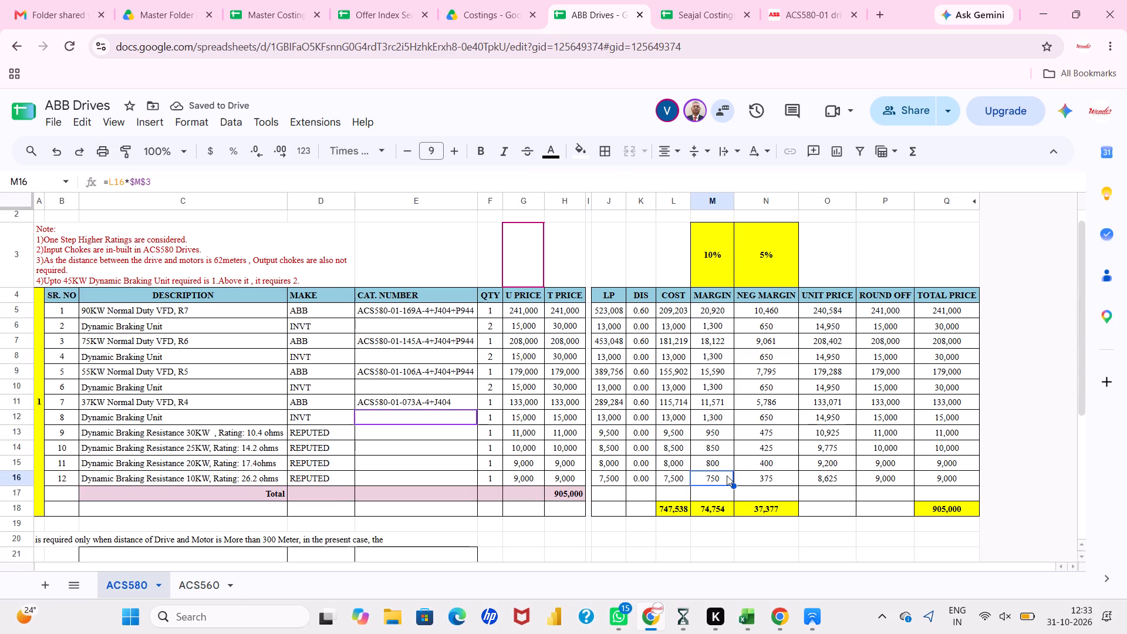
Fill the NEG MARGIN formula from N5 down through N16 and check the last filled cell.
click(768, 315)
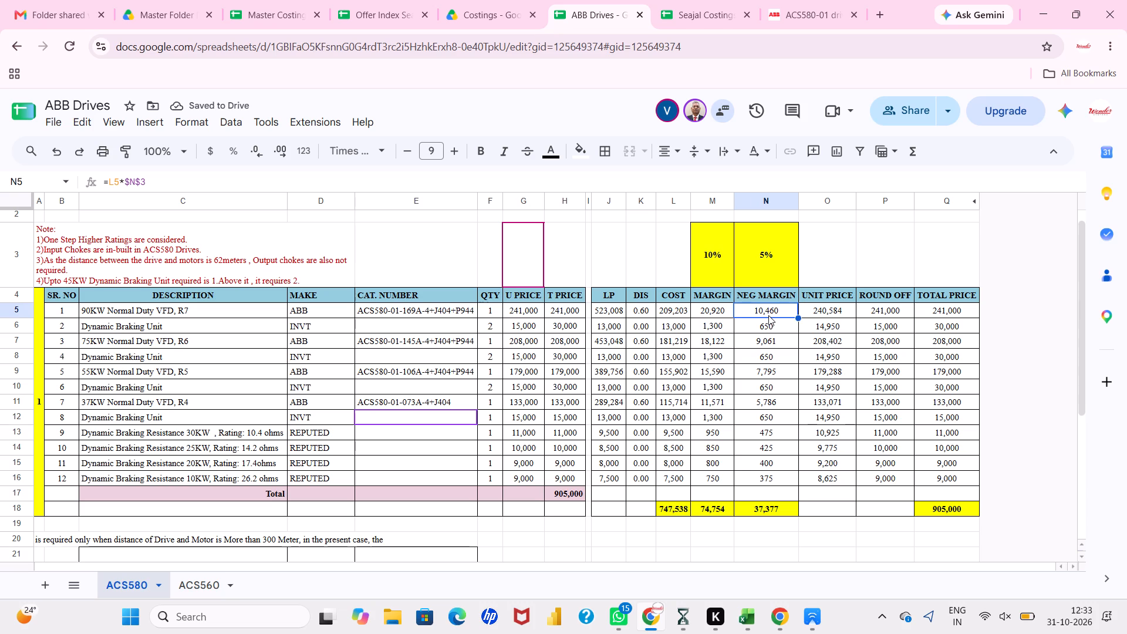
double_click(776, 311)
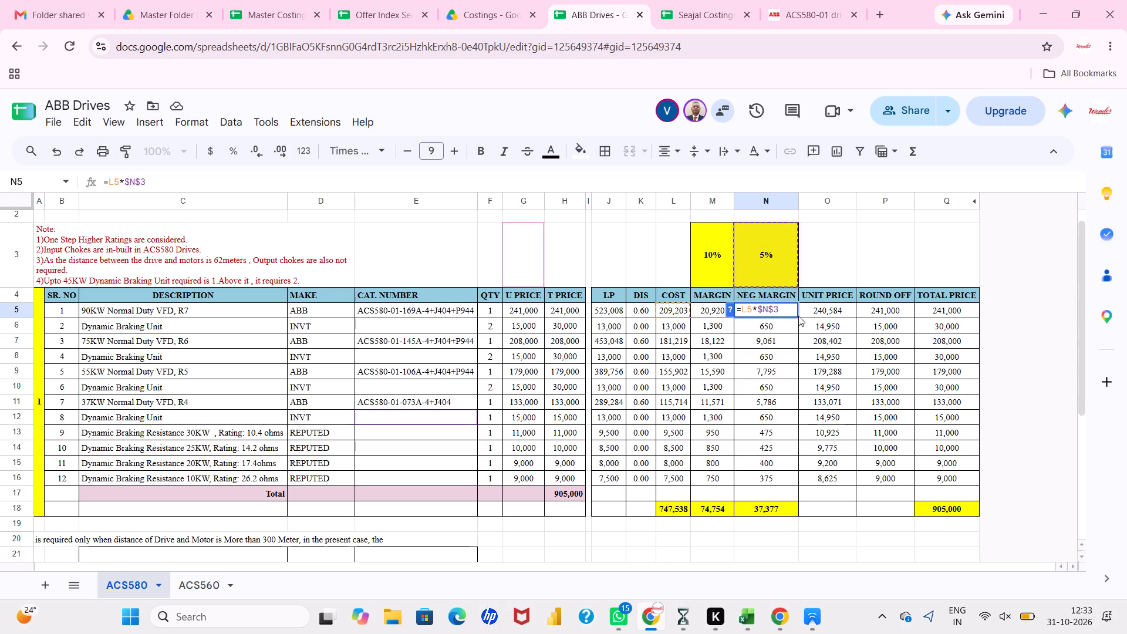
click(790, 343)
click(791, 311)
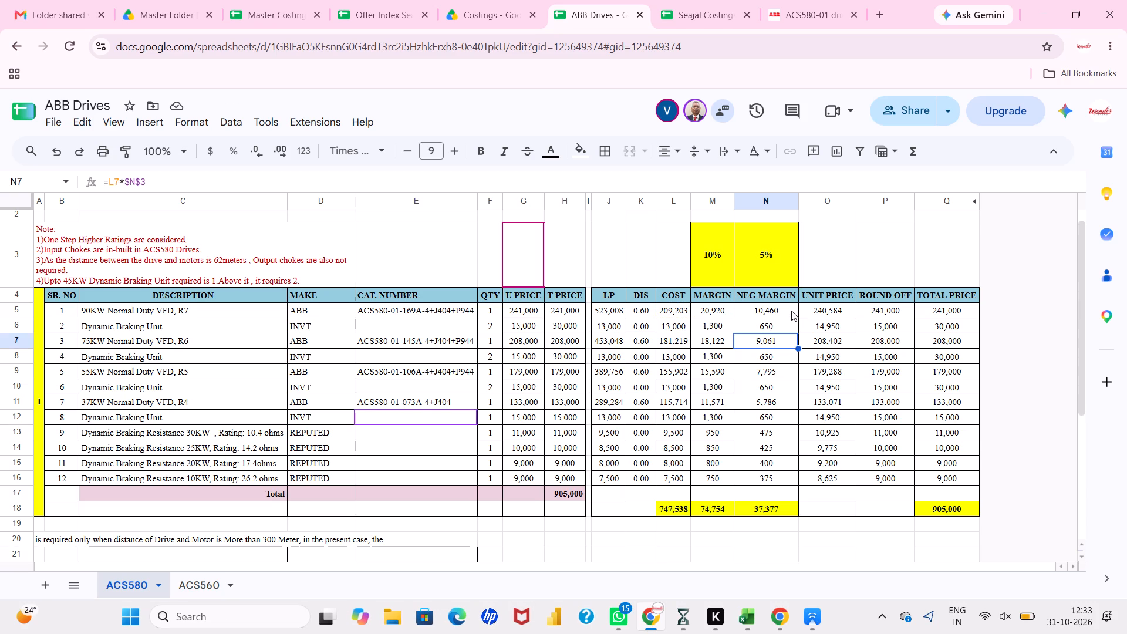
drag(799, 316, 796, 481)
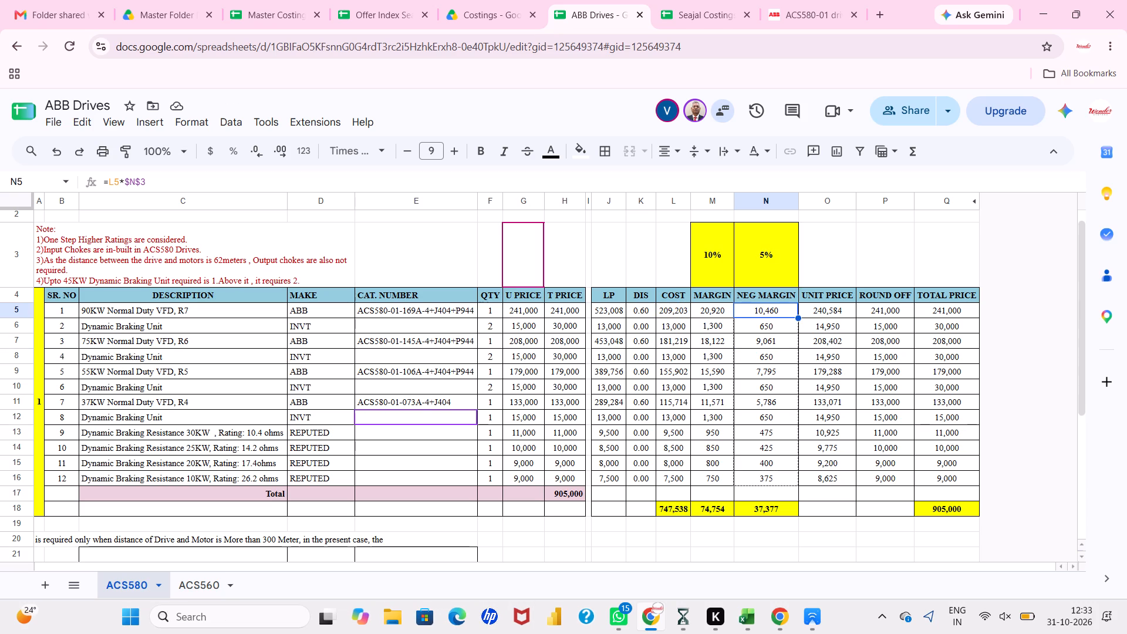
drag(796, 481, 796, 483)
double_click(780, 483)
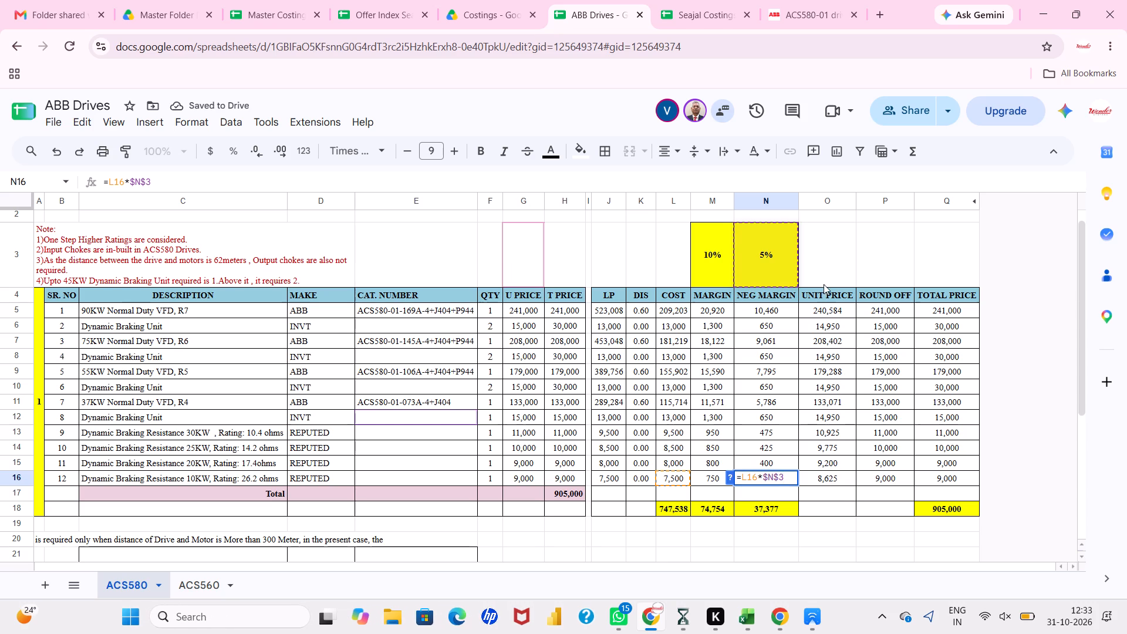
Fill the UNIT PRICE formula from O5 down through O16 and check the last filled cell.
double_click(826, 311)
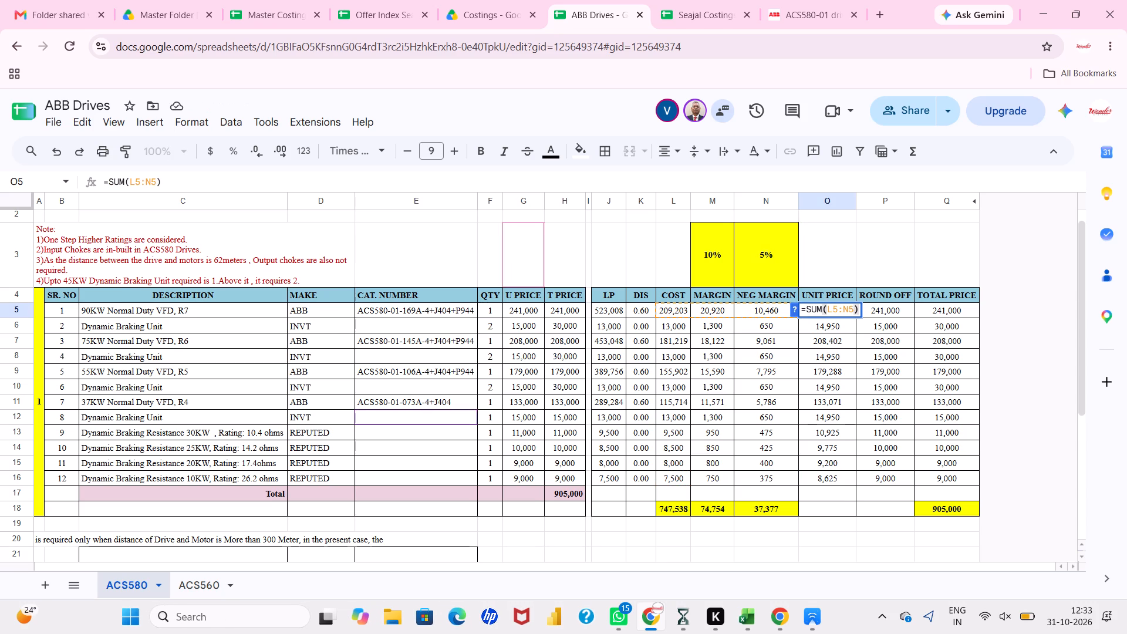
click(836, 332)
click(841, 312)
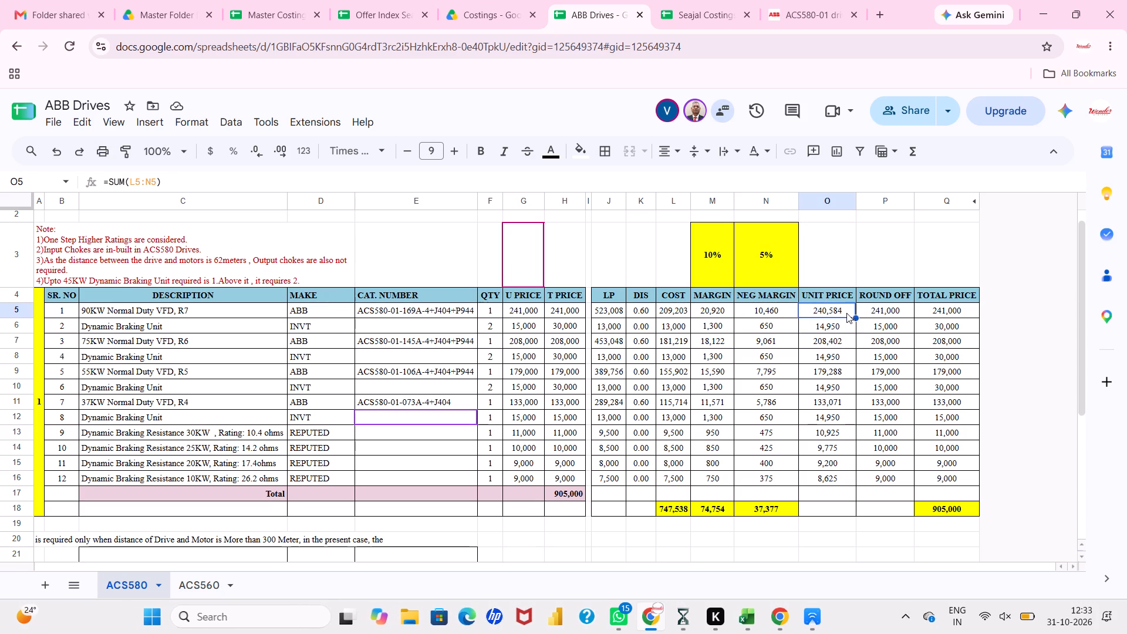
drag(855, 318, 859, 412)
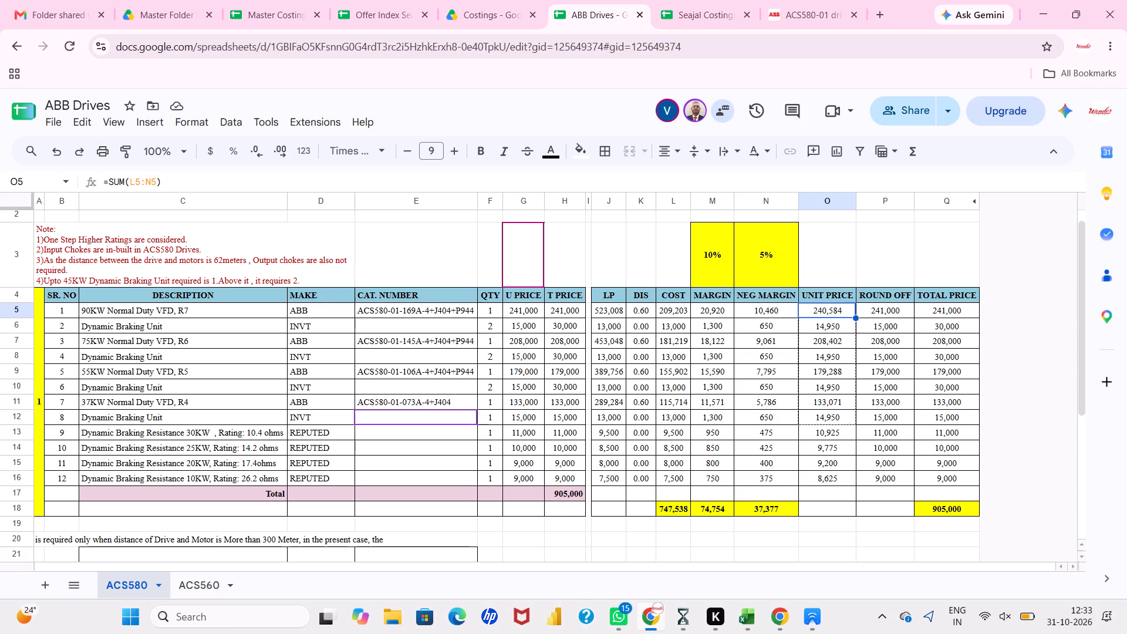
drag(859, 412, 856, 481)
click(849, 481)
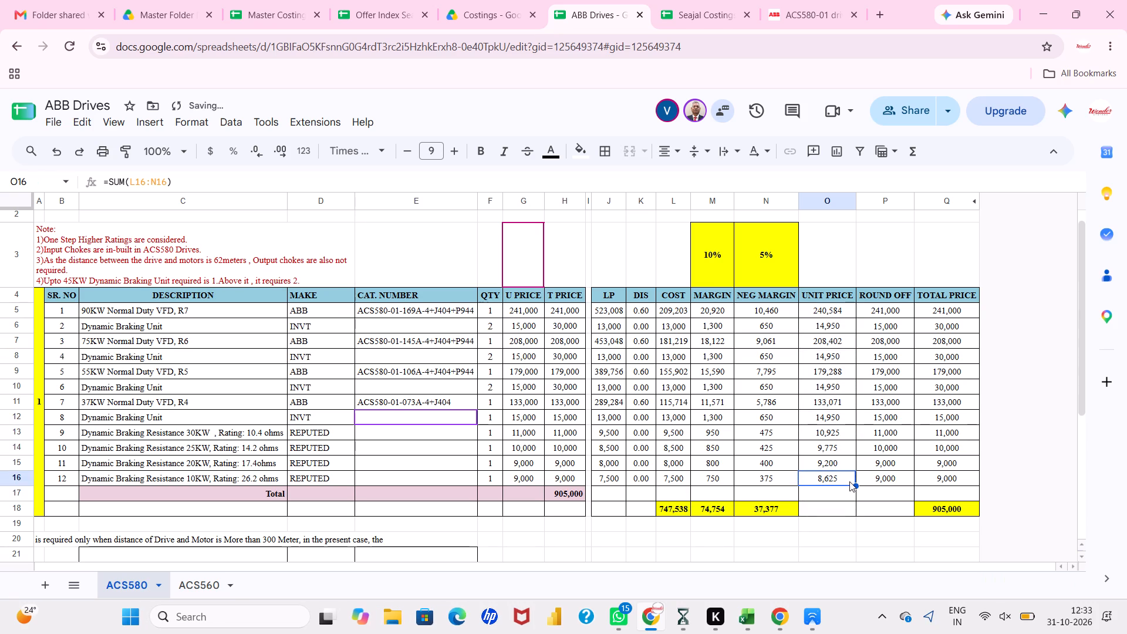
Change the ROUND OFF formula in P5 to =ROUND(O5,-2).
double_click(900, 312)
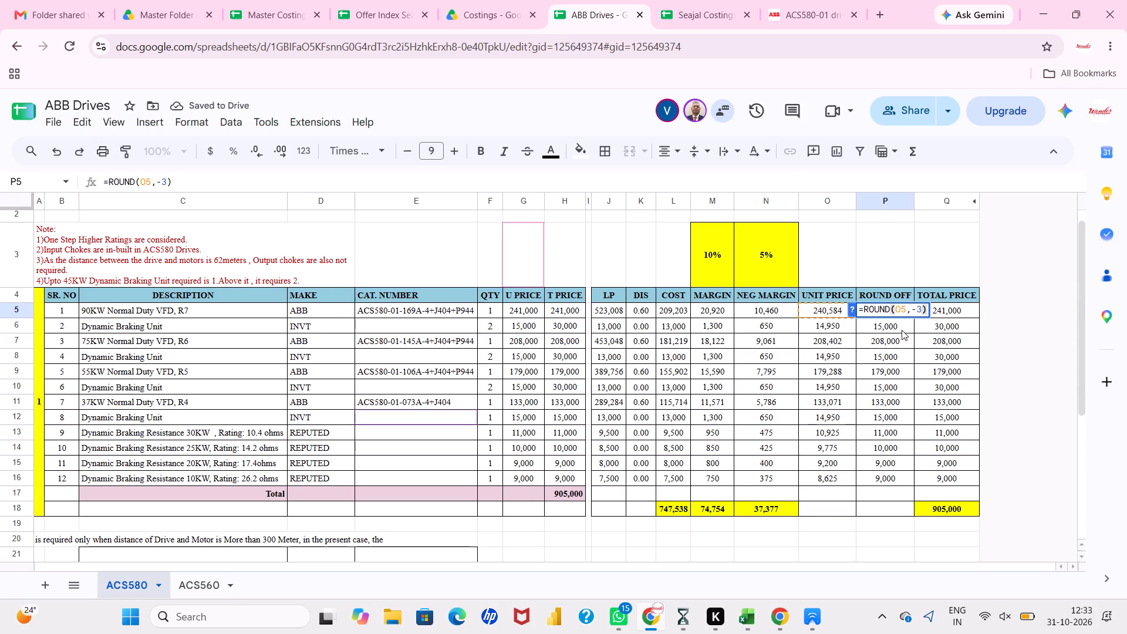
double_click(902, 330)
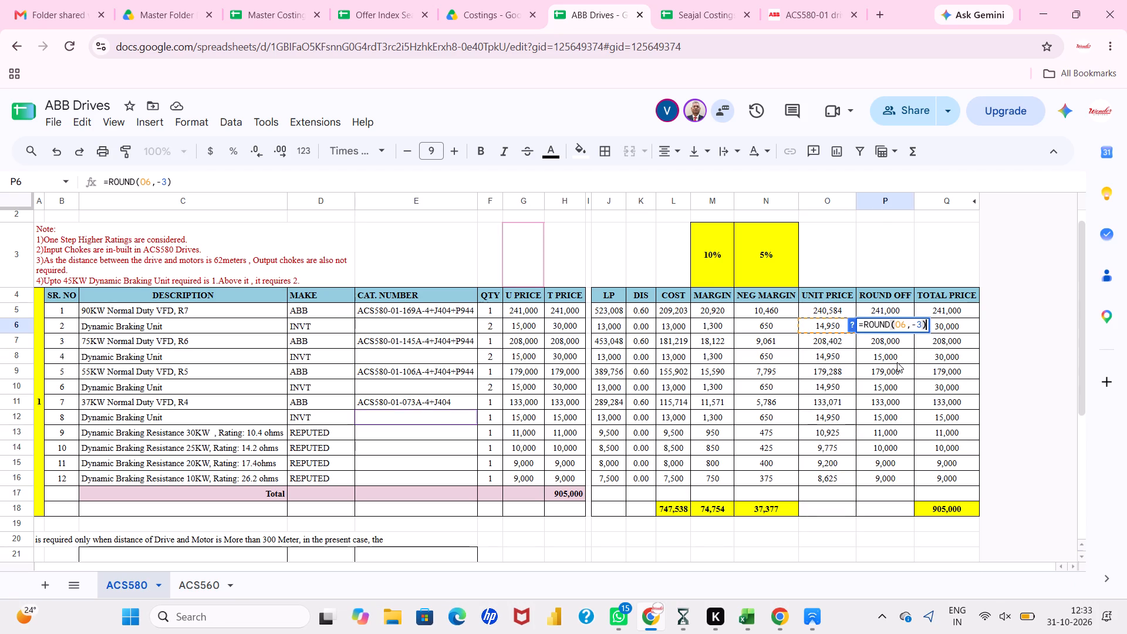
double_click(897, 362)
click(904, 313)
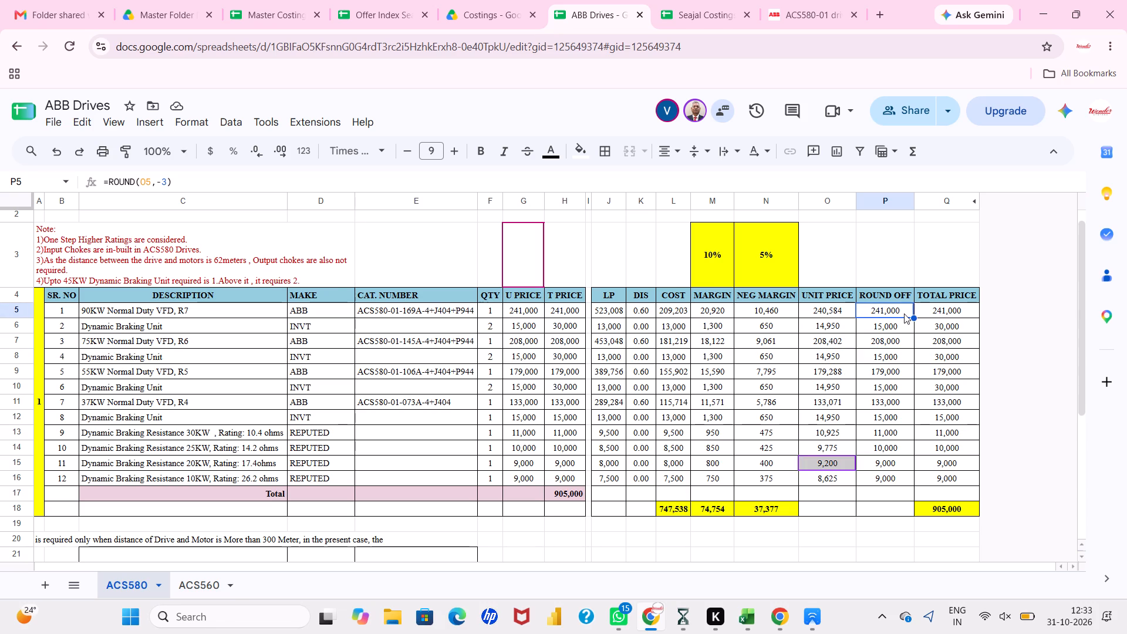
double_click(904, 313)
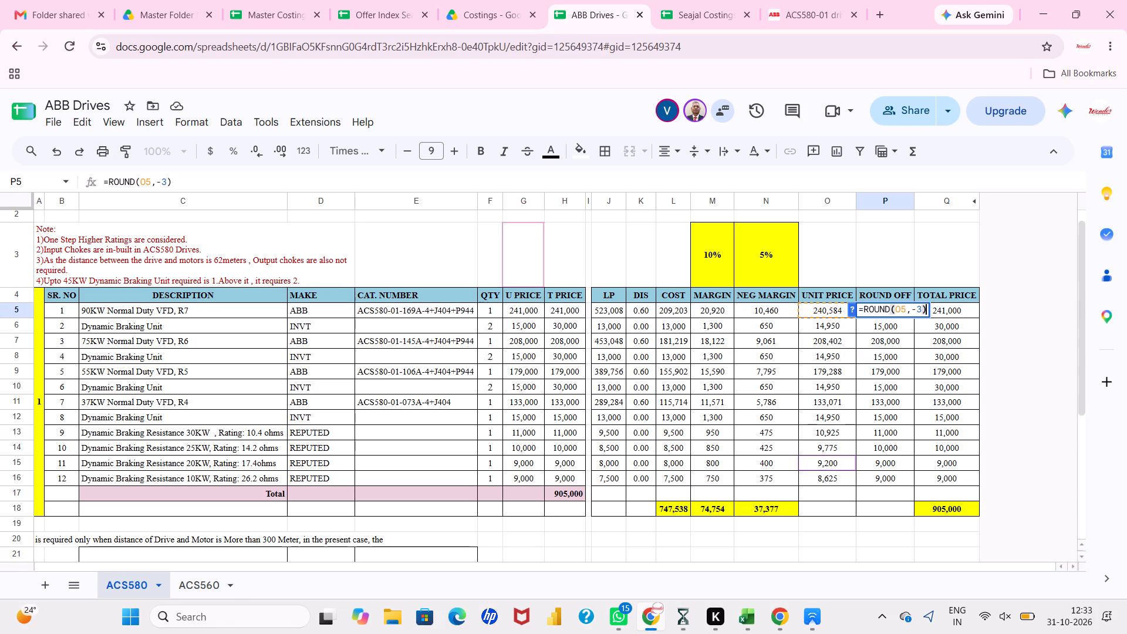
click(922, 312)
key(BackSpace)
key(2)
key(Return)
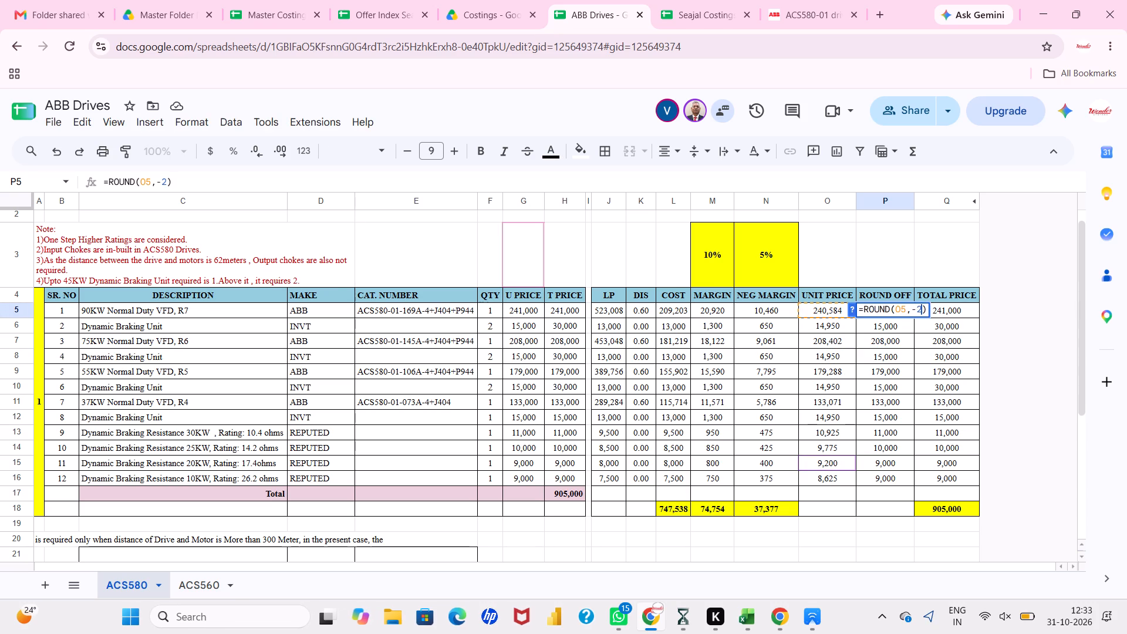
Fill the ROUND OFF formula from P5 down through P16 and check the formulas in the filled cells.
click(905, 312)
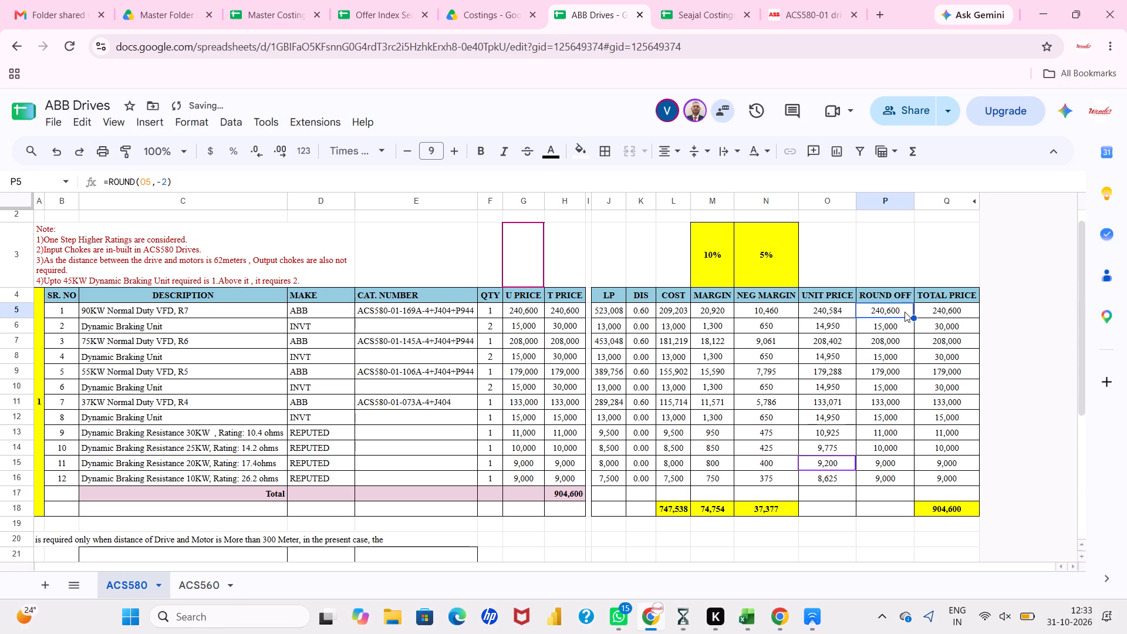
drag(913, 318, 908, 465)
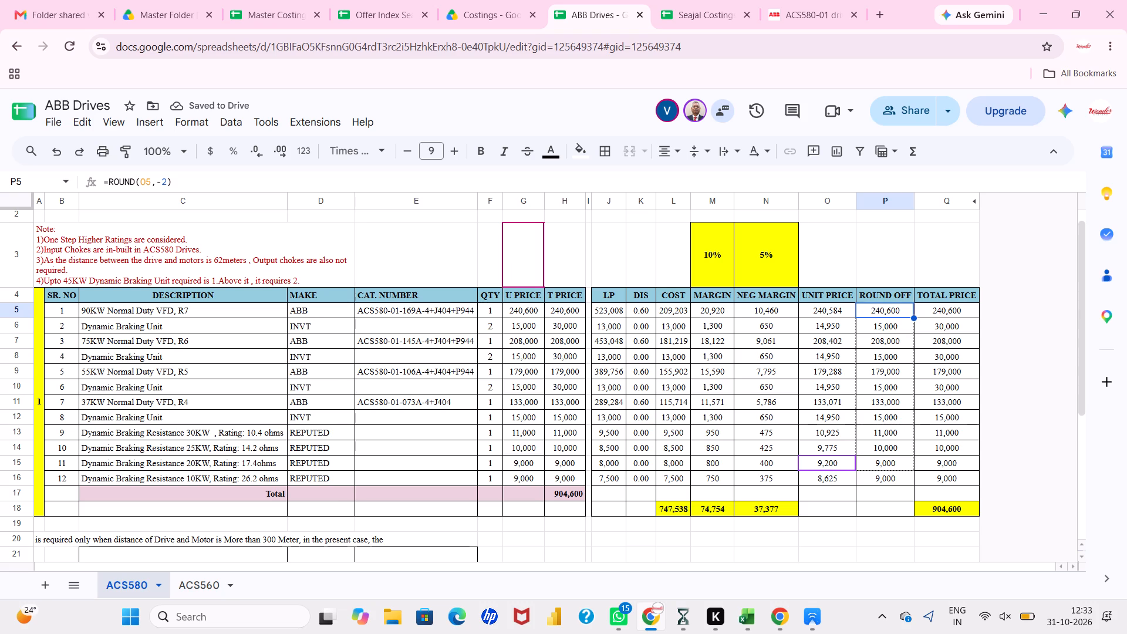
drag(908, 465, 906, 481)
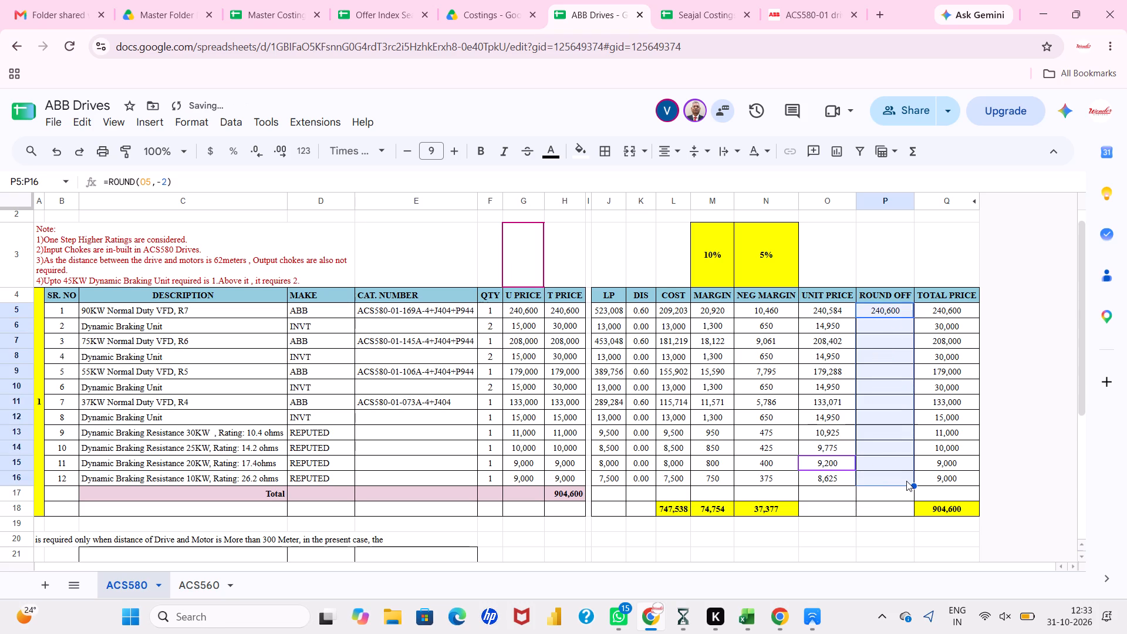
click(901, 480)
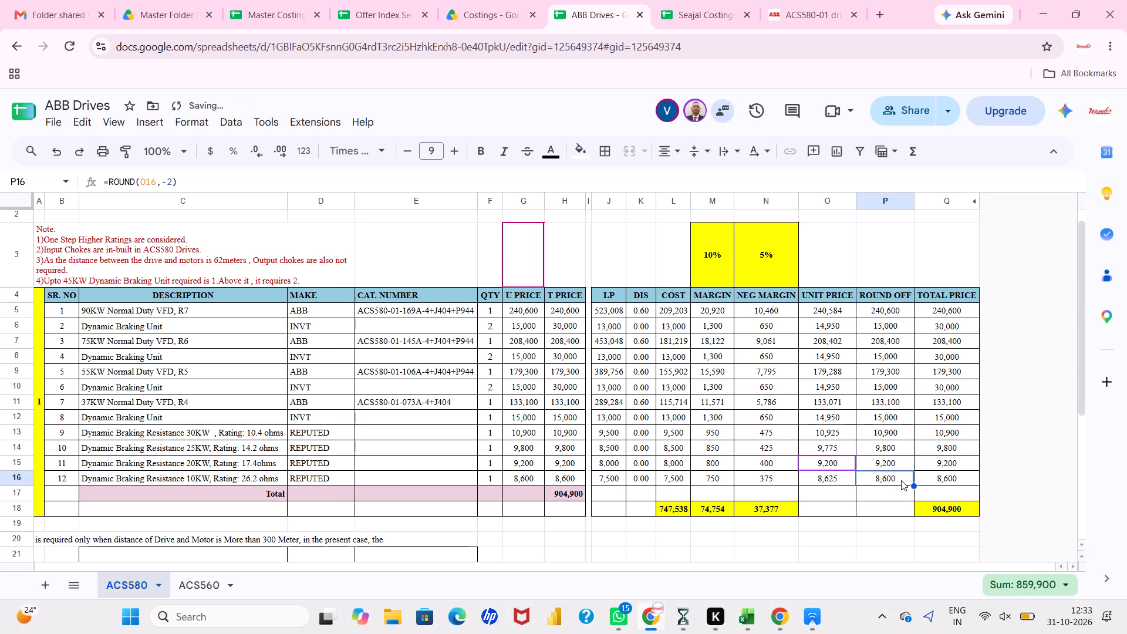
double_click(897, 312)
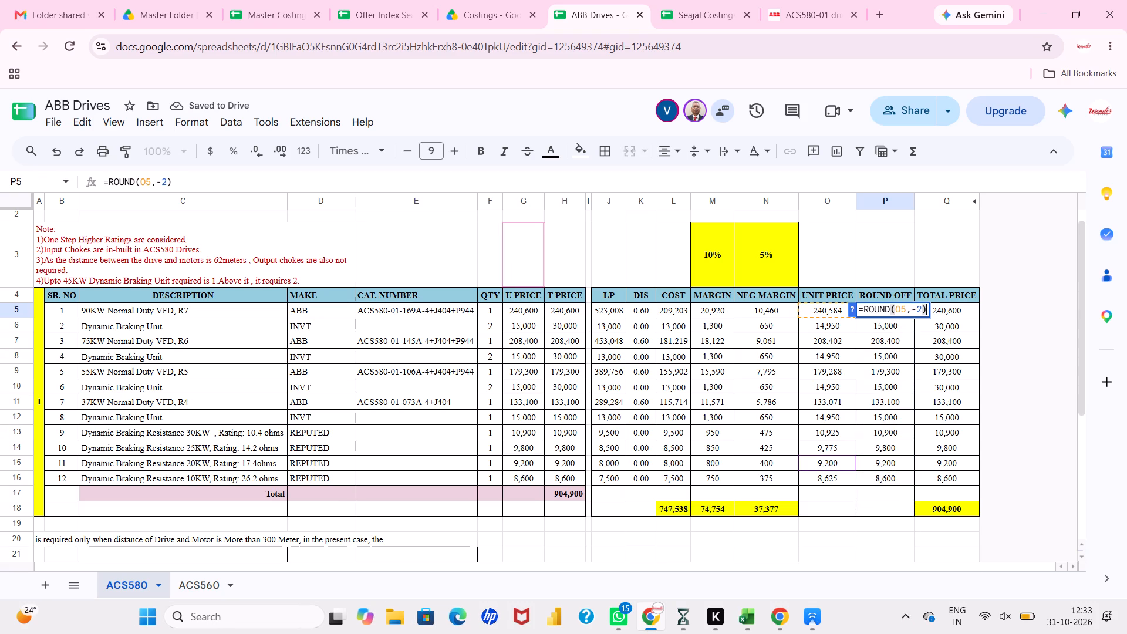
click(897, 330)
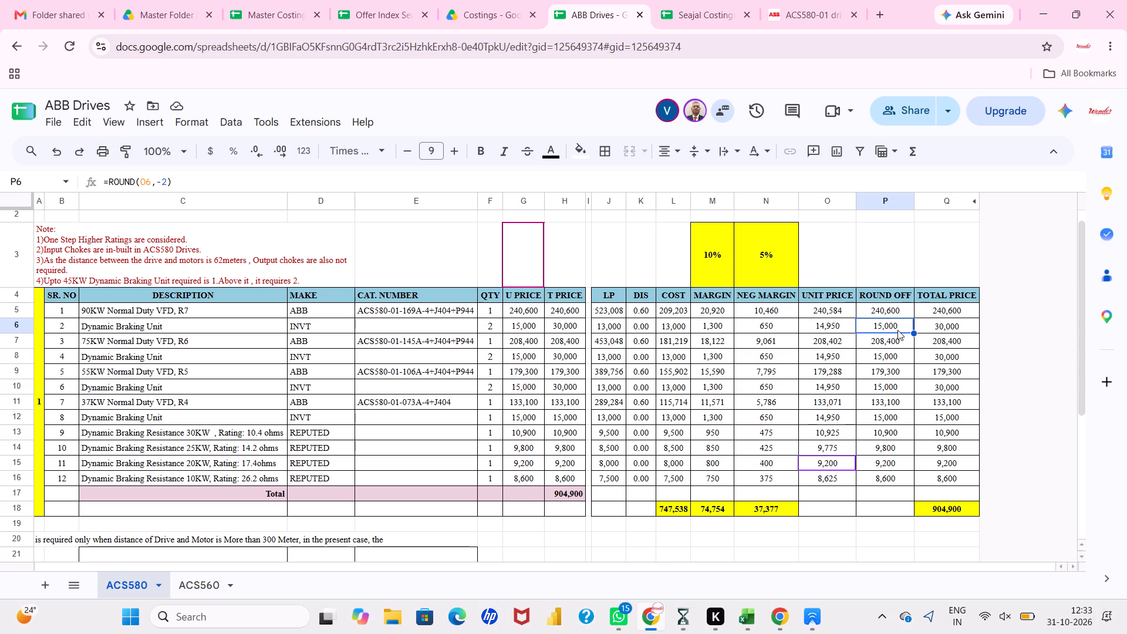
double_click(897, 330)
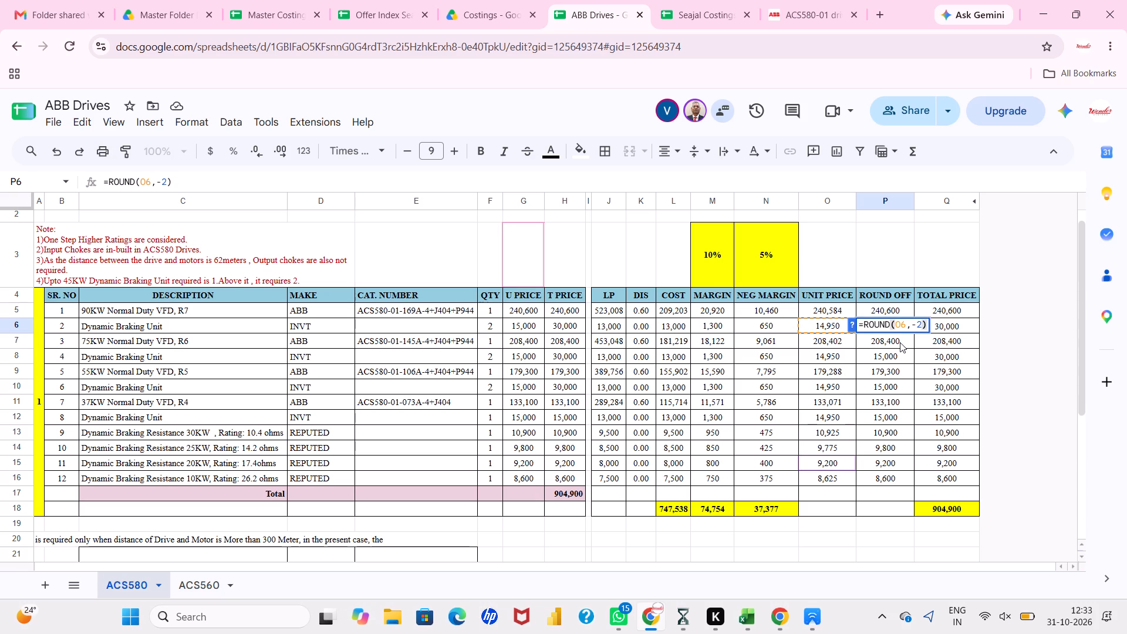
double_click(900, 343)
double_click(900, 356)
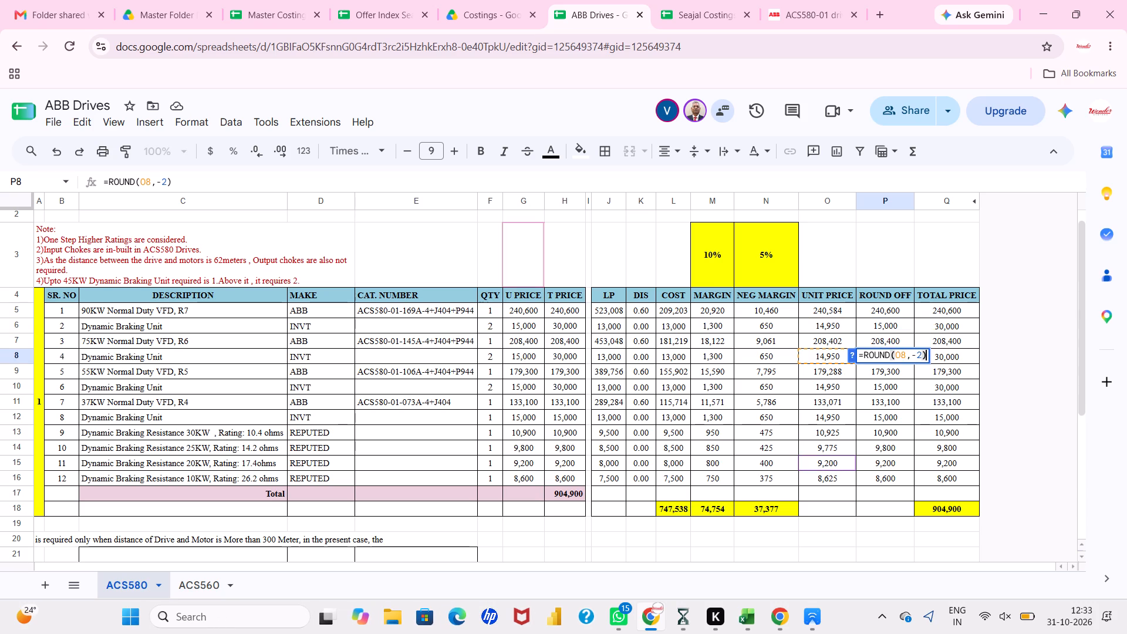
double_click(903, 373)
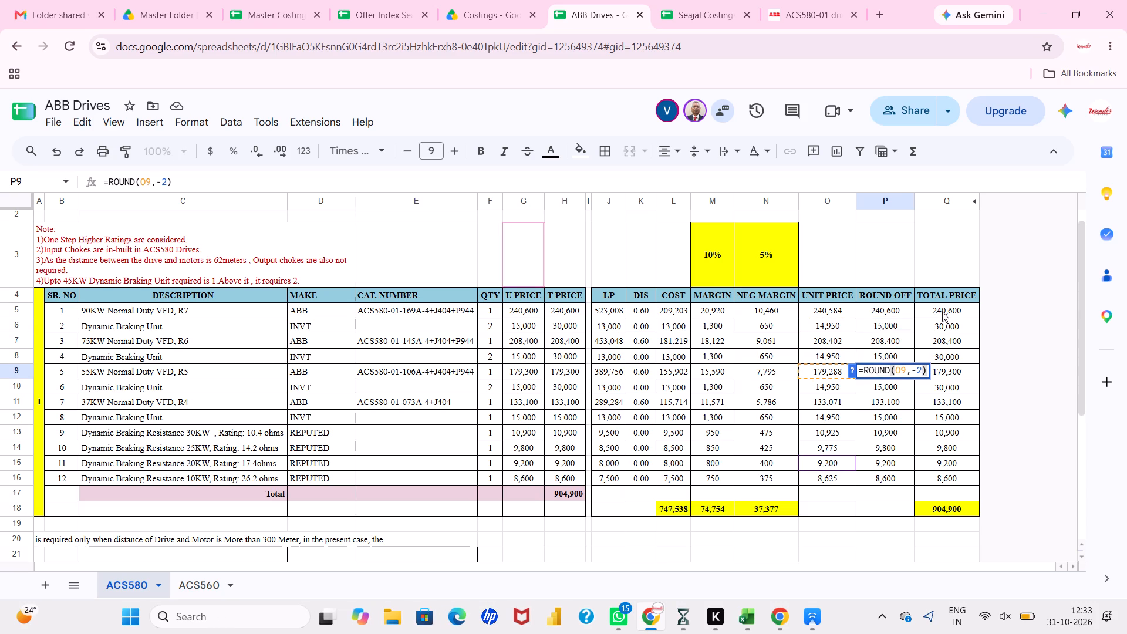
Fill the TOTAL PRICE formula from Q5 down through Q16 and check the last filled cell.
double_click(942, 312)
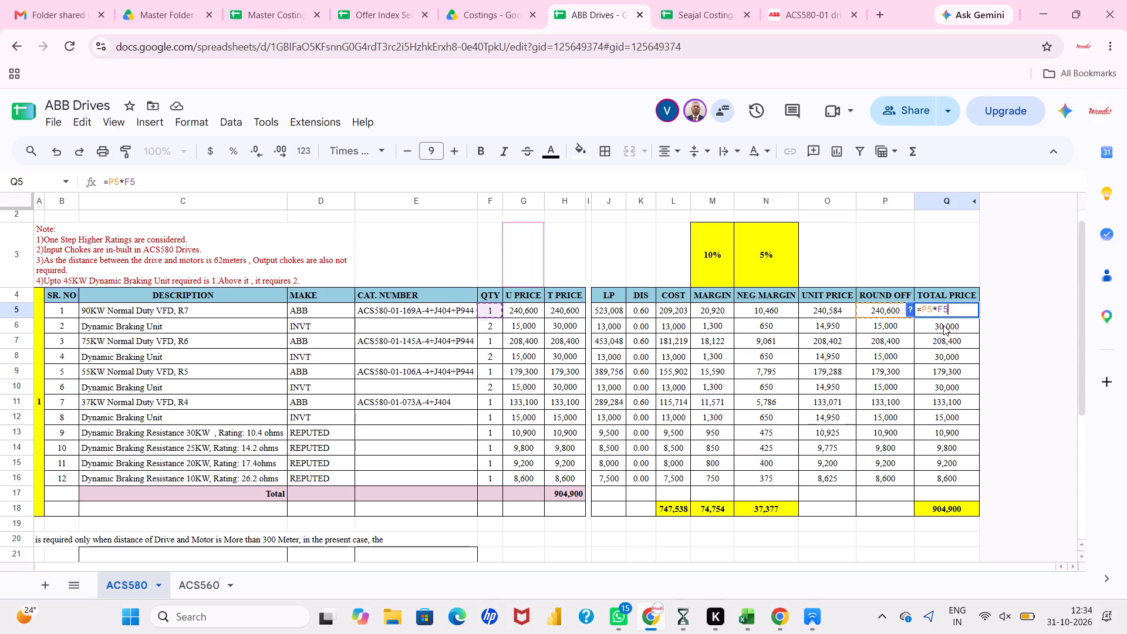
double_click(943, 325)
click(957, 312)
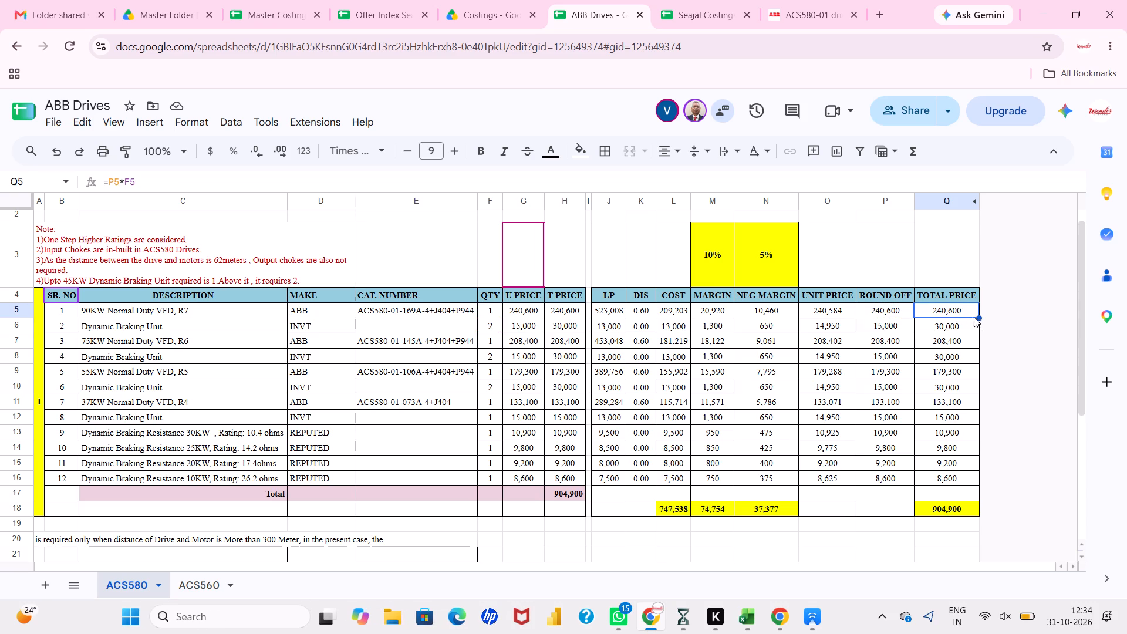
drag(981, 319, 982, 484)
double_click(964, 479)
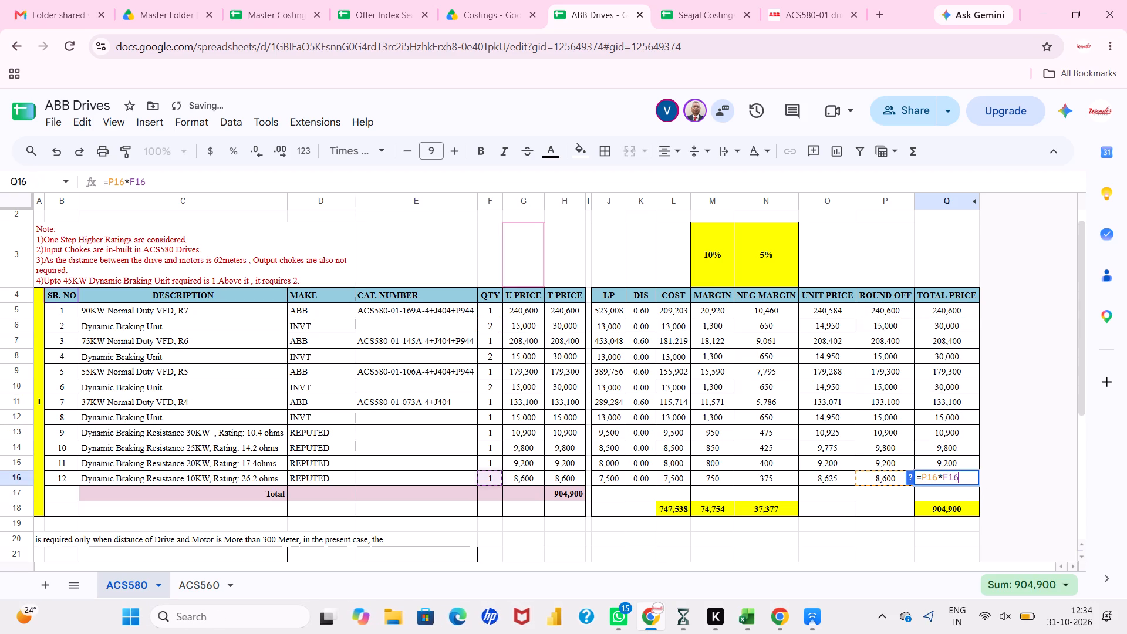
Examine the TOTAL PRICE formulas up the item rows from Q14 to Q5.
double_click(961, 455)
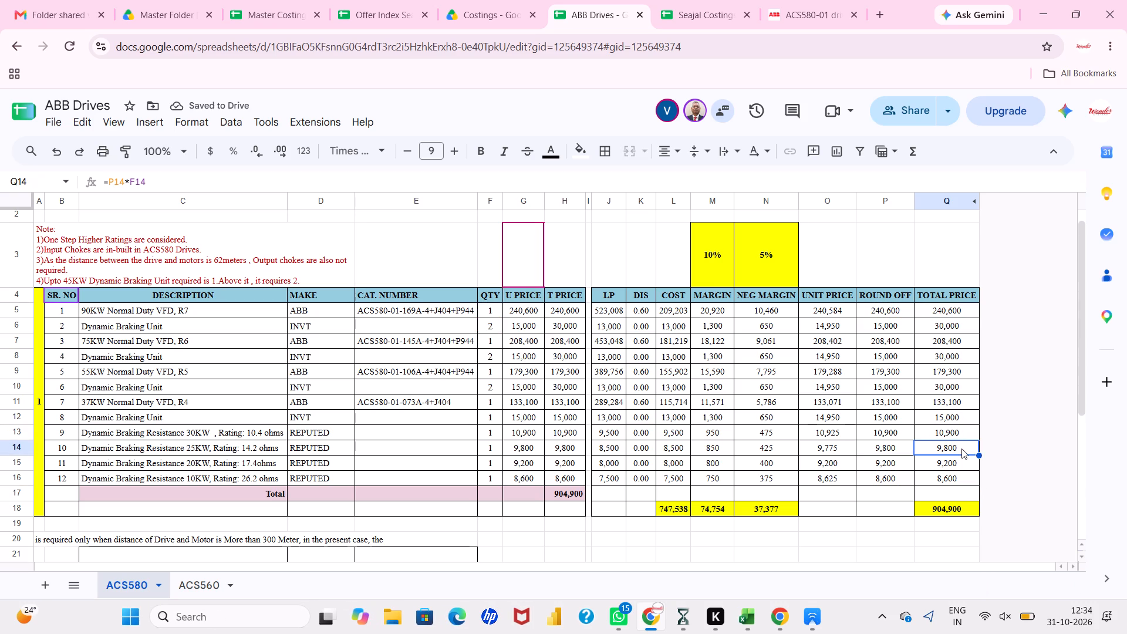
double_click(961, 448)
click(963, 430)
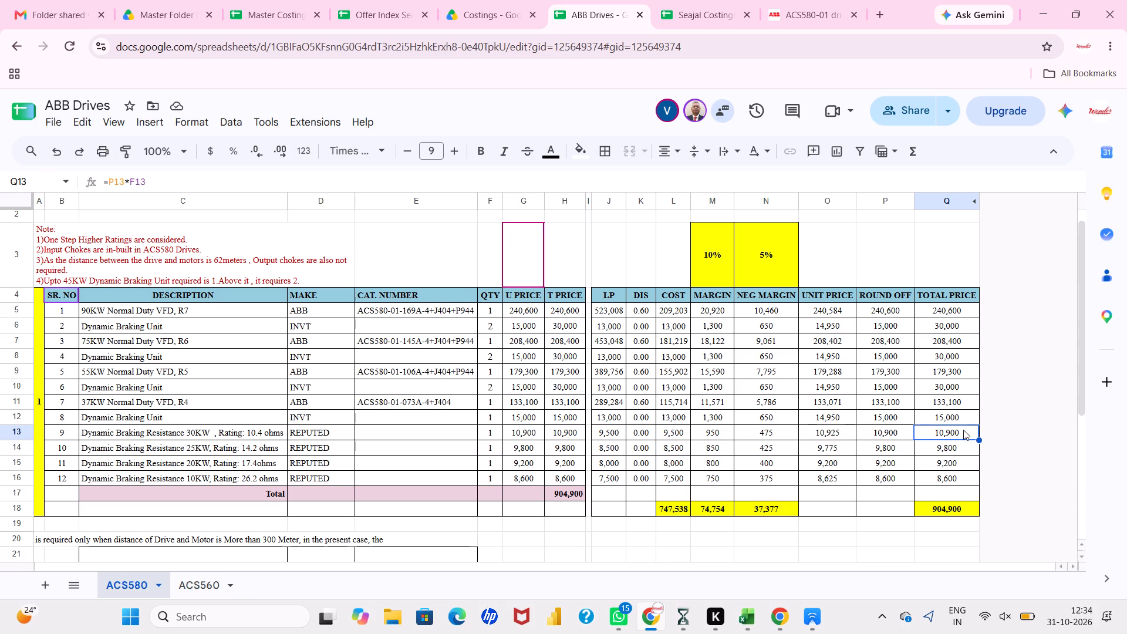
double_click(963, 430)
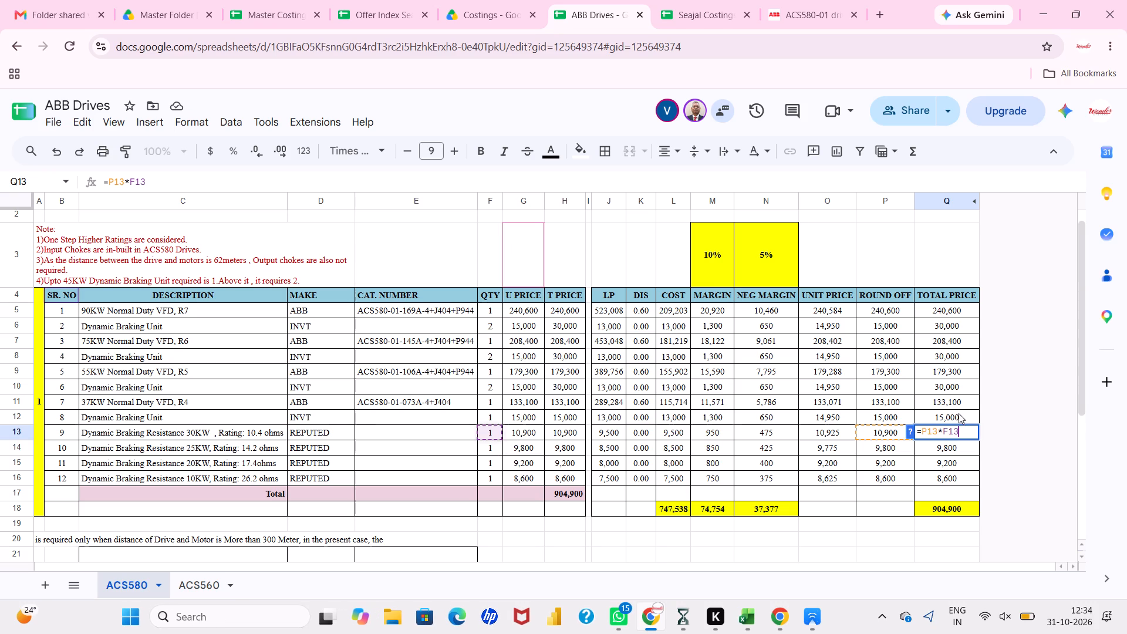
click(956, 398)
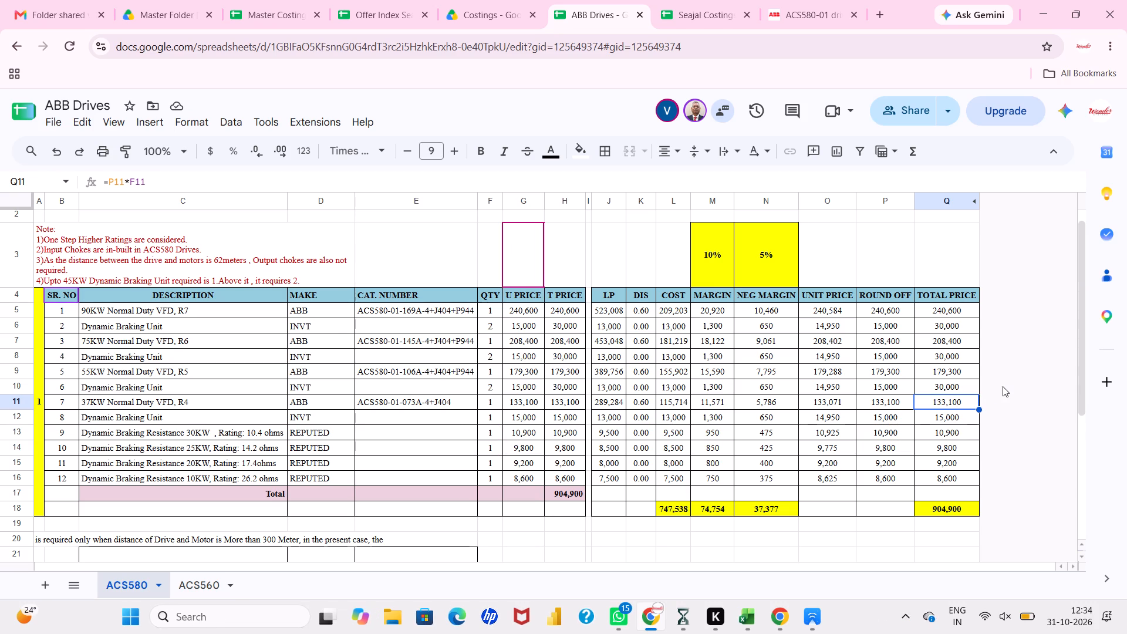
double_click(963, 353)
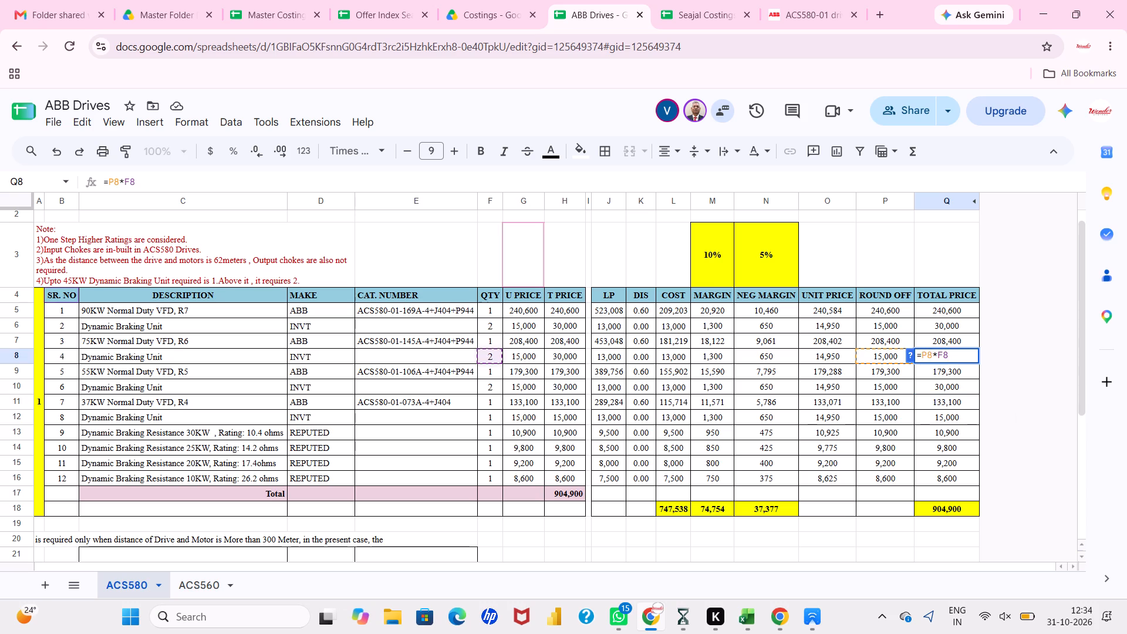
double_click(963, 339)
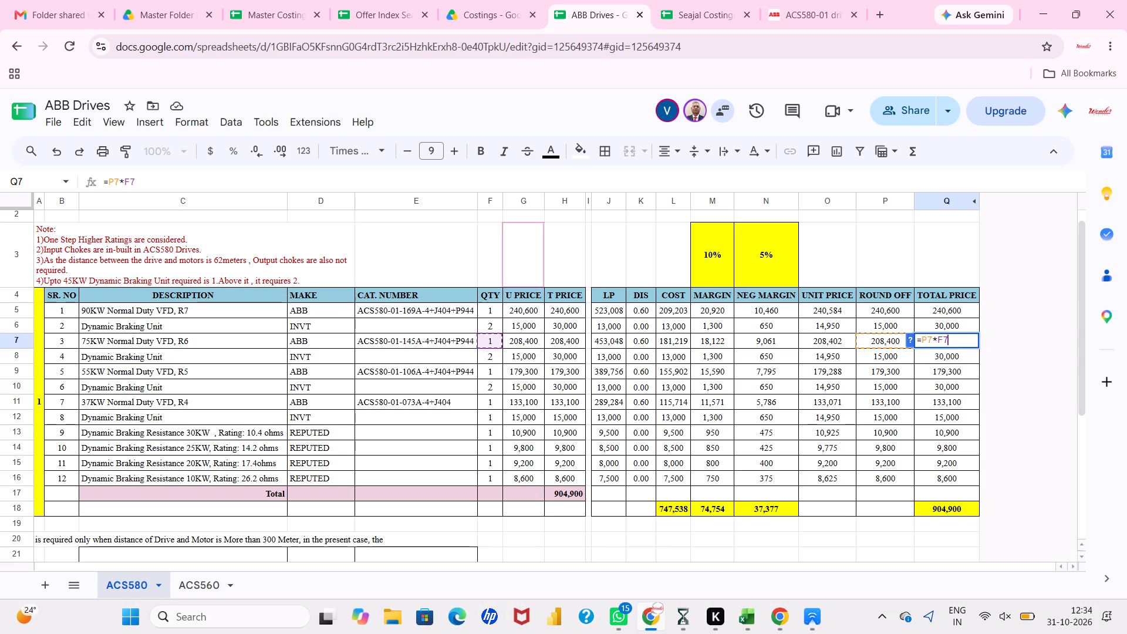
double_click(963, 323)
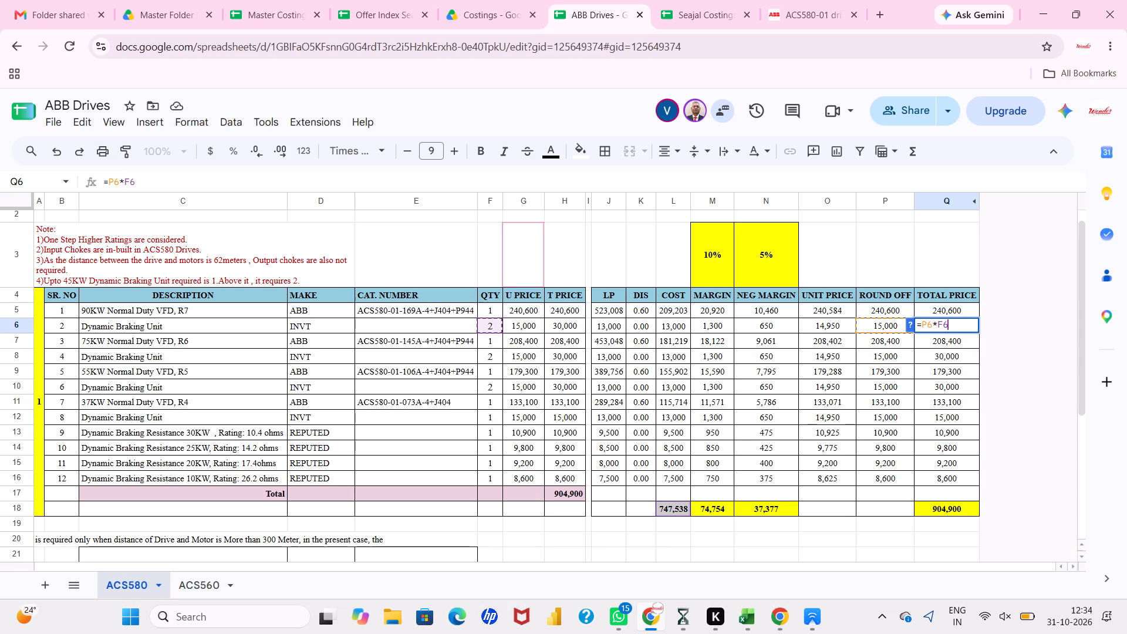
double_click(966, 311)
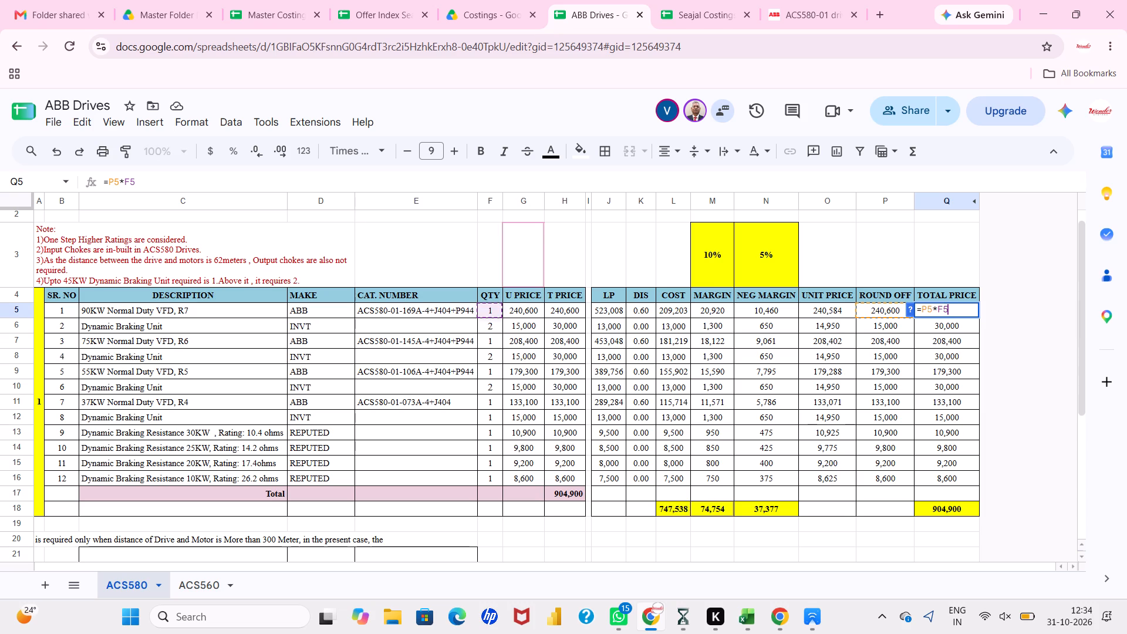
Check the SUM formulas of the TOTAL PRICE, NEG MARGIN, MARGIN and COST totals in row 18 and the T PRICE total in H17.
double_click(951, 377)
double_click(951, 385)
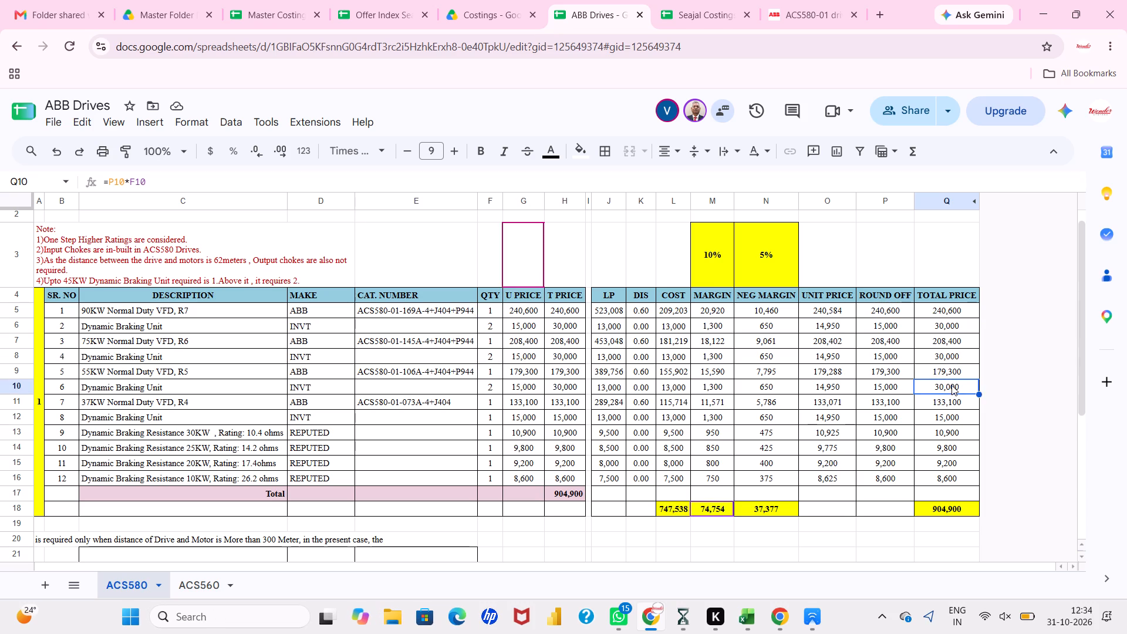
double_click(964, 510)
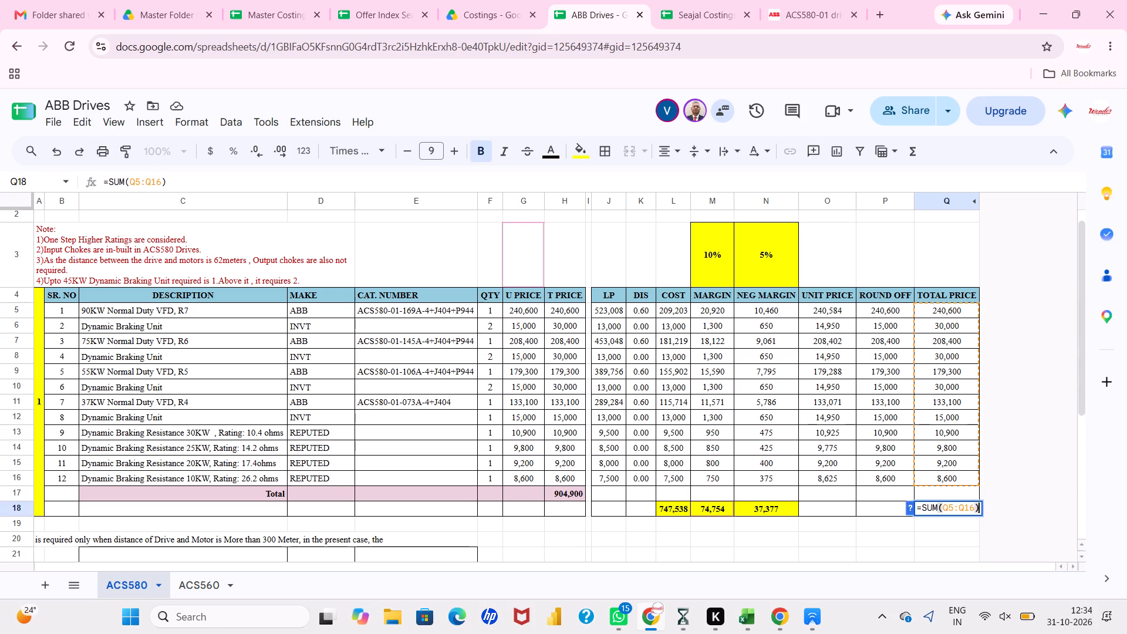
double_click(783, 510)
double_click(719, 511)
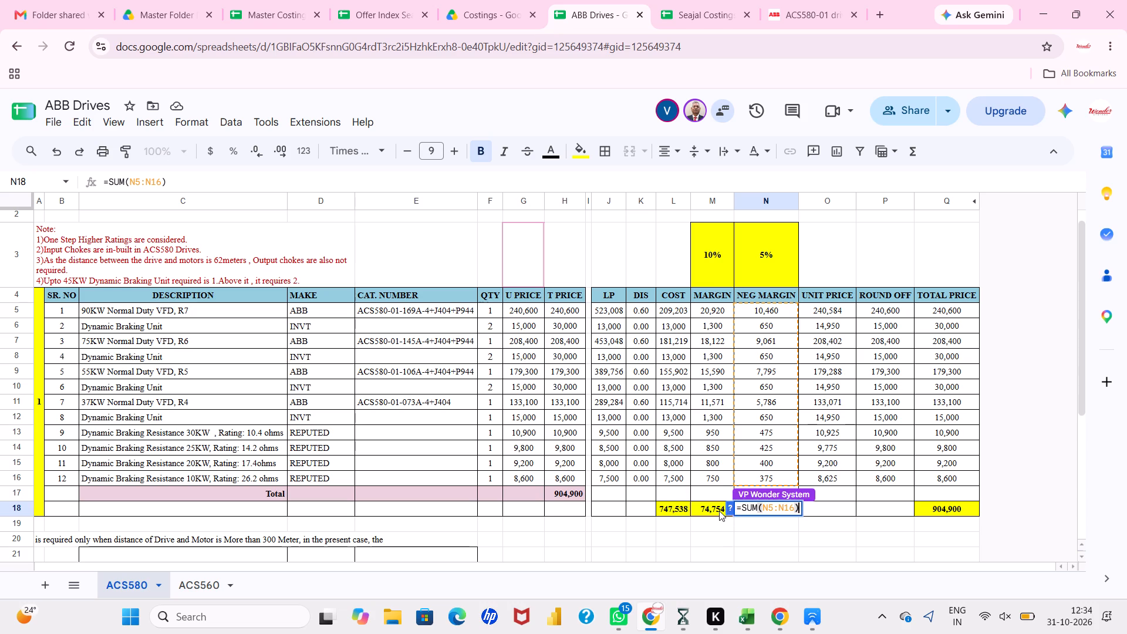
double_click(670, 510)
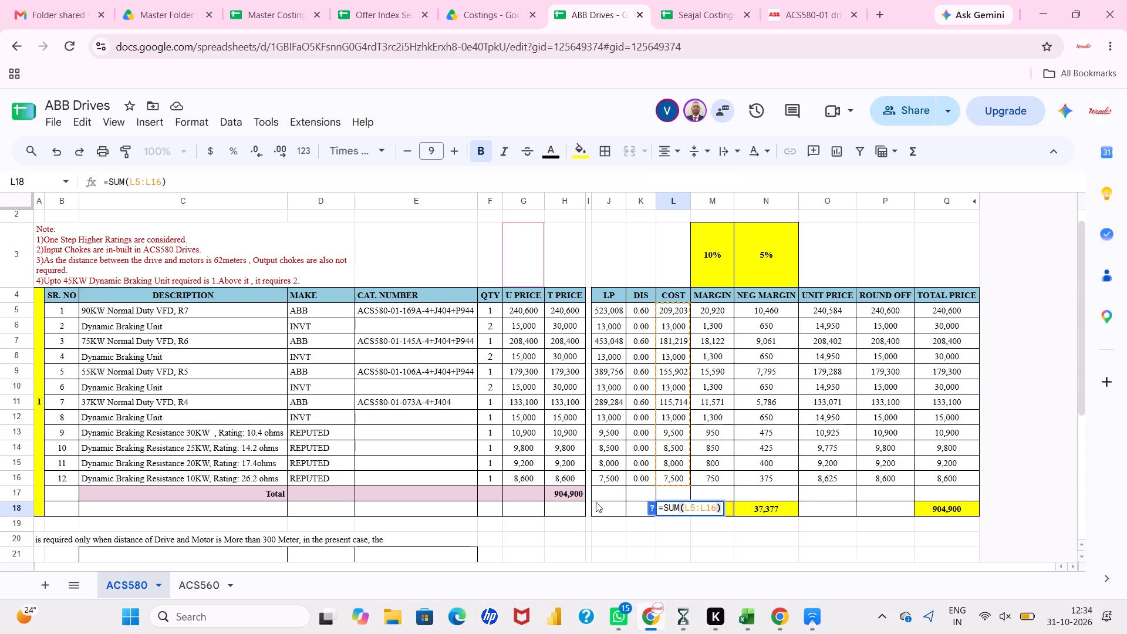
double_click(577, 499)
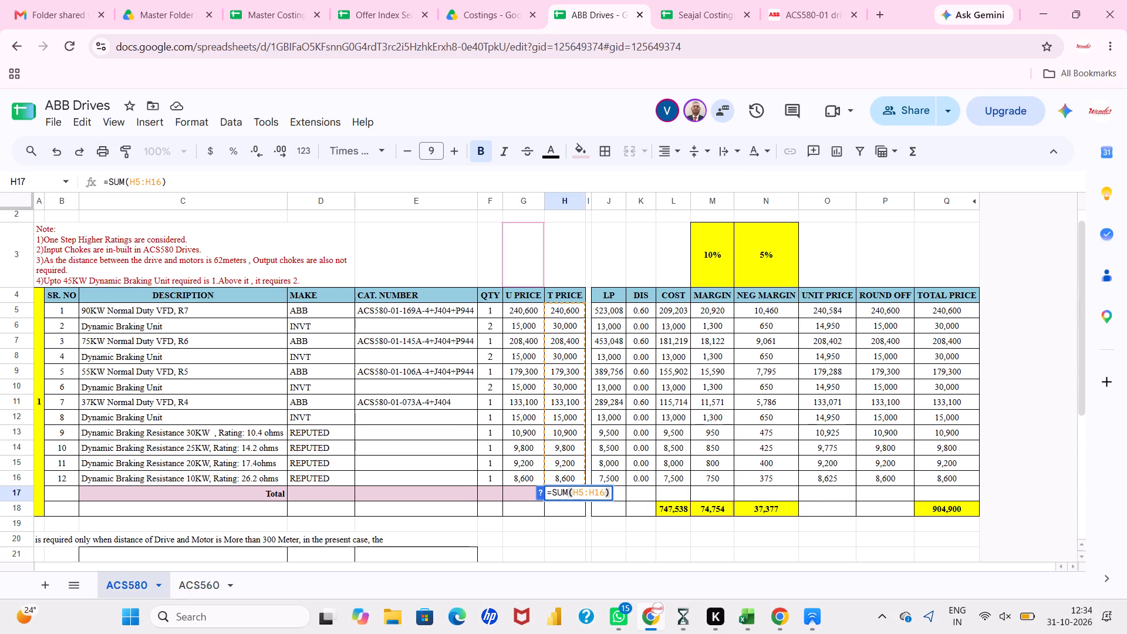
click(524, 499)
click(560, 498)
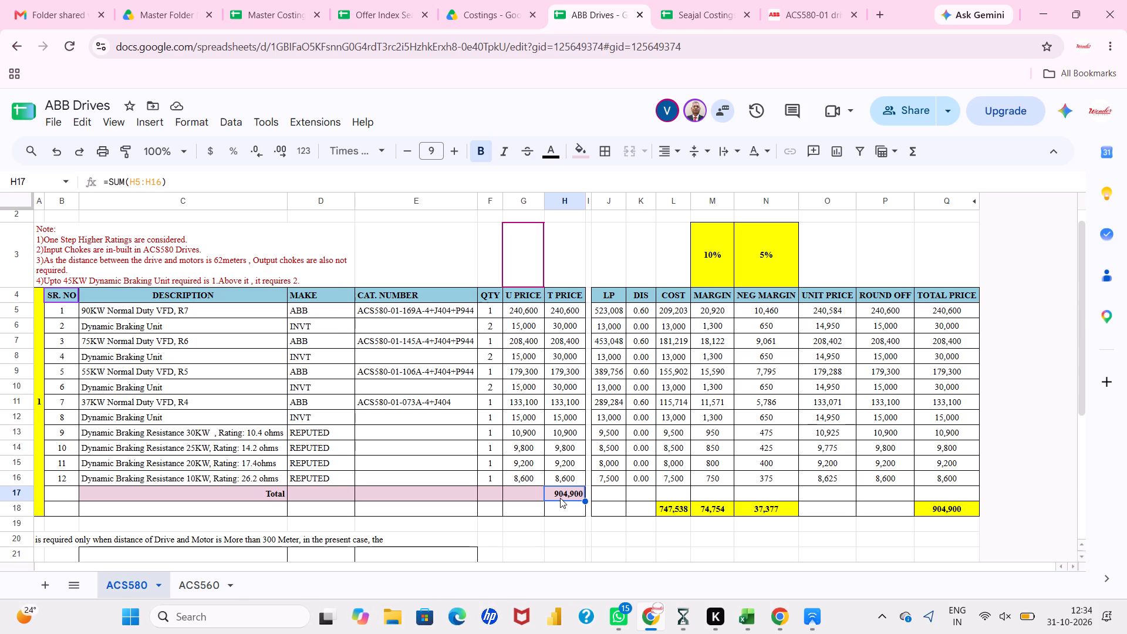
Examine the COST formulas up the item rows from L16 to L11.
double_click(674, 480)
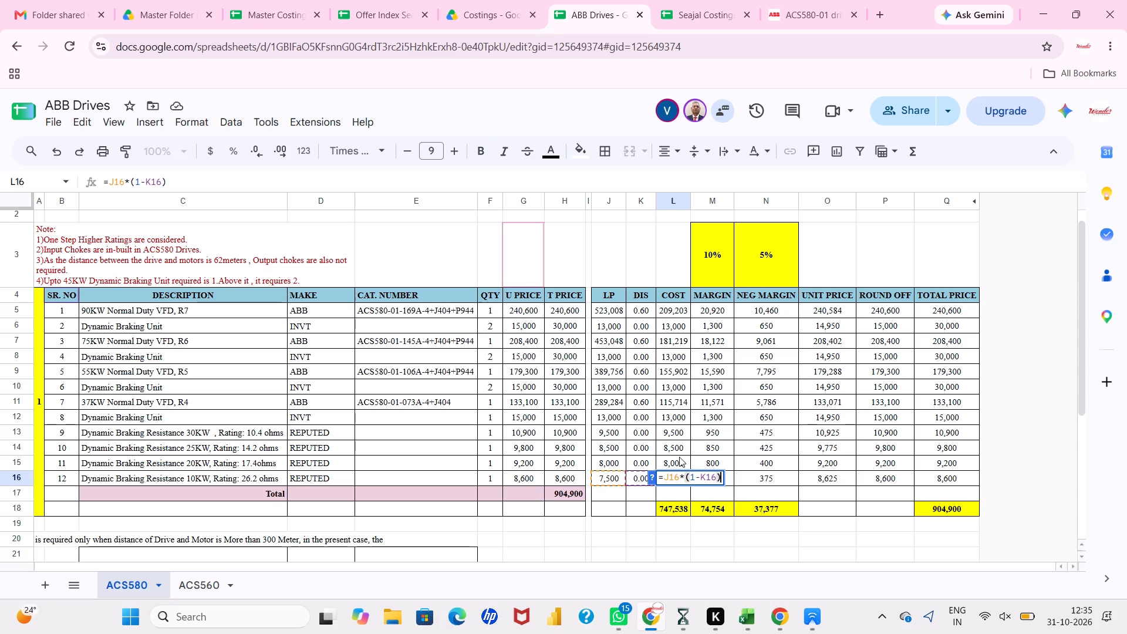
double_click(679, 460)
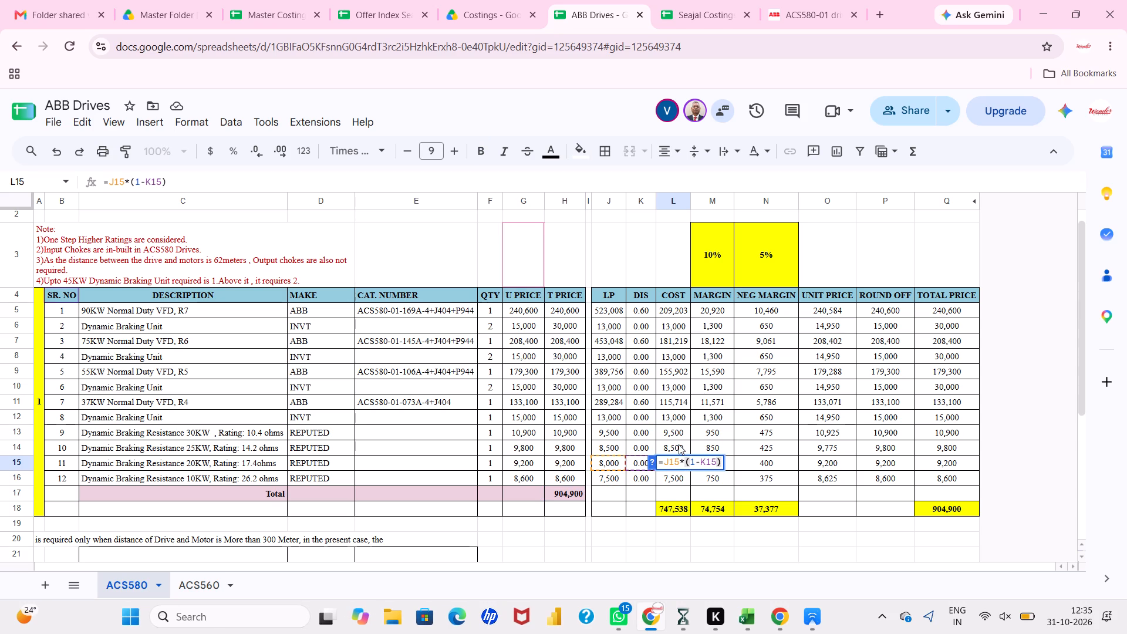
double_click(679, 444)
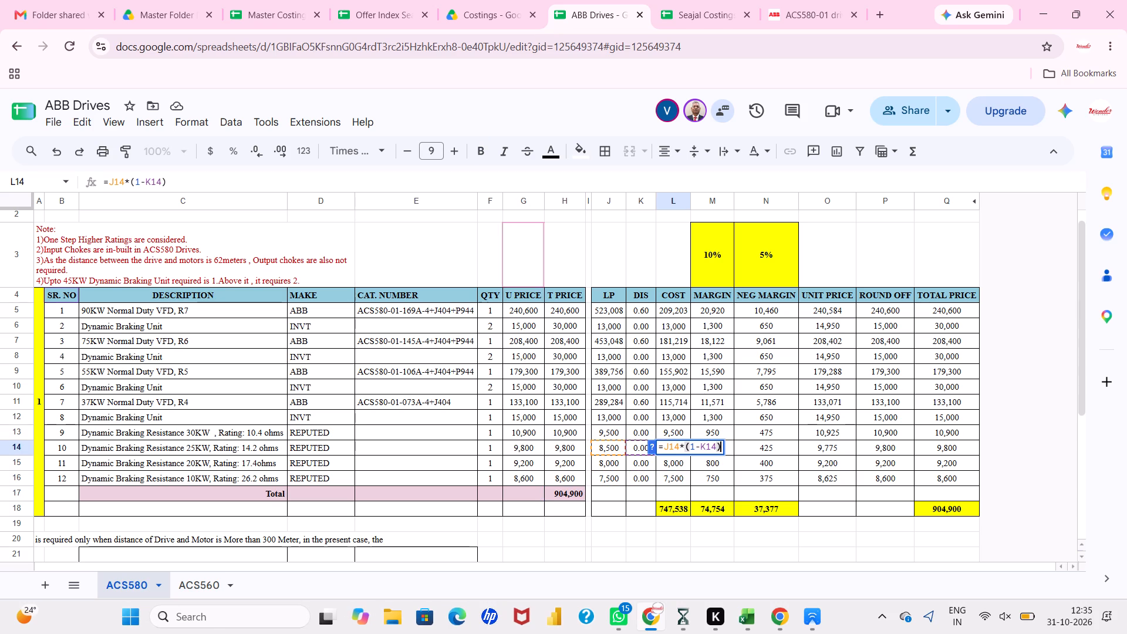
double_click(680, 433)
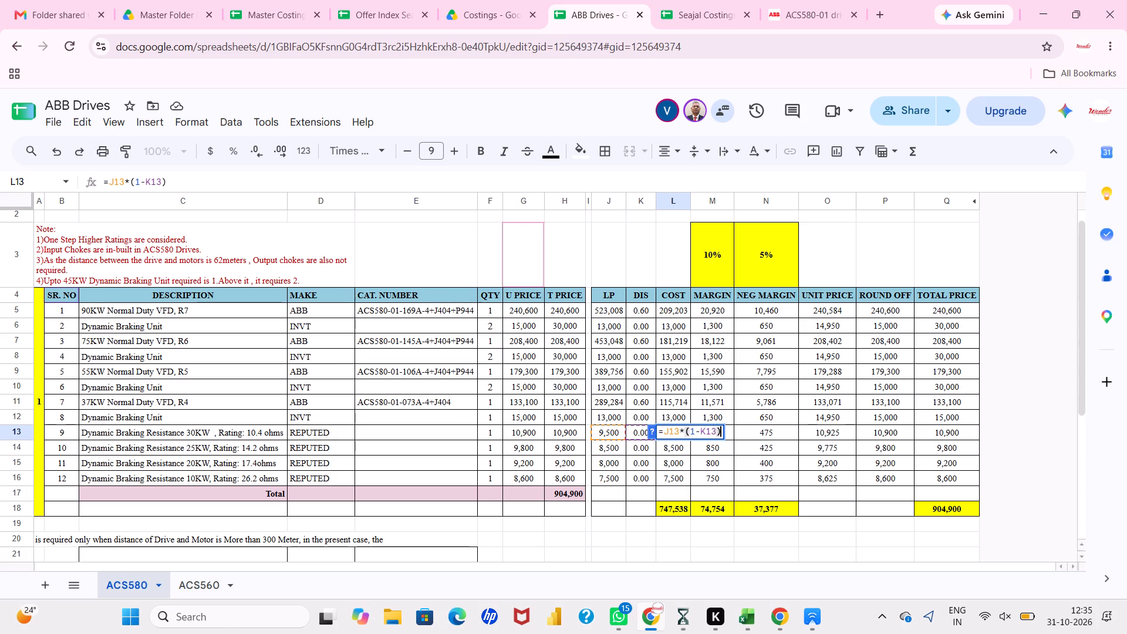
double_click(682, 419)
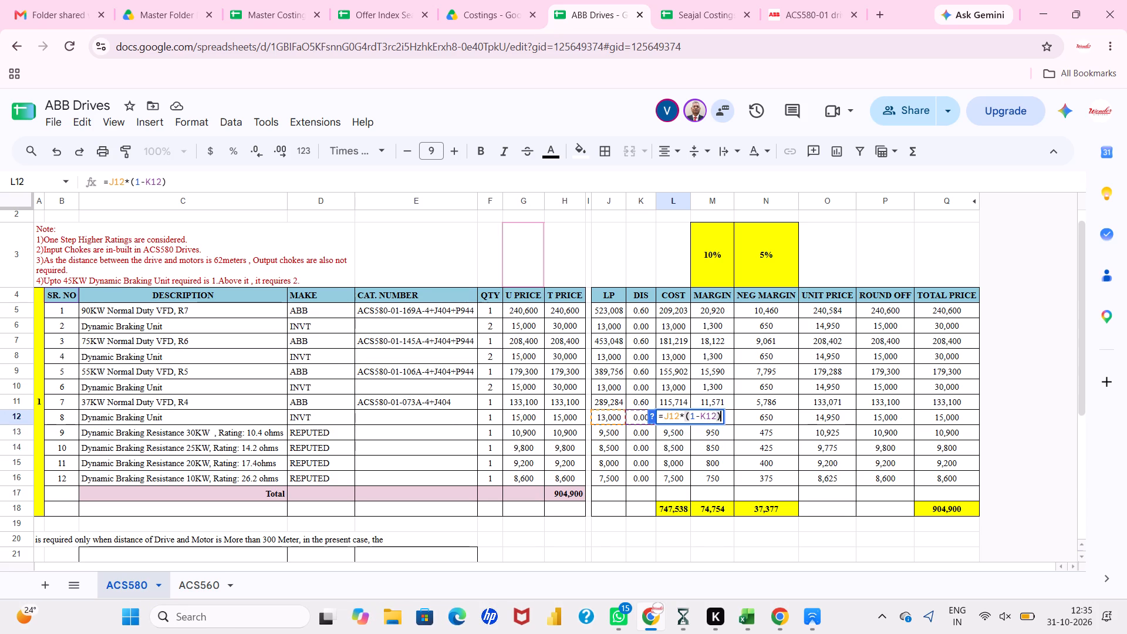
click(684, 402)
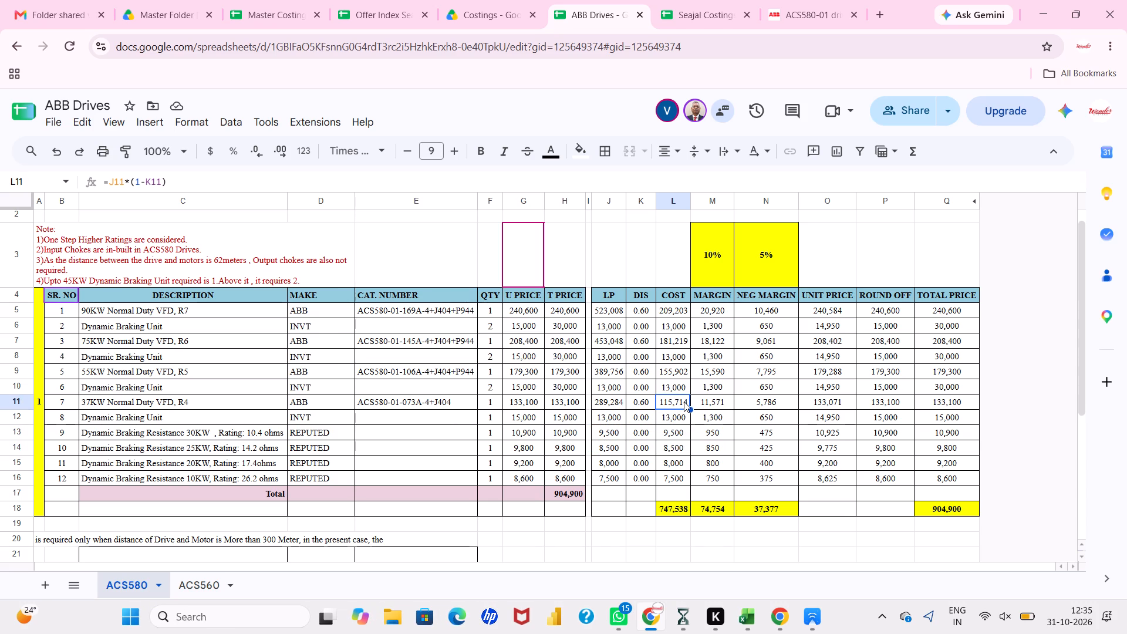
click(650, 257)
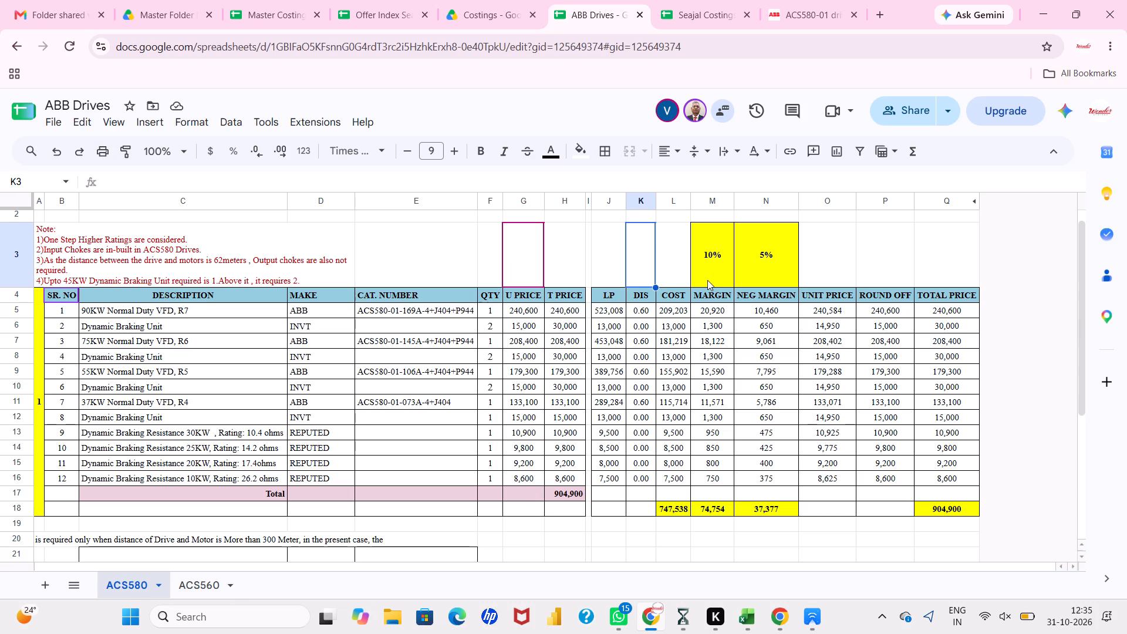
Check the MARGIN formulas down the item rows from M5 to M16 for their reference to the margin percentage in M3.
double_click(716, 310)
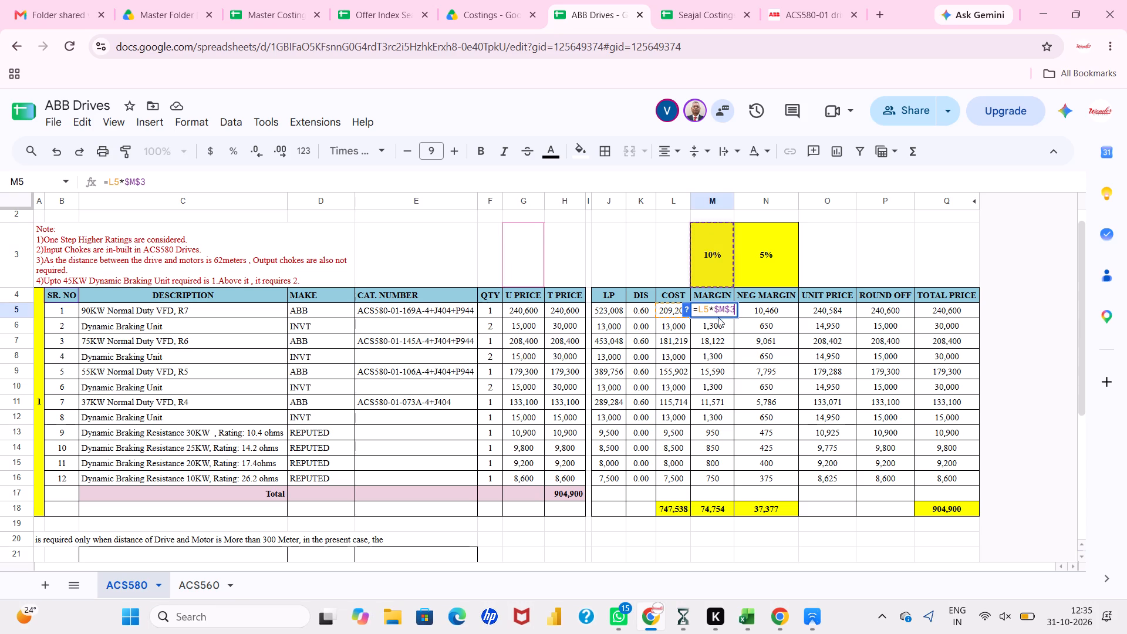
double_click(719, 329)
double_click(720, 344)
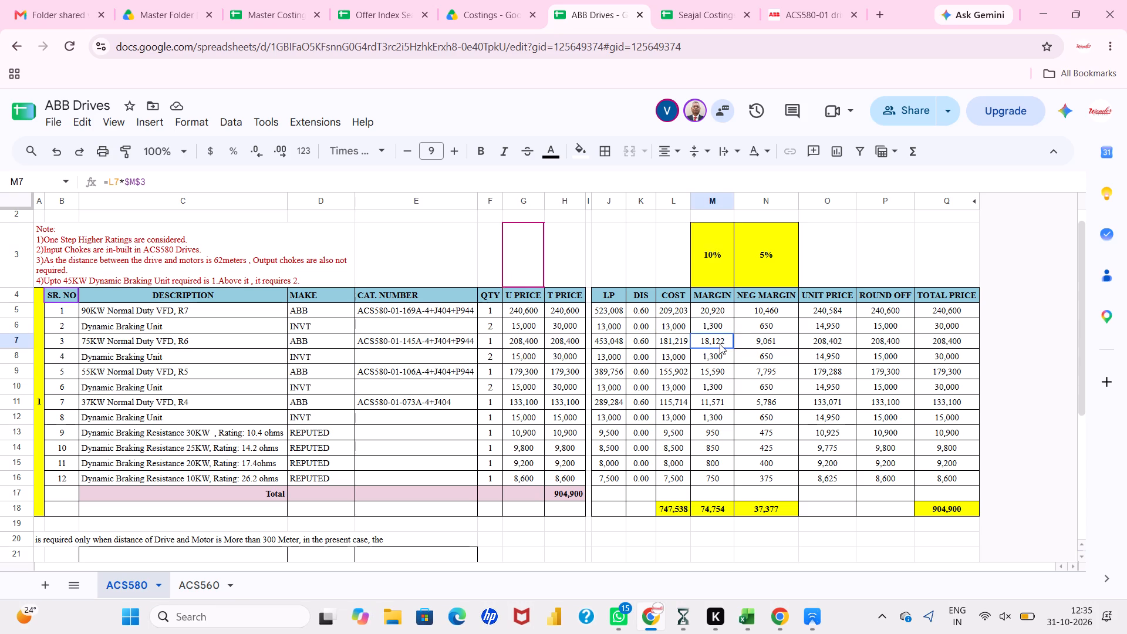
double_click(720, 398)
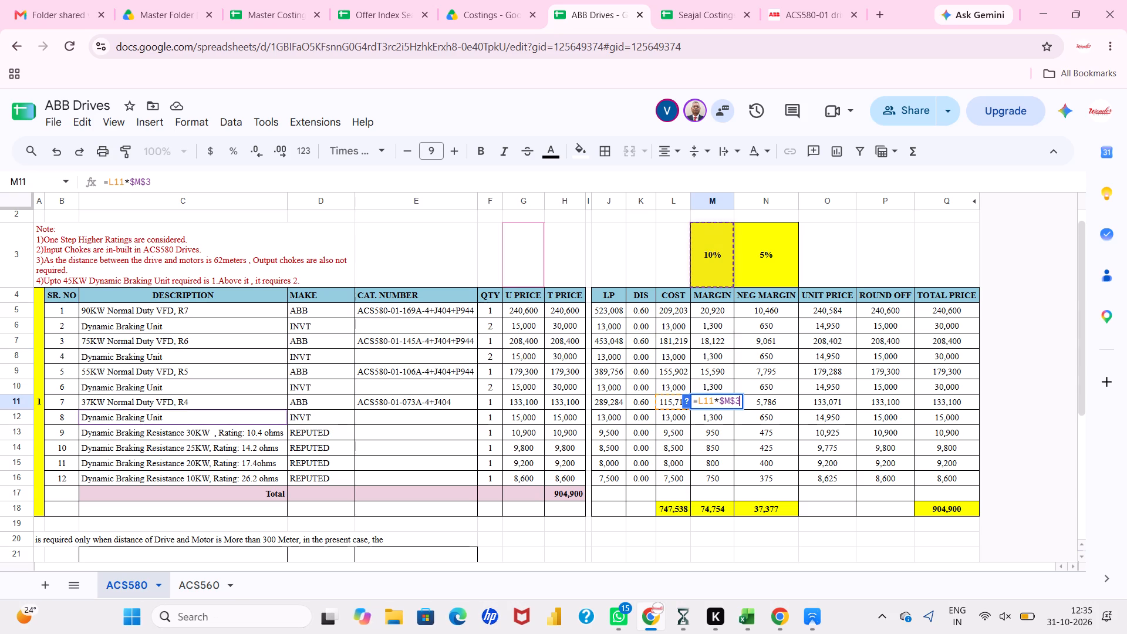
double_click(718, 416)
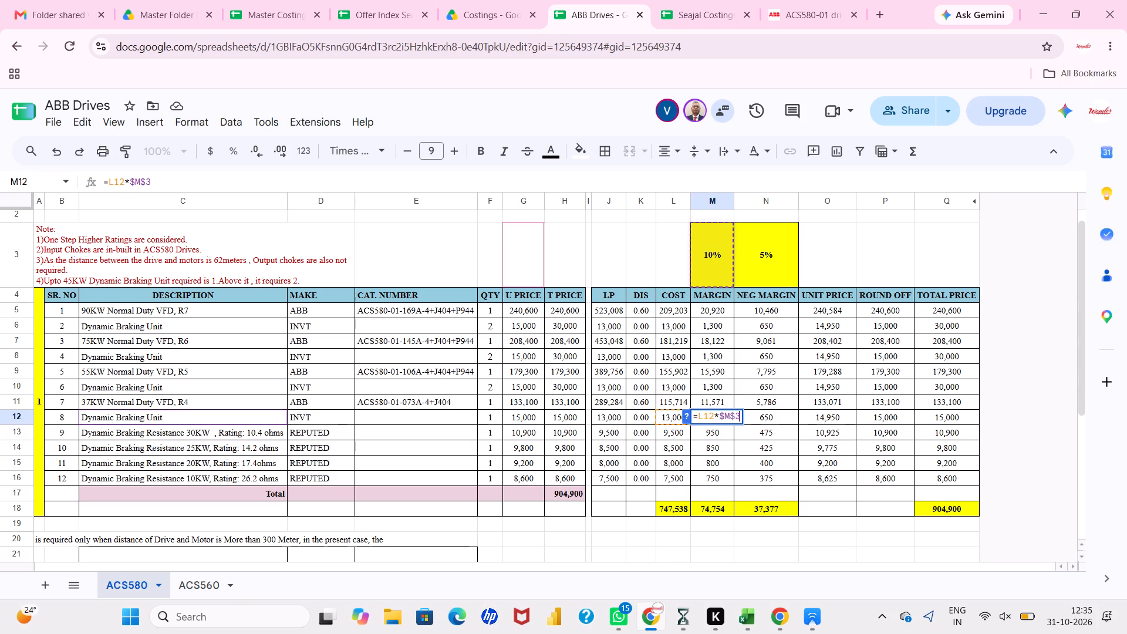
double_click(717, 443)
double_click(717, 466)
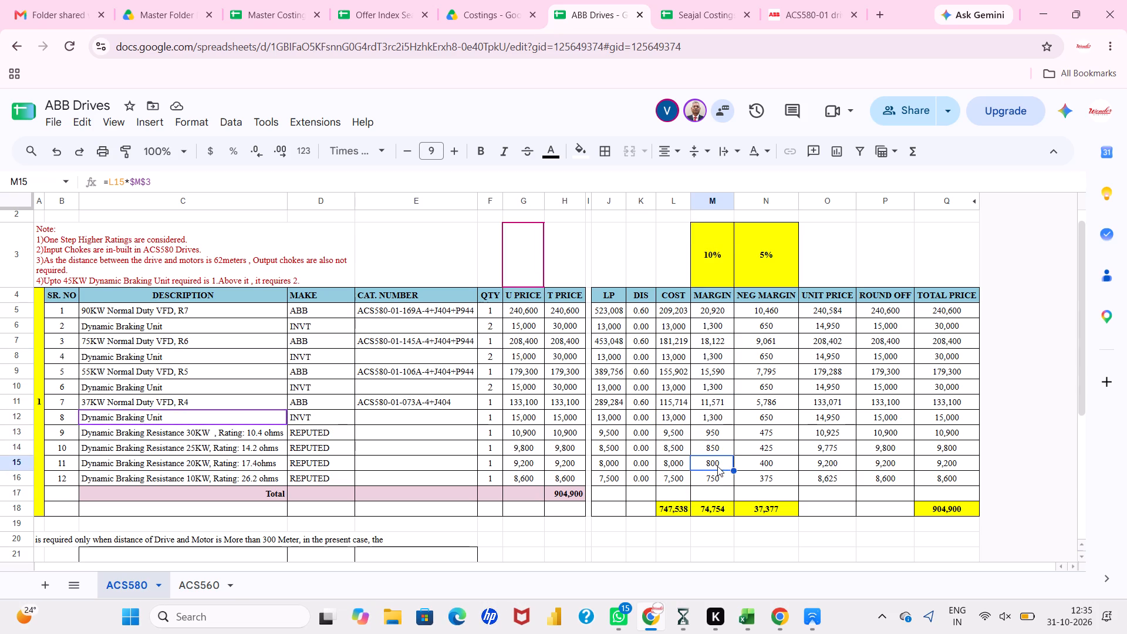
double_click(718, 477)
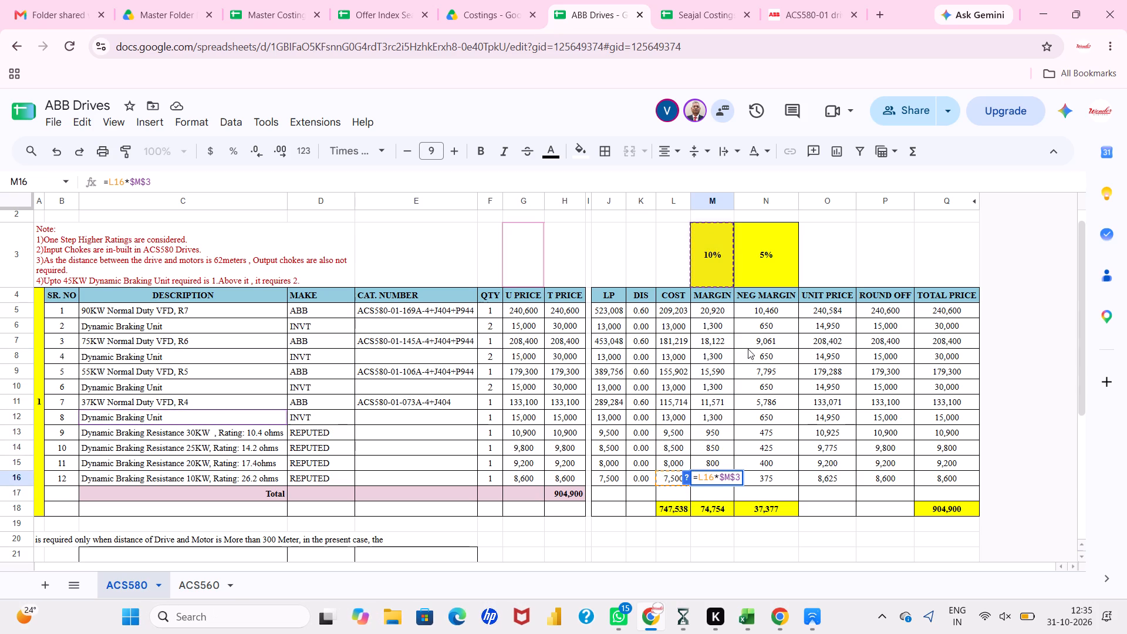
Check the NEG MARGIN formulas down the item rows from N5 to N16 for their reference to the percentage in N3.
double_click(764, 312)
double_click(760, 329)
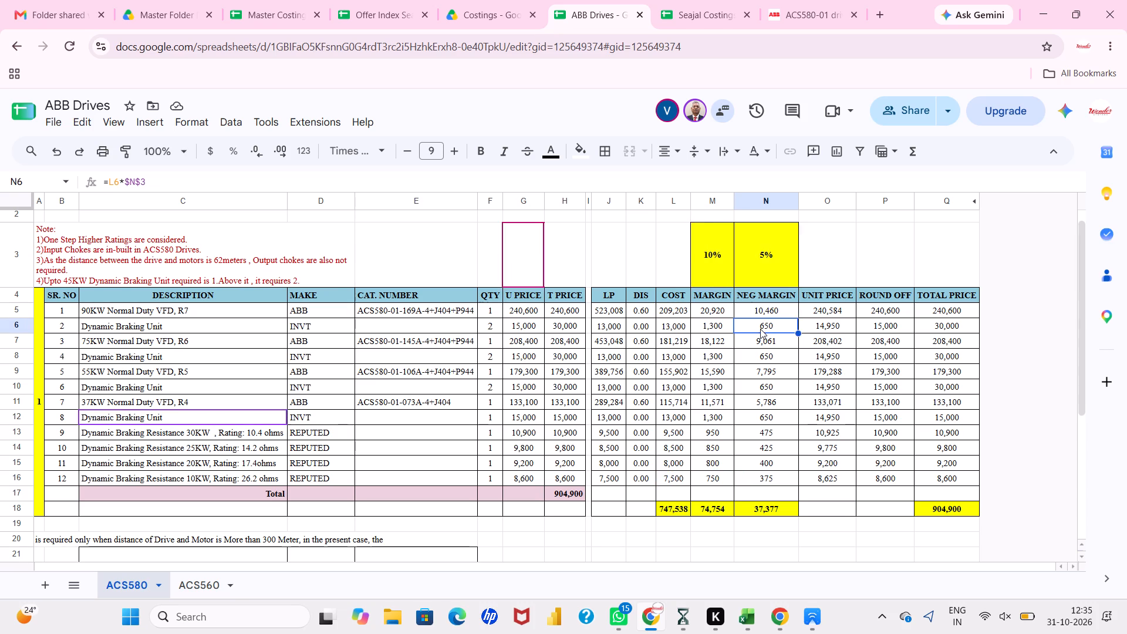
double_click(760, 343)
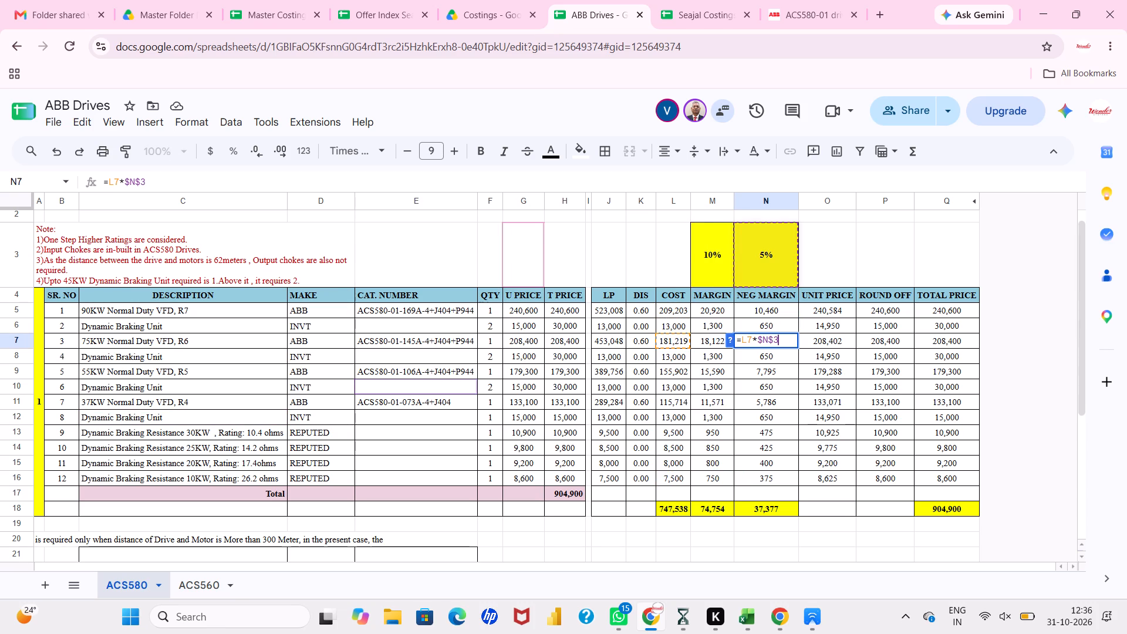
double_click(760, 367)
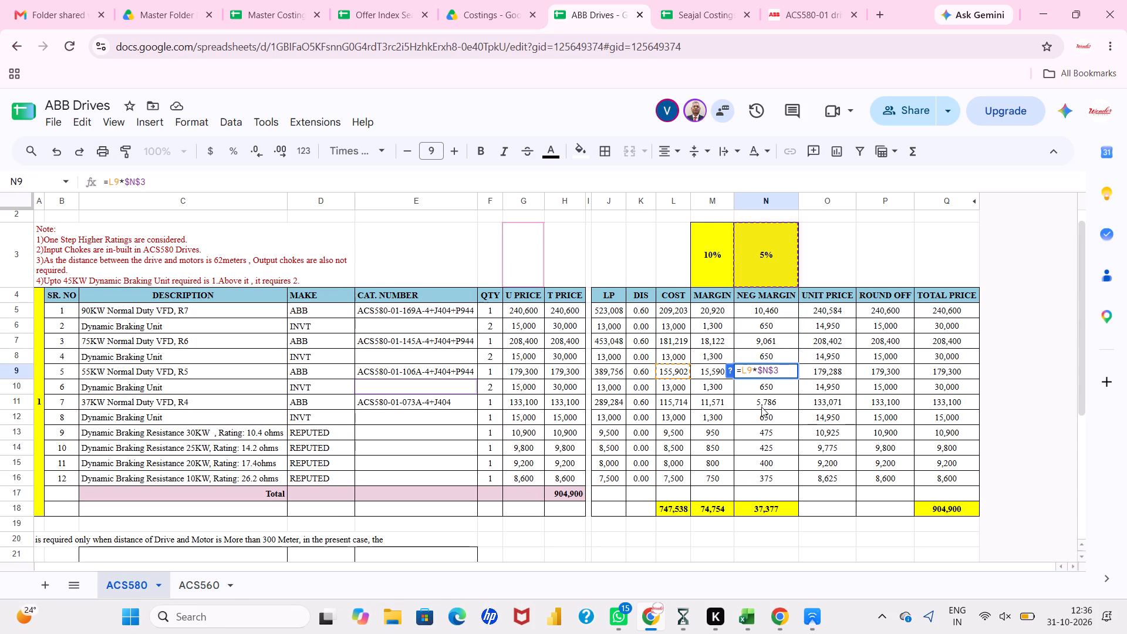
double_click(761, 407)
double_click(761, 441)
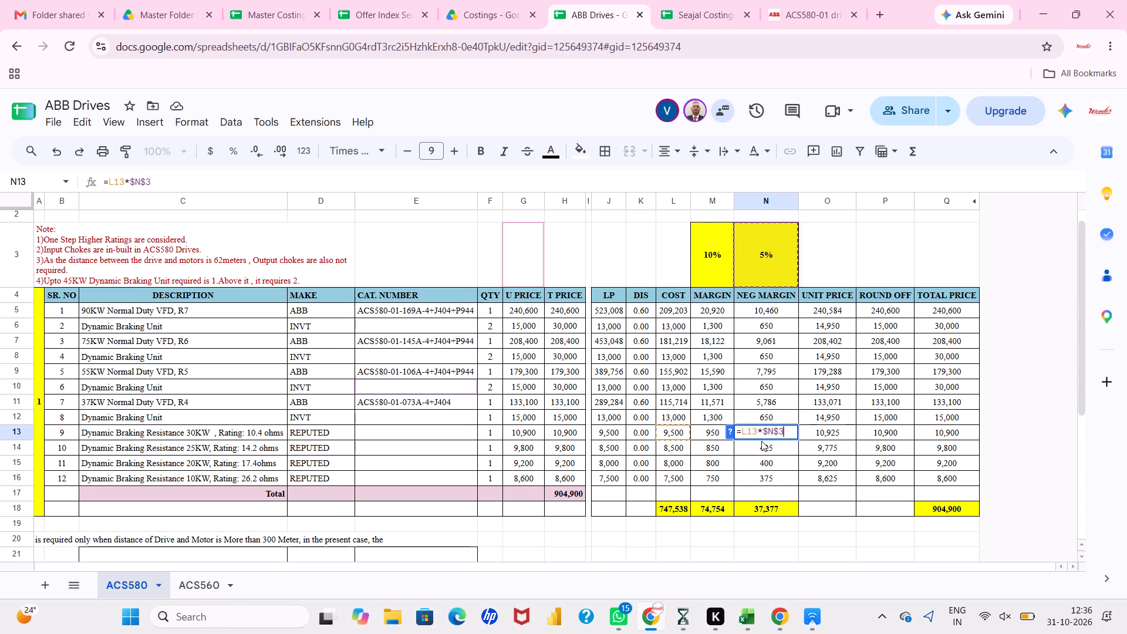
double_click(761, 456)
double_click(764, 475)
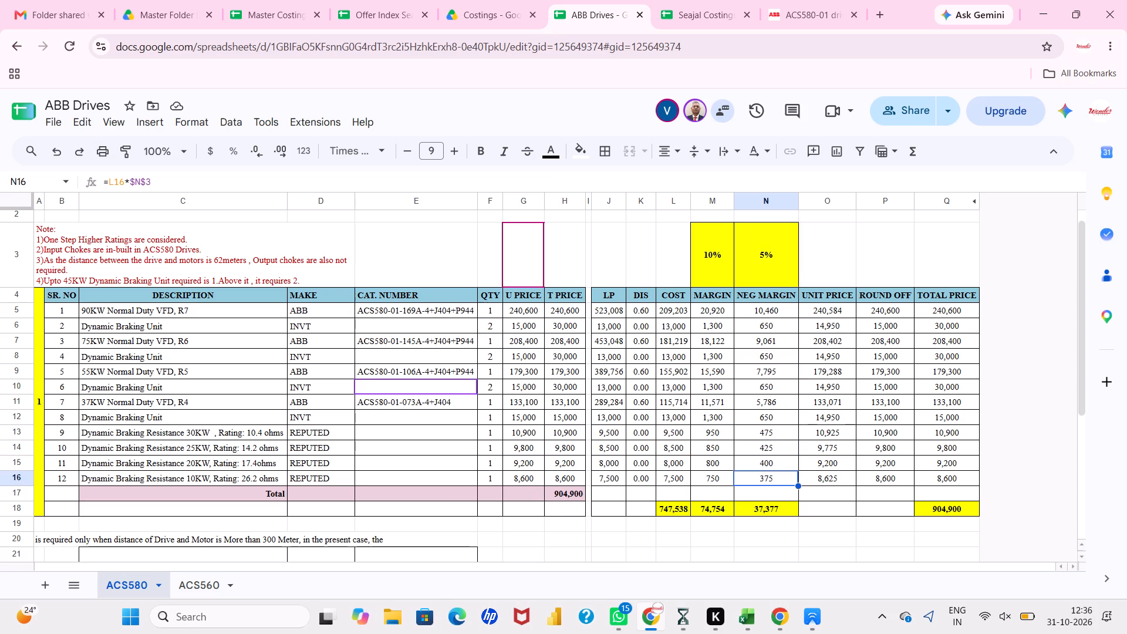
click(818, 532)
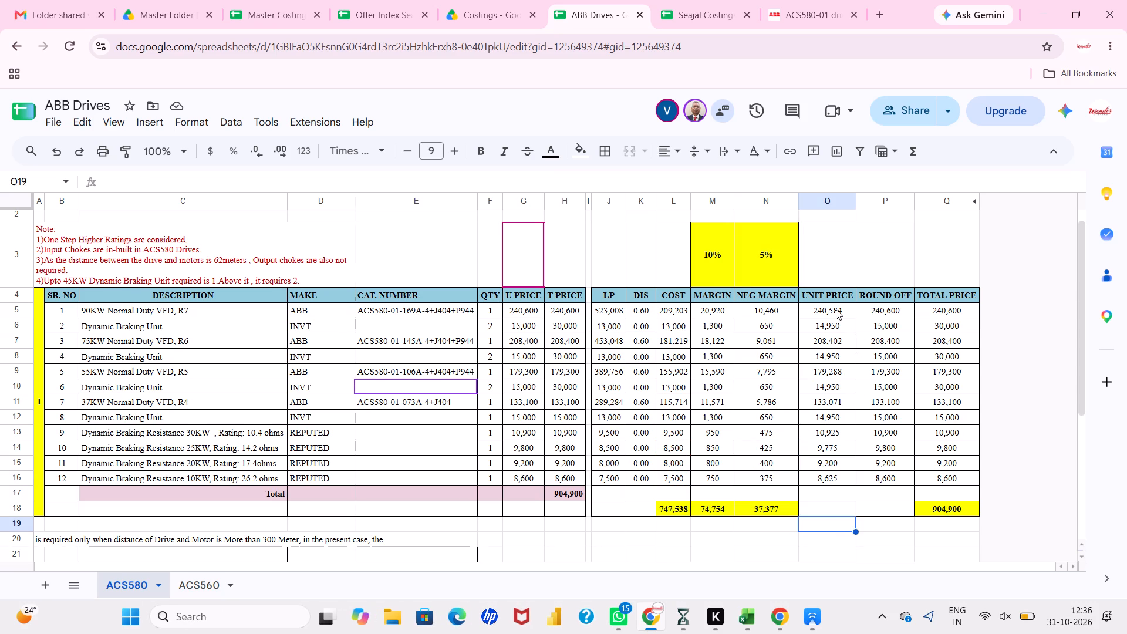
Examine the UNIT PRICE formulas in every item row from O5 down to O16.
click(836, 309)
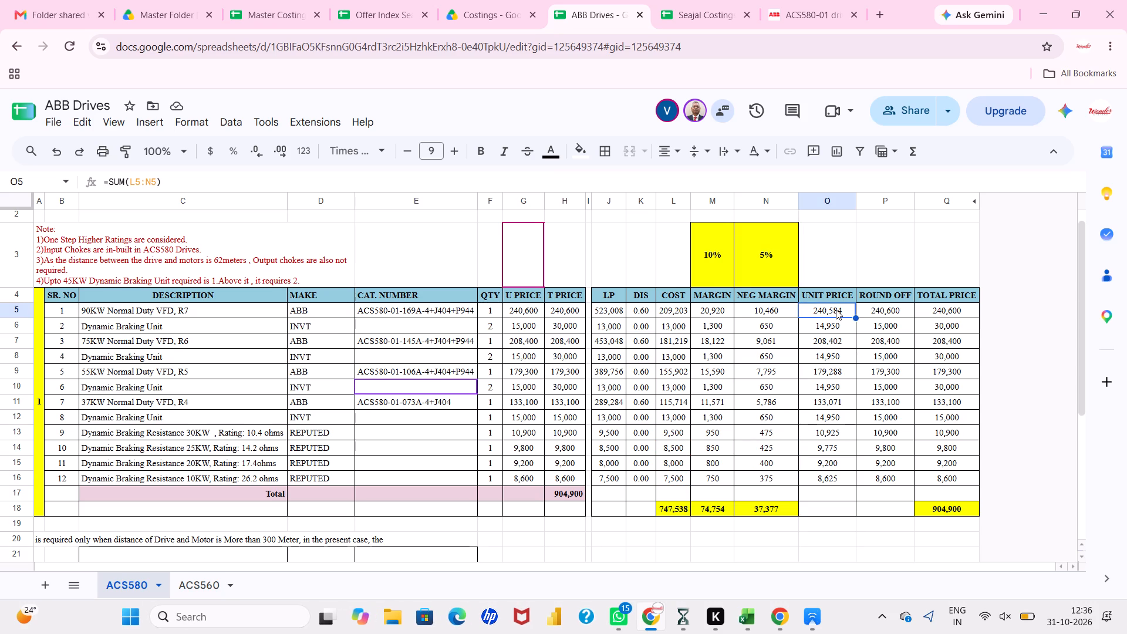
key(Down)
key(Down)
key(Down)
key(Down)
key(Down)
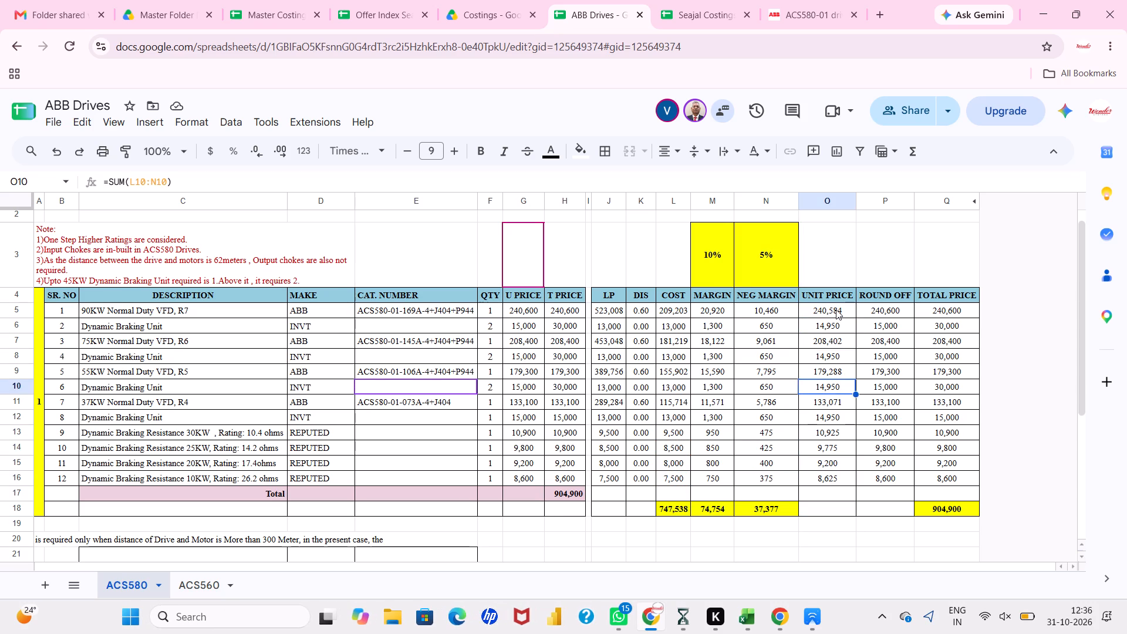
key(Down)
key(Down)
key(Down)
key(Down)
key(Down)
key(Down)
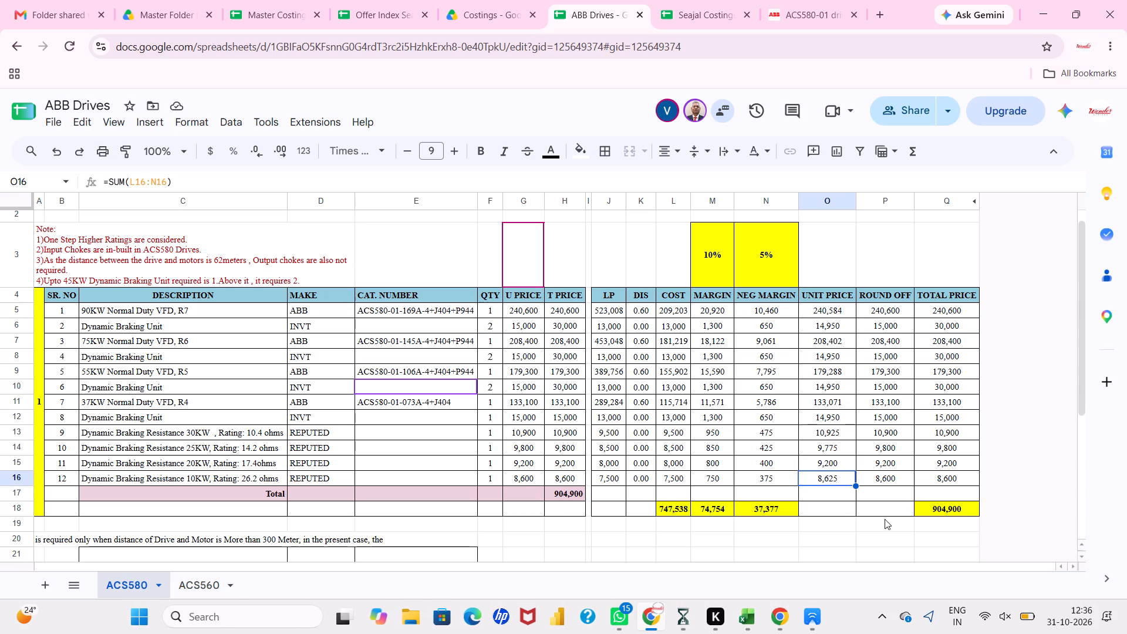
click(886, 534)
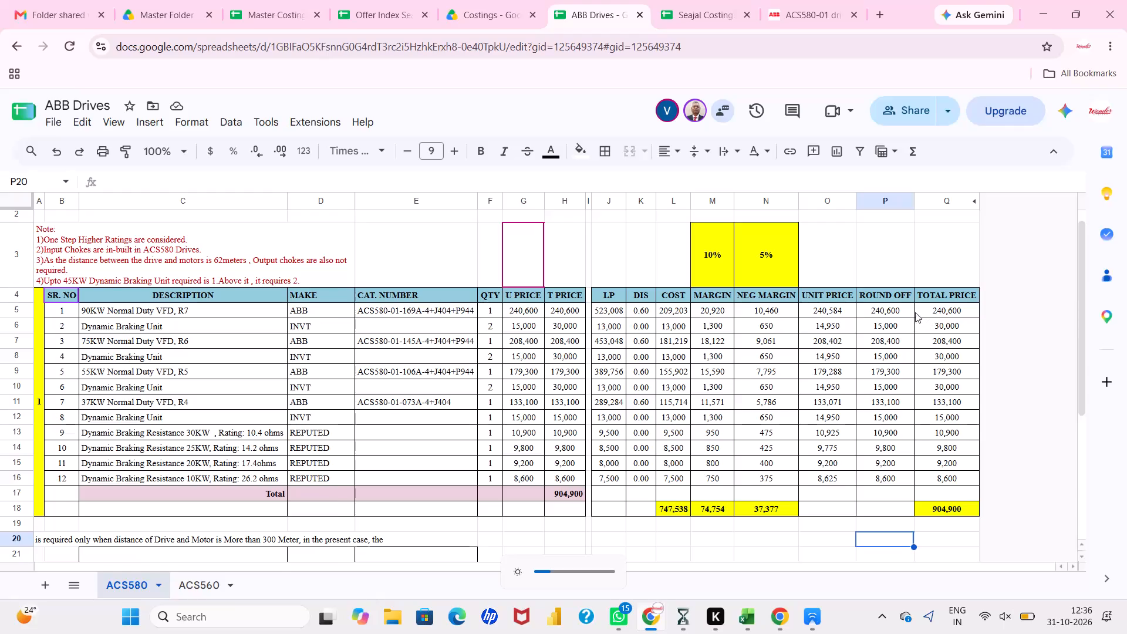
Examine the ROUND OFF formulas in every item row from P5 down to P16.
click(900, 311)
key(Down)
key(Down)
key(Down)
key(Down)
key(Down)
key(Down)
key(Down)
key(Down)
key(Down)
key(Down)
key(Down)
key(Down)
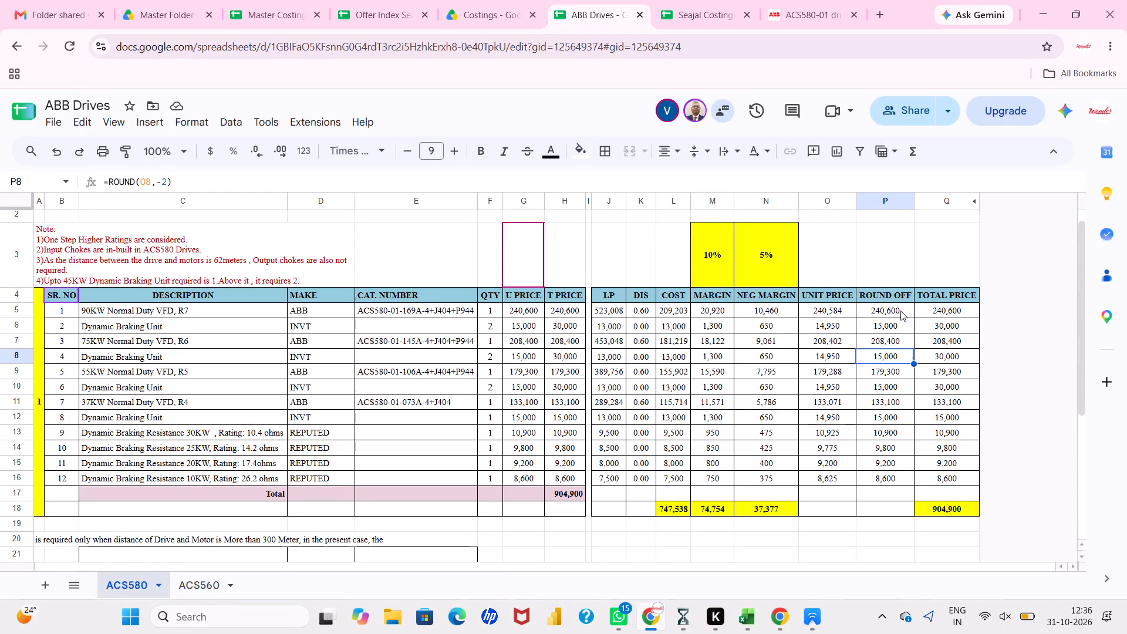
key(Up)
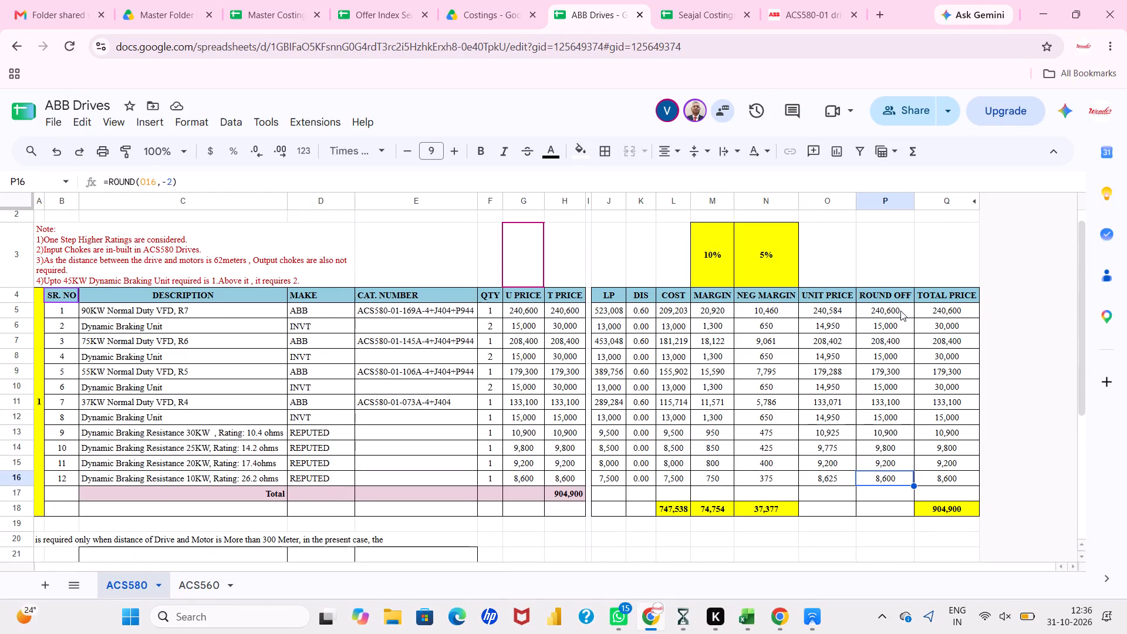
Examine the TOTAL PRICE formulas up the item rows from Q16 to Q5, rechecking the cell references in Q5 and Q7.
key(Right)
key(Up)
key(Up)
key(Up)
key(Up)
key(Up)
key(Up)
key(Up)
key(Up)
key(Up)
key(Up)
key(Up)
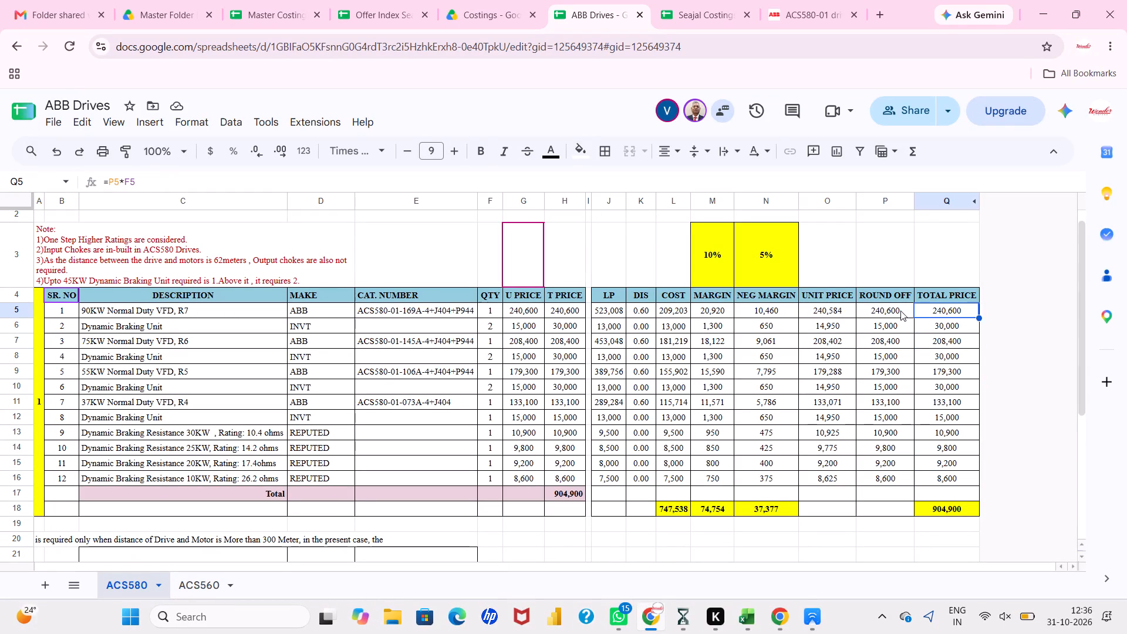
key(Up)
key(Down)
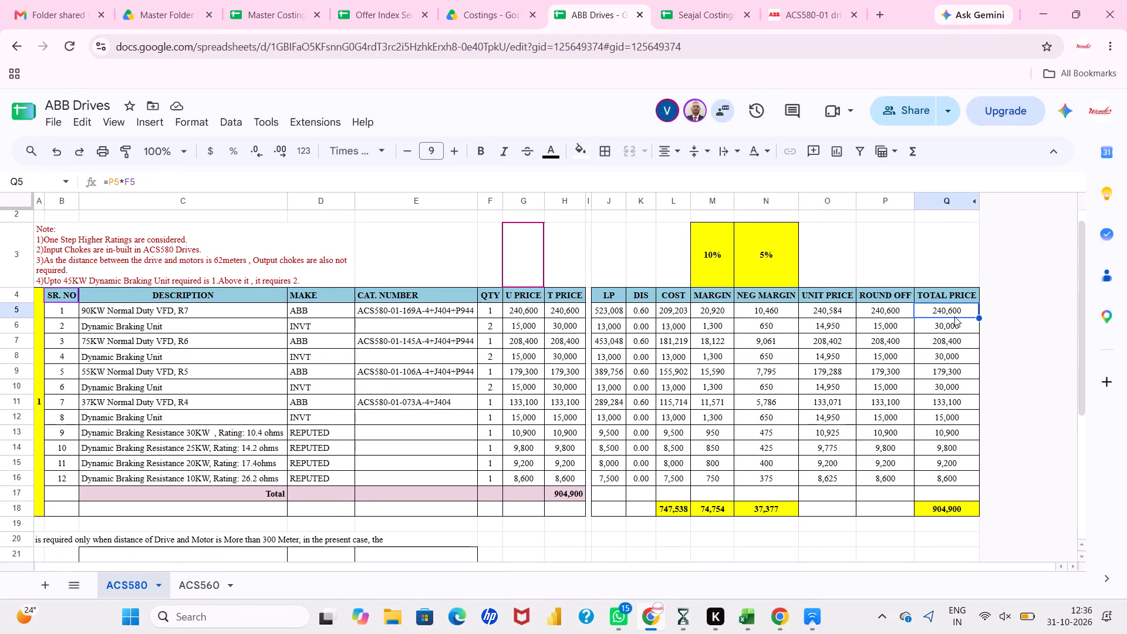
double_click(961, 313)
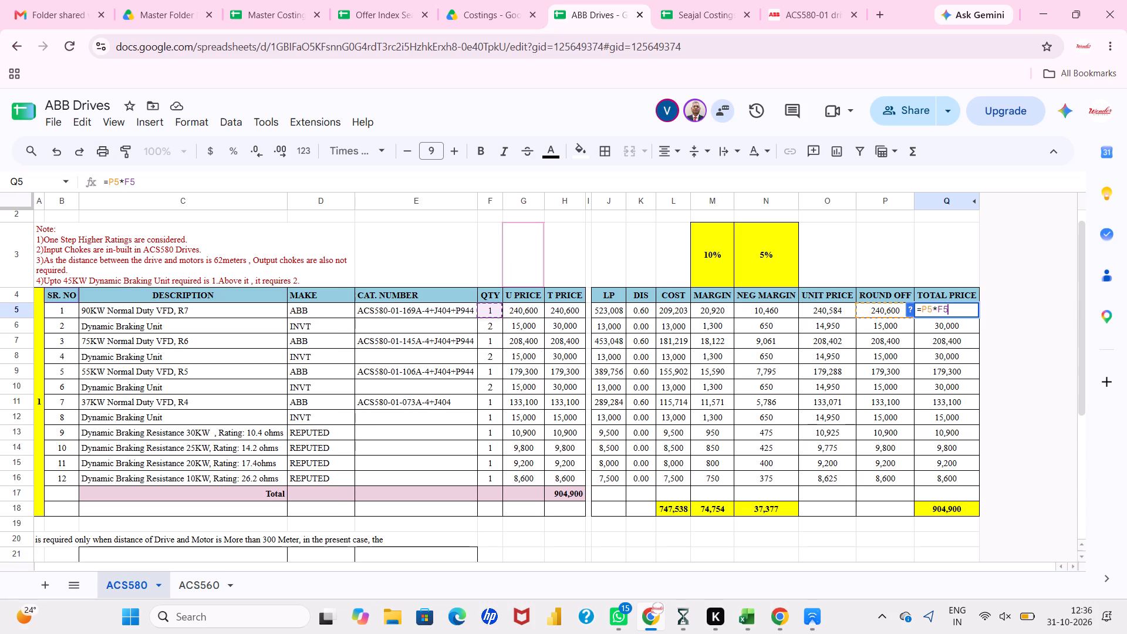
click(955, 335)
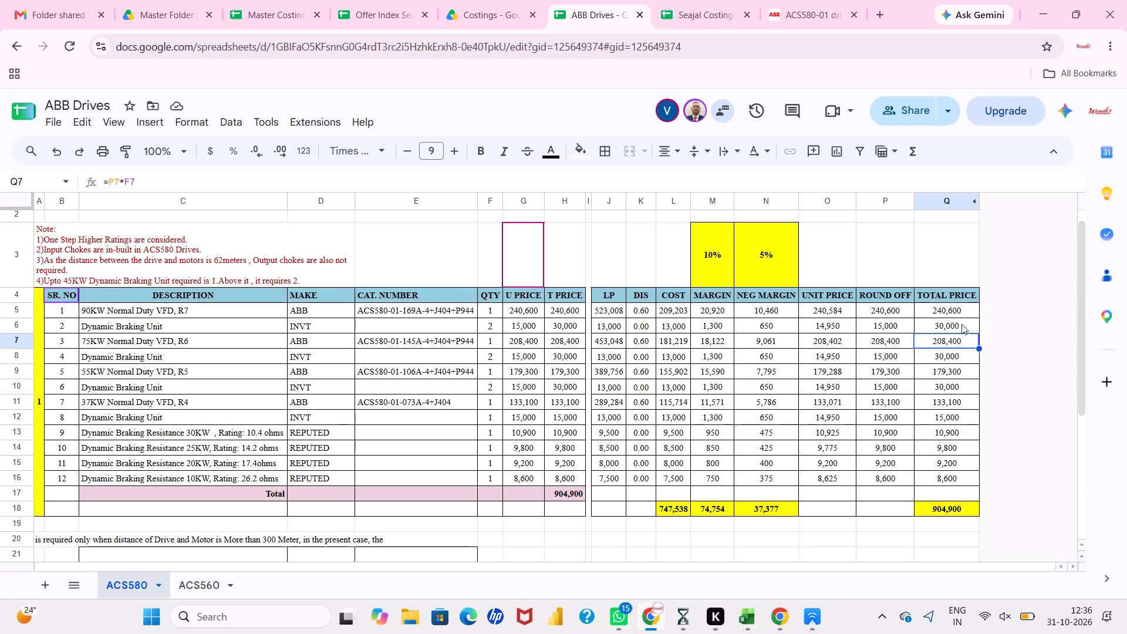
Recheck the TOTAL PRICE formulas down the item rows from Q5 to Q9 for their references to the rounded price and quantity.
click(967, 312)
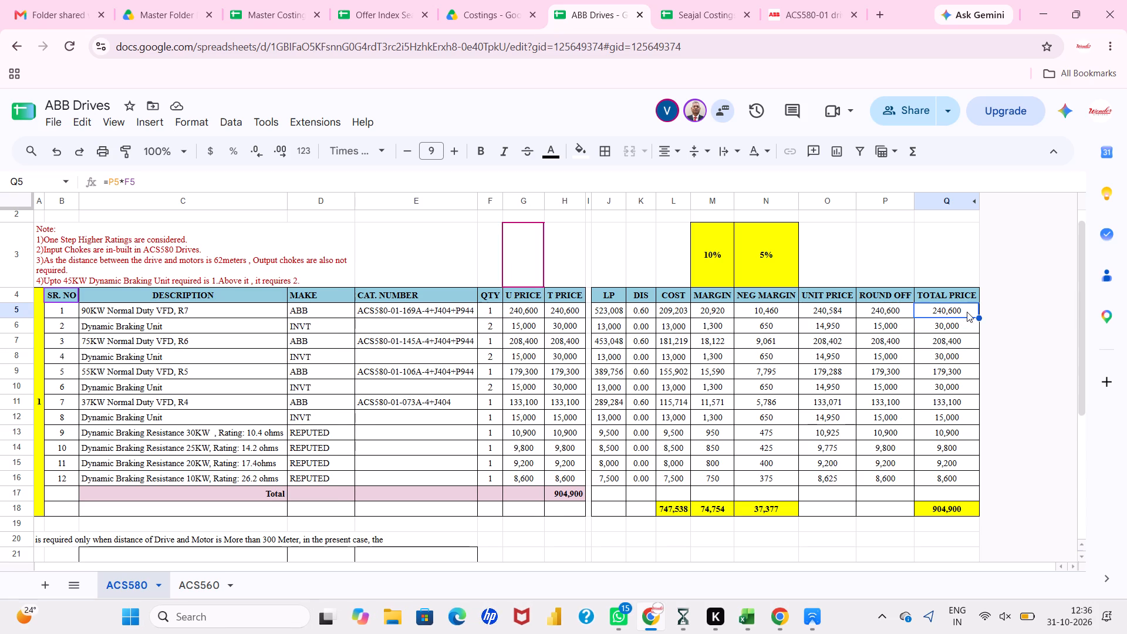
double_click(967, 312)
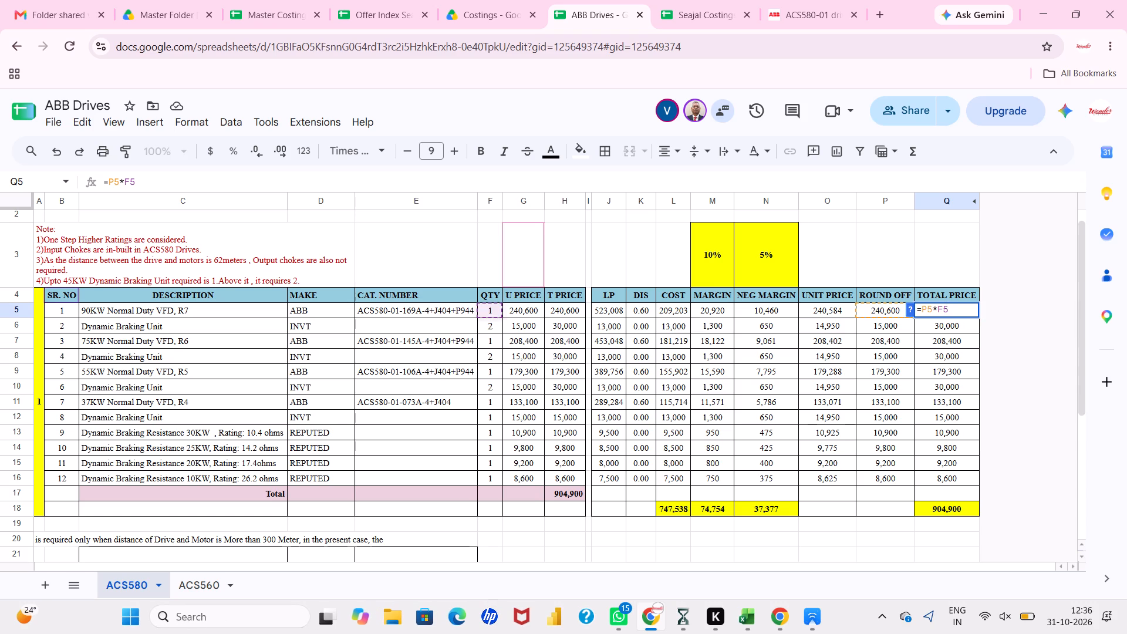
double_click(963, 323)
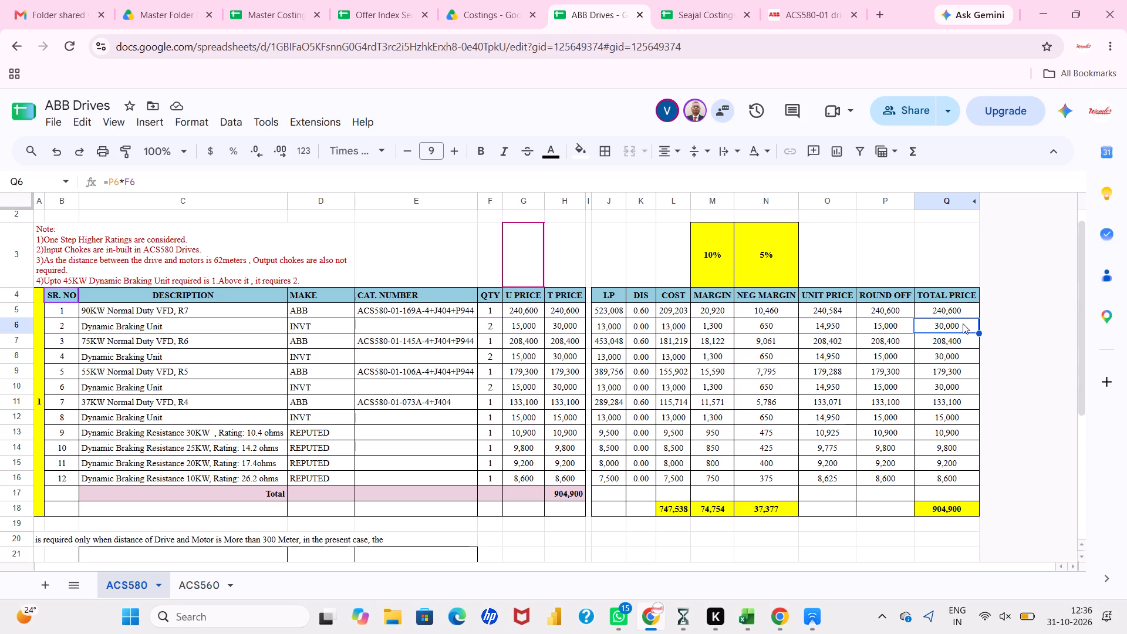
double_click(961, 340)
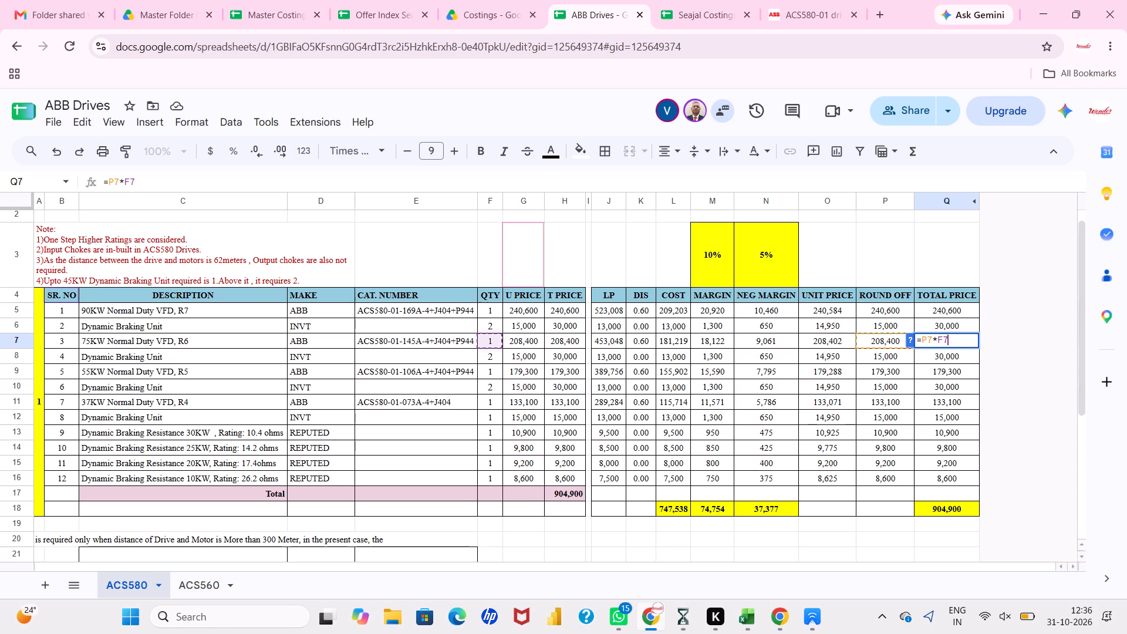
double_click(961, 357)
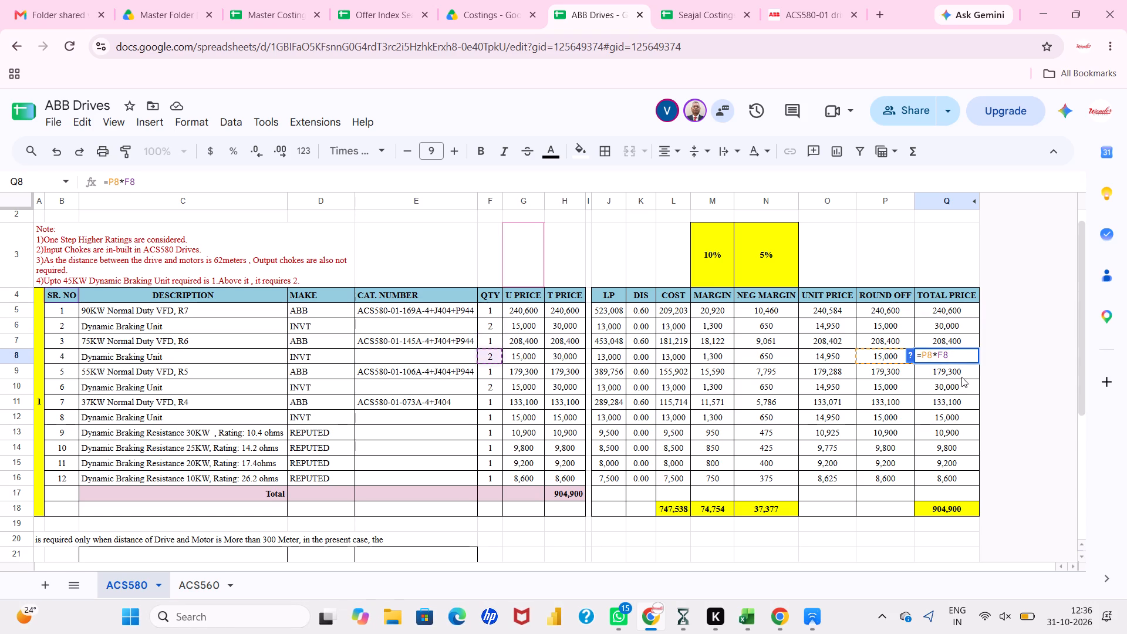
double_click(961, 377)
click(996, 416)
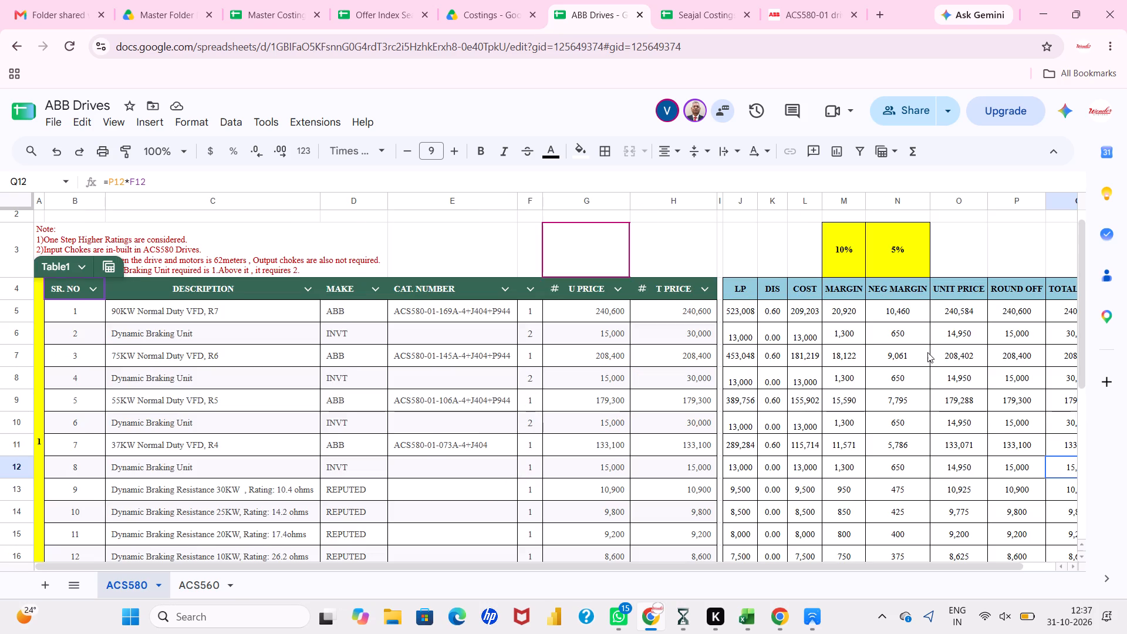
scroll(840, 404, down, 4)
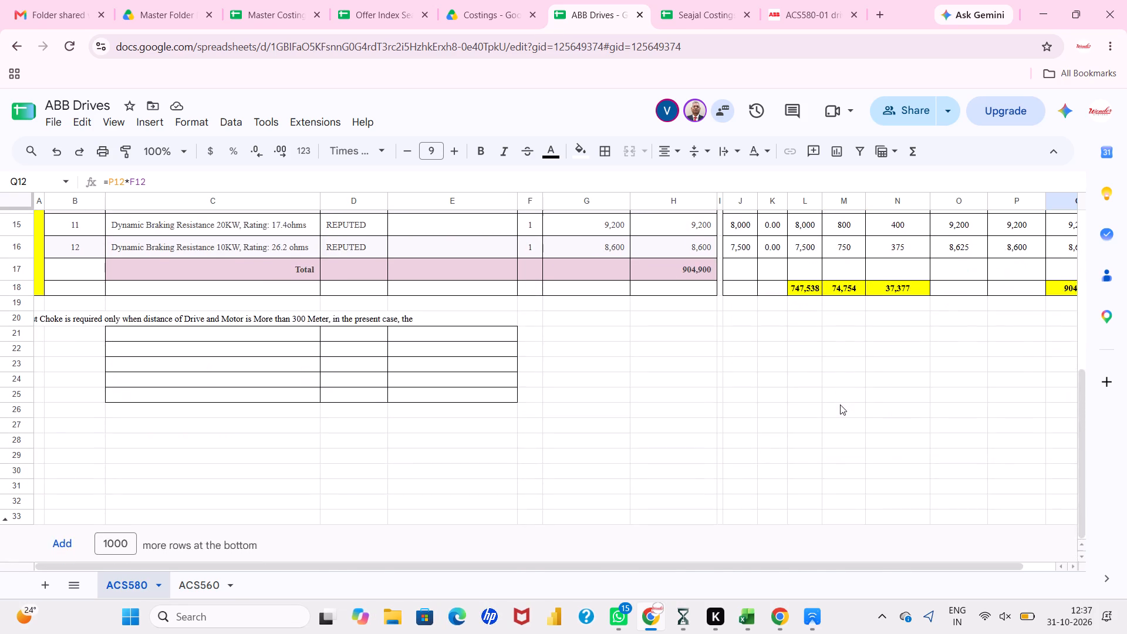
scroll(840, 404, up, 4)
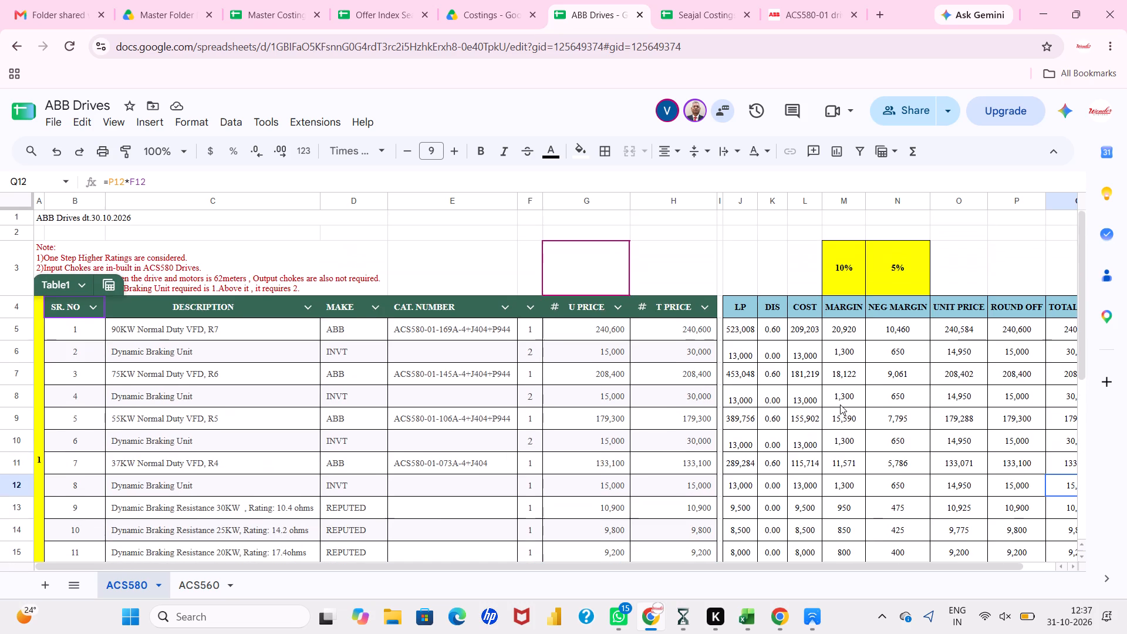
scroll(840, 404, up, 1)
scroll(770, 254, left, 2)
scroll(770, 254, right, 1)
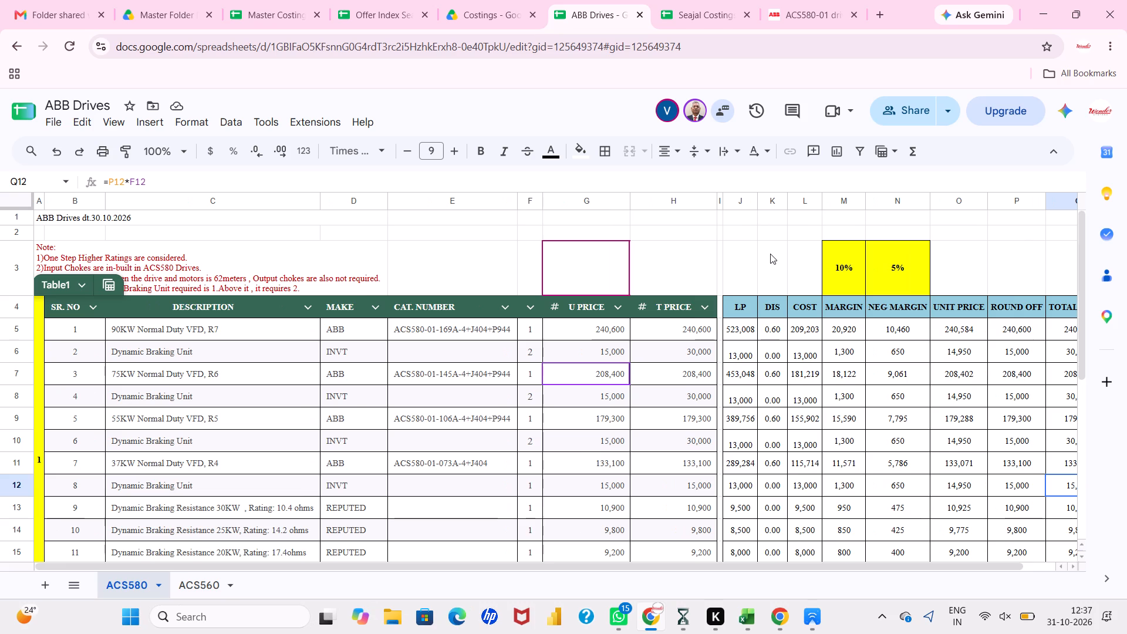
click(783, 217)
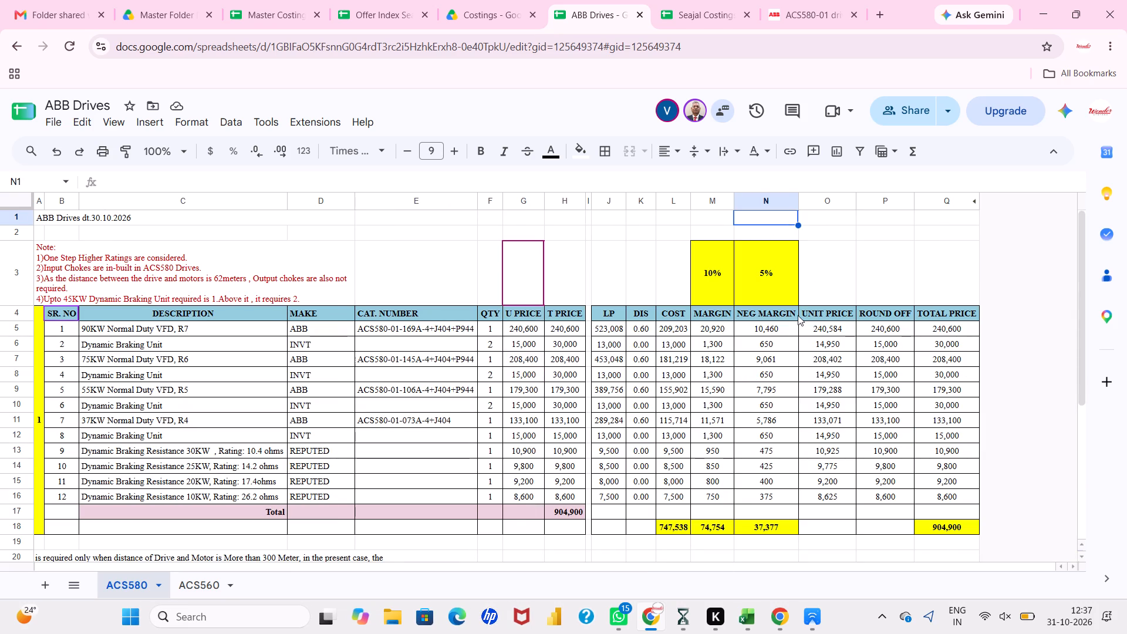
Close the 投屏助手 screen-casting app.
click(1050, 41)
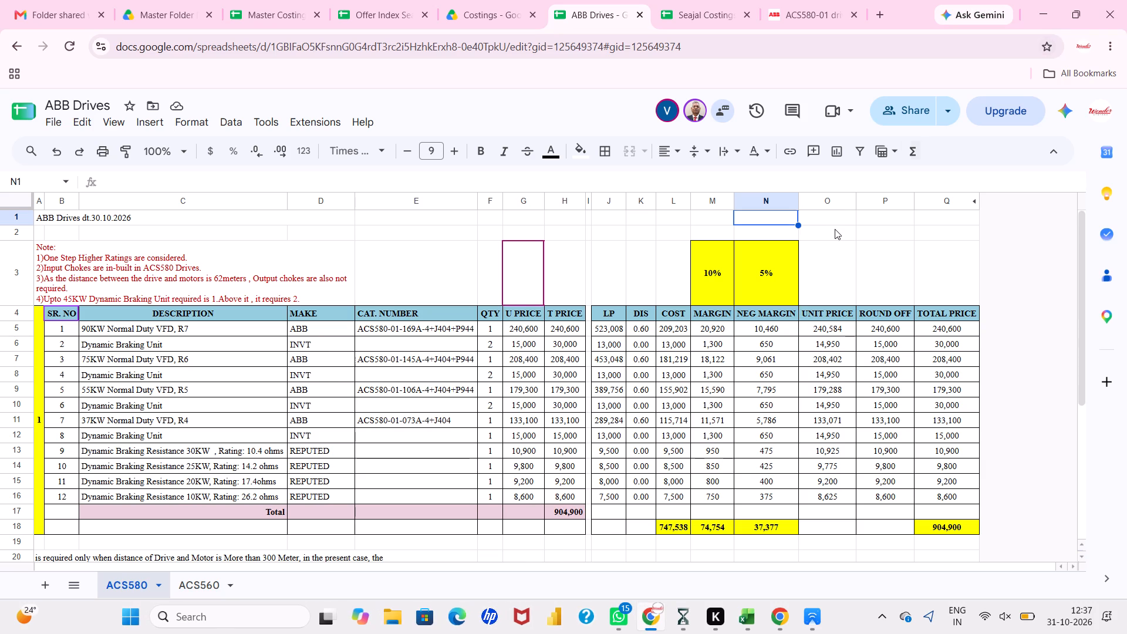
click(821, 122)
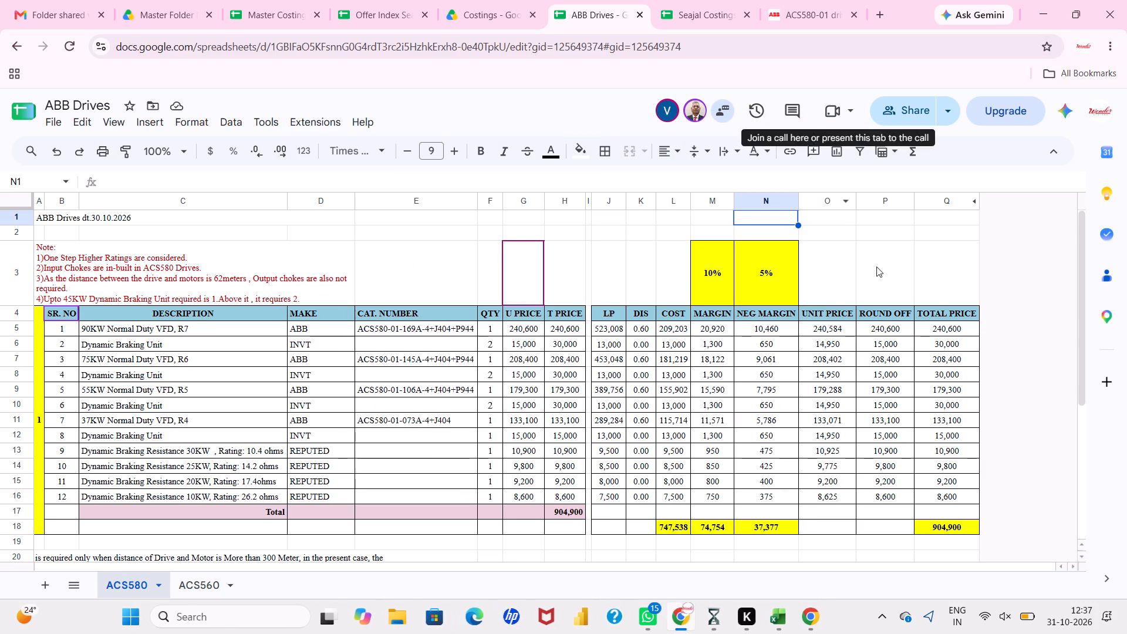
Check the SUM formulas for the COST and MARGIN totals in L18 and M18 for the item rows they cover.
click(996, 244)
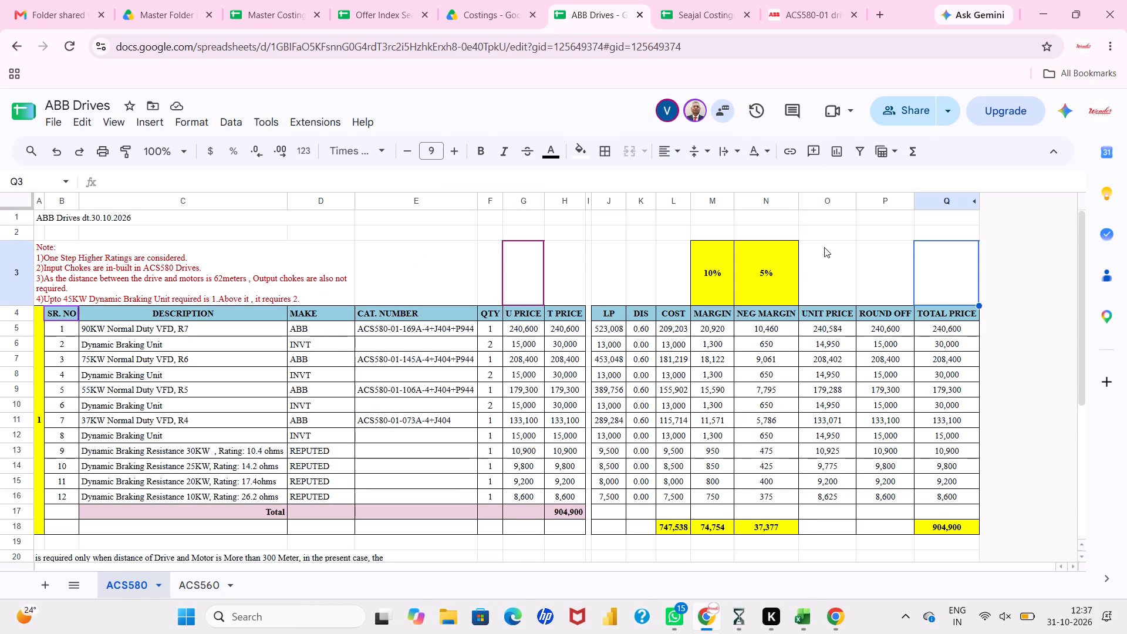
click(785, 281)
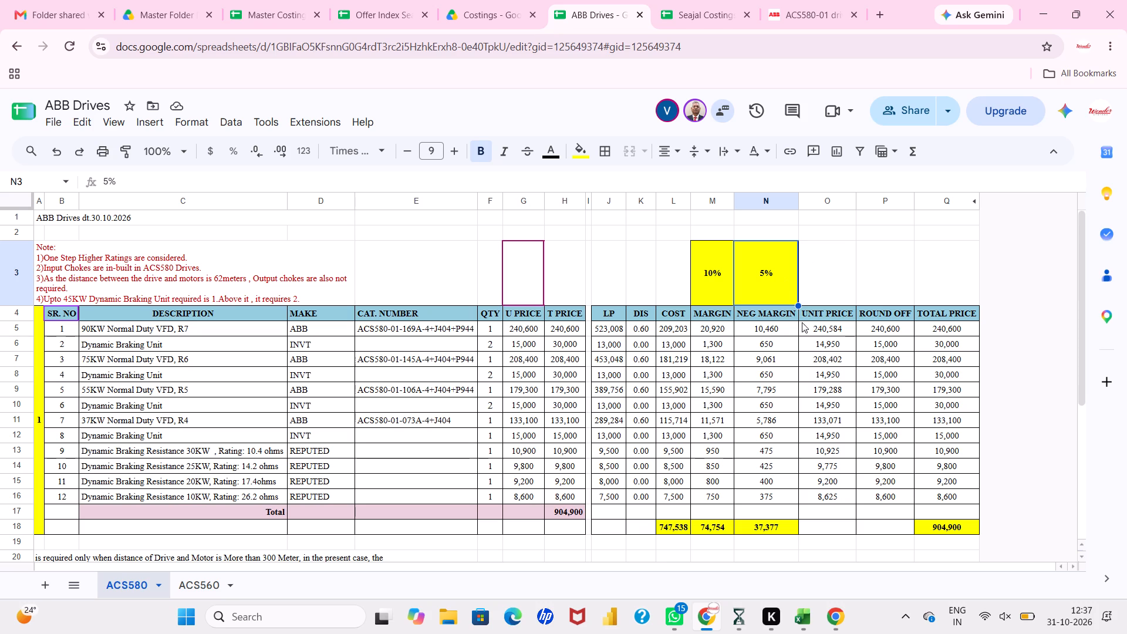
double_click(686, 528)
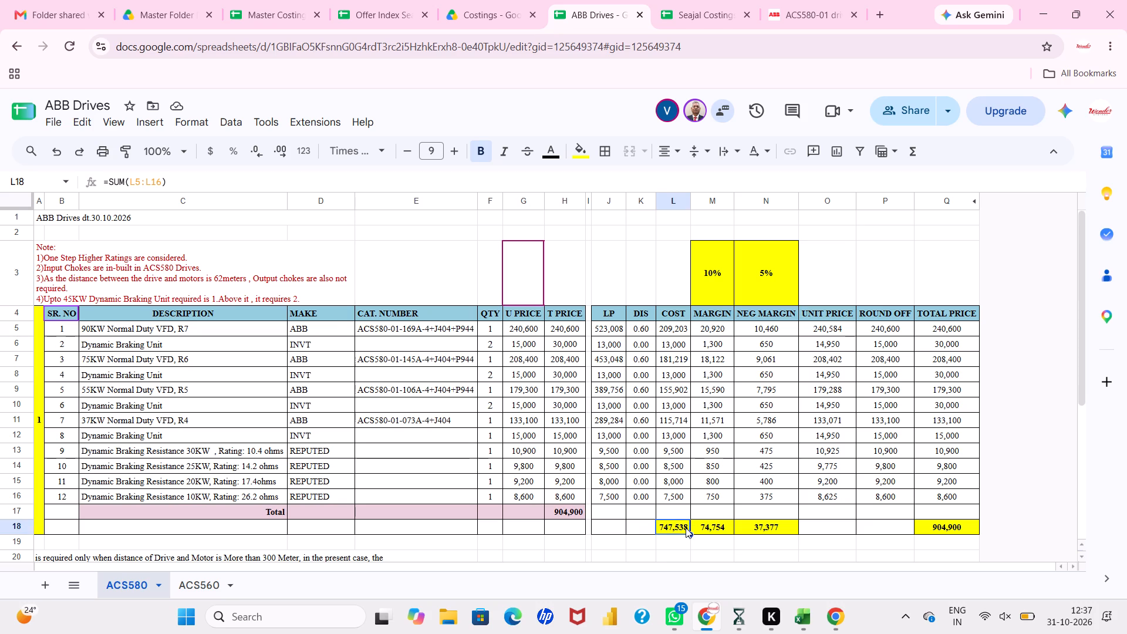
click(733, 531)
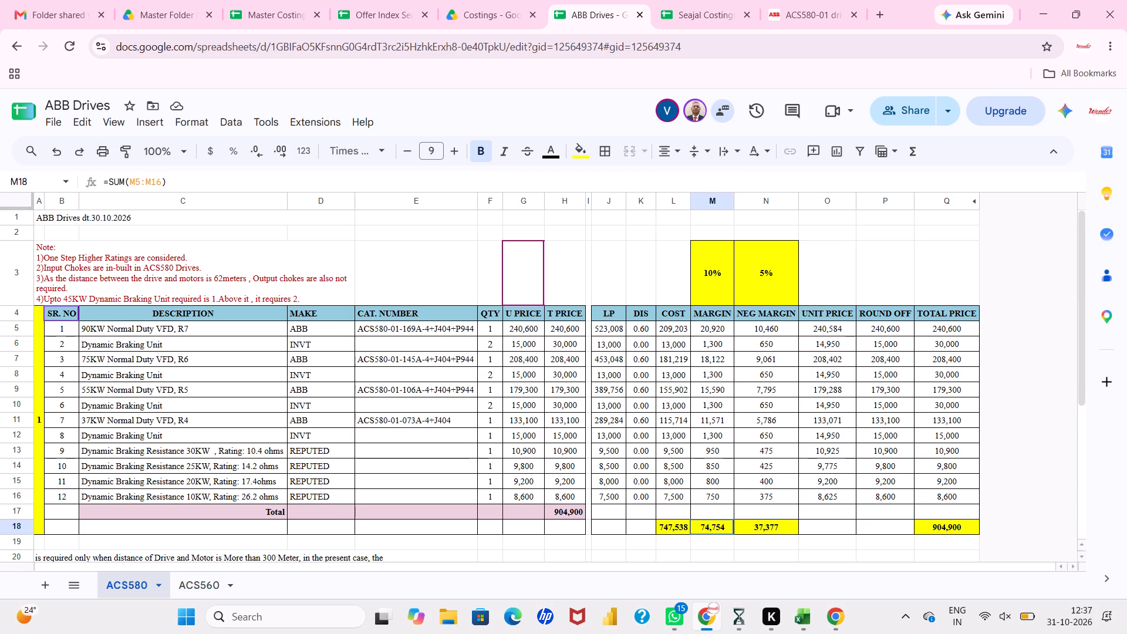
double_click(680, 530)
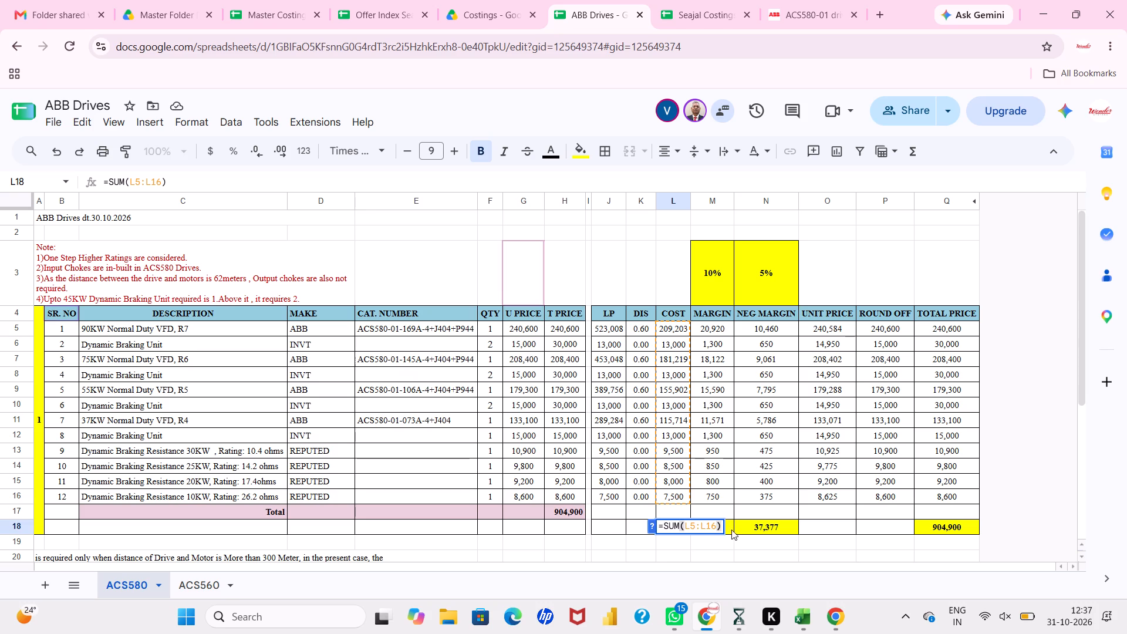
Leave the COST total formula unchanged and review the totals row from L18 to Q18.
click(748, 528)
drag(683, 531, 946, 525)
click(1017, 469)
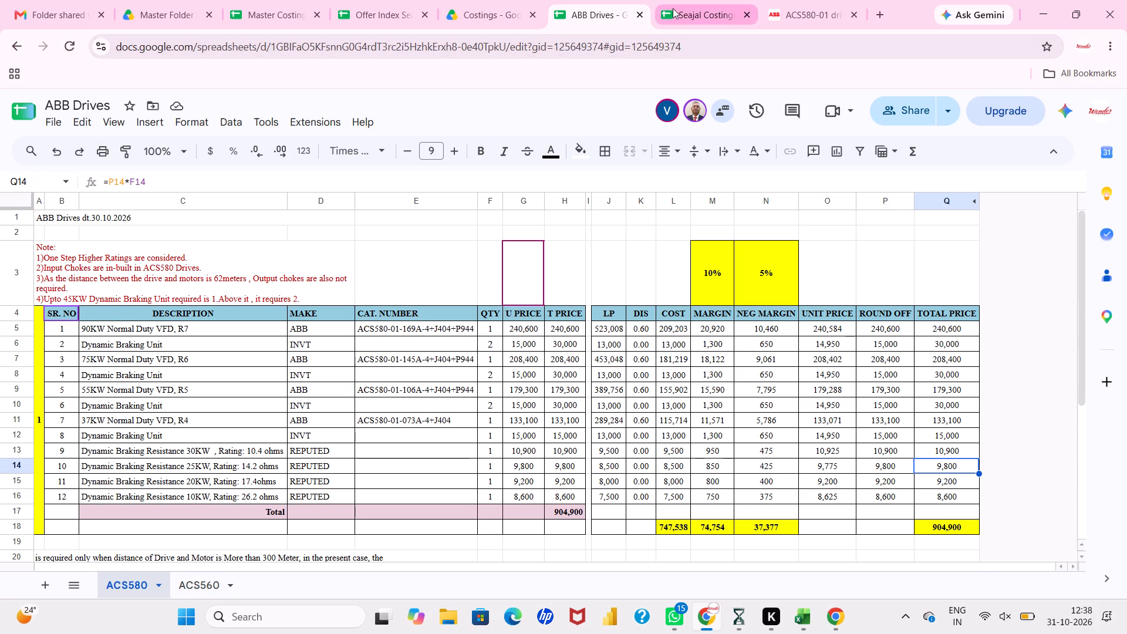
Return to the Costings folder in Drive.
click(460, 2)
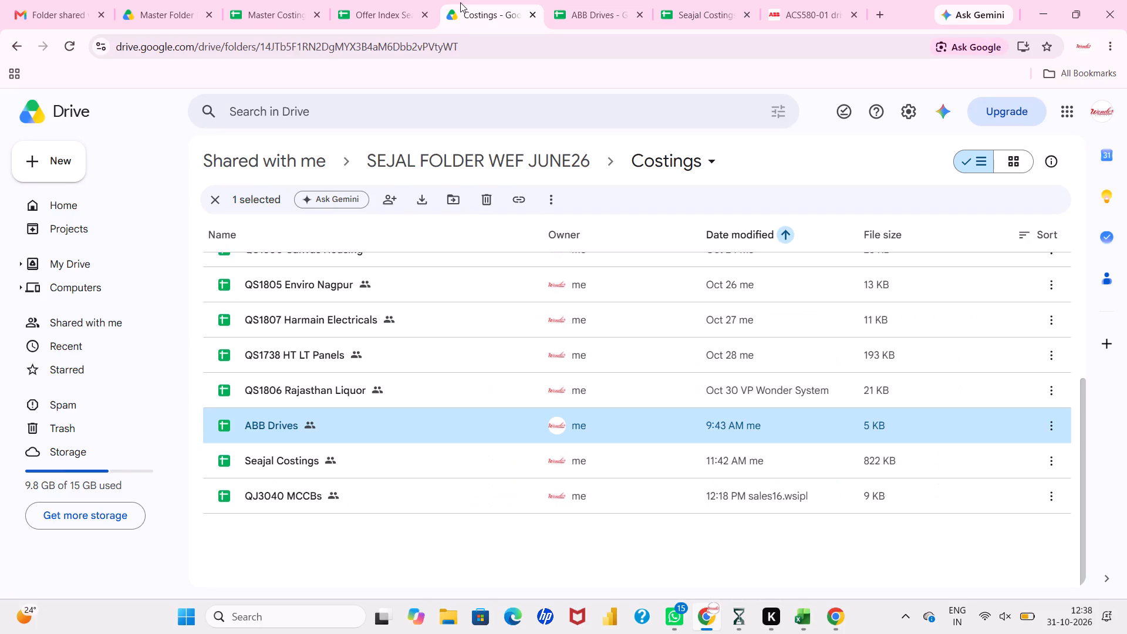
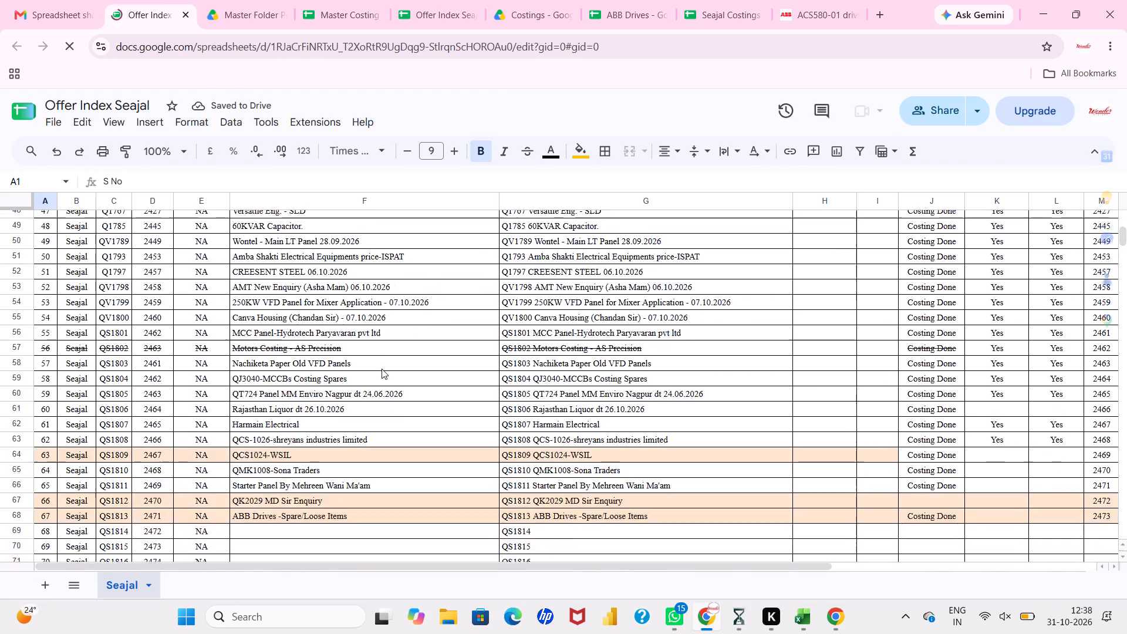
Change the fill of the entire QS1813 ABB Drives -Spare/Loose Items row to white in the Offer Index Seajal sheet.
scroll(382, 369, down, 1)
click(25, 400)
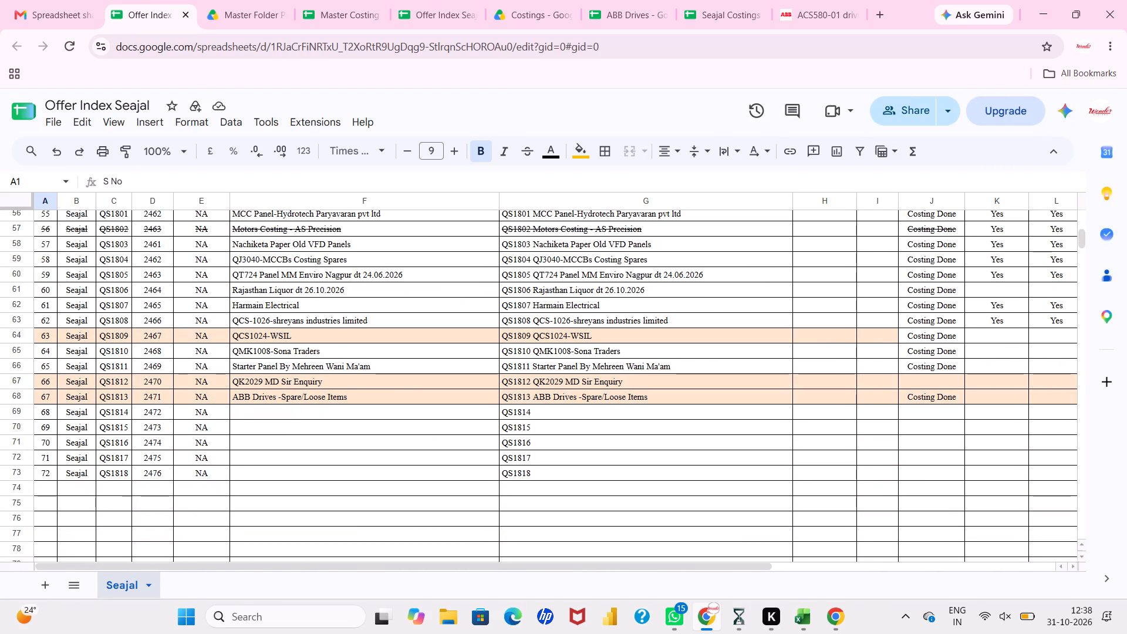
click(585, 149)
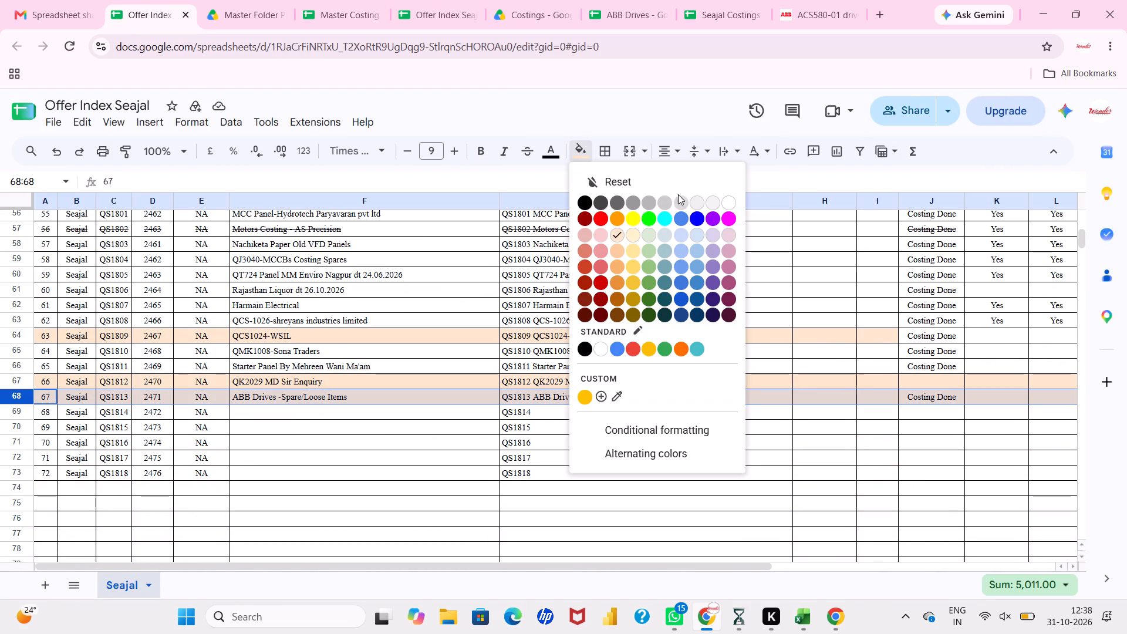
click(726, 204)
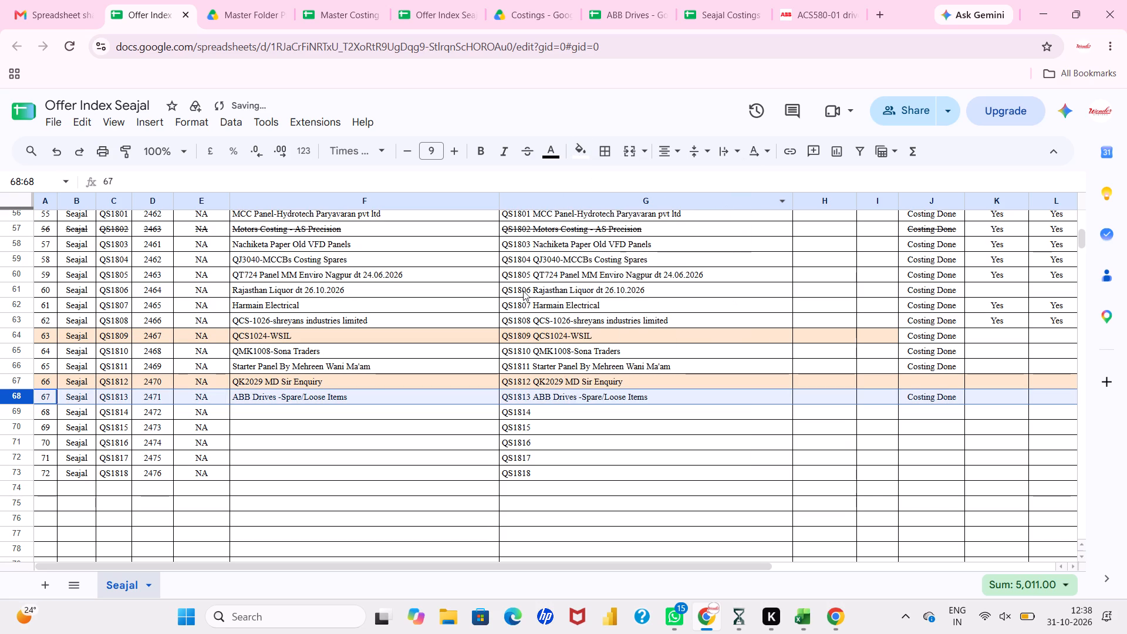
click(369, 382)
scroll(369, 382, up, 1)
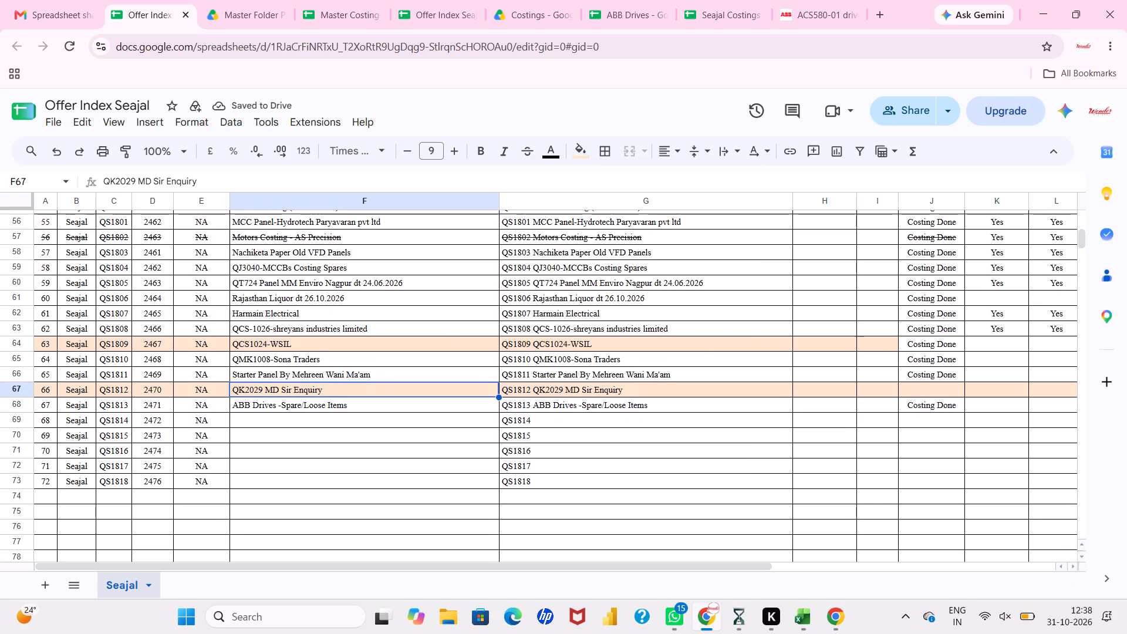
Look over the Offer Index Seajal entries, and return to the ACS580 sheet of the ABB Drives spreadsheet.
scroll(369, 382, up, 2)
scroll(369, 382, down, 1)
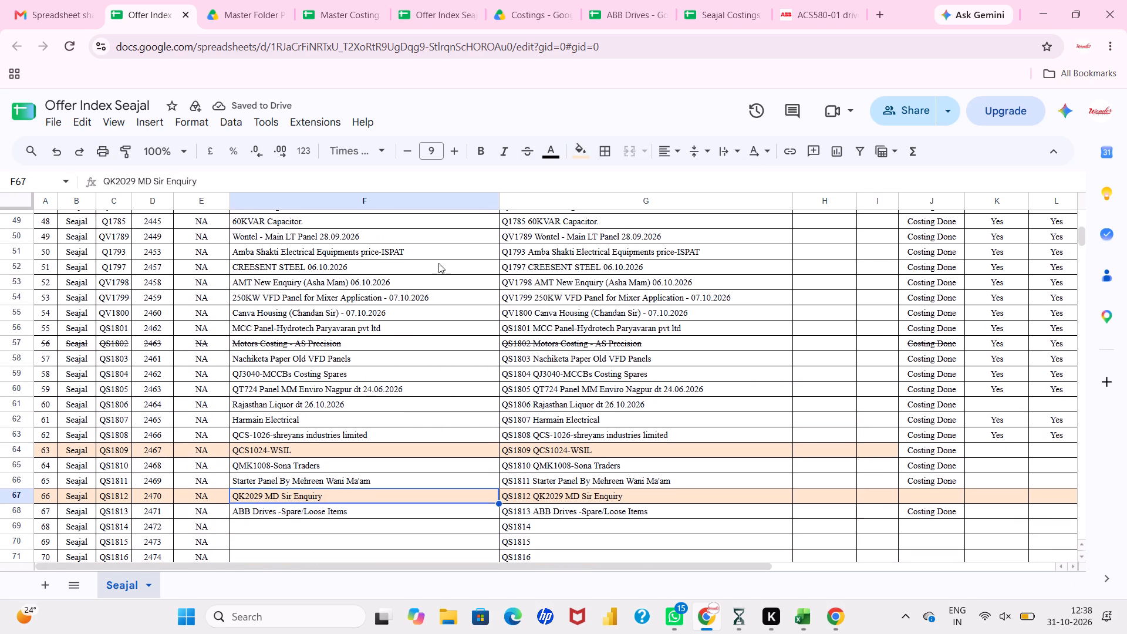
click(791, 0)
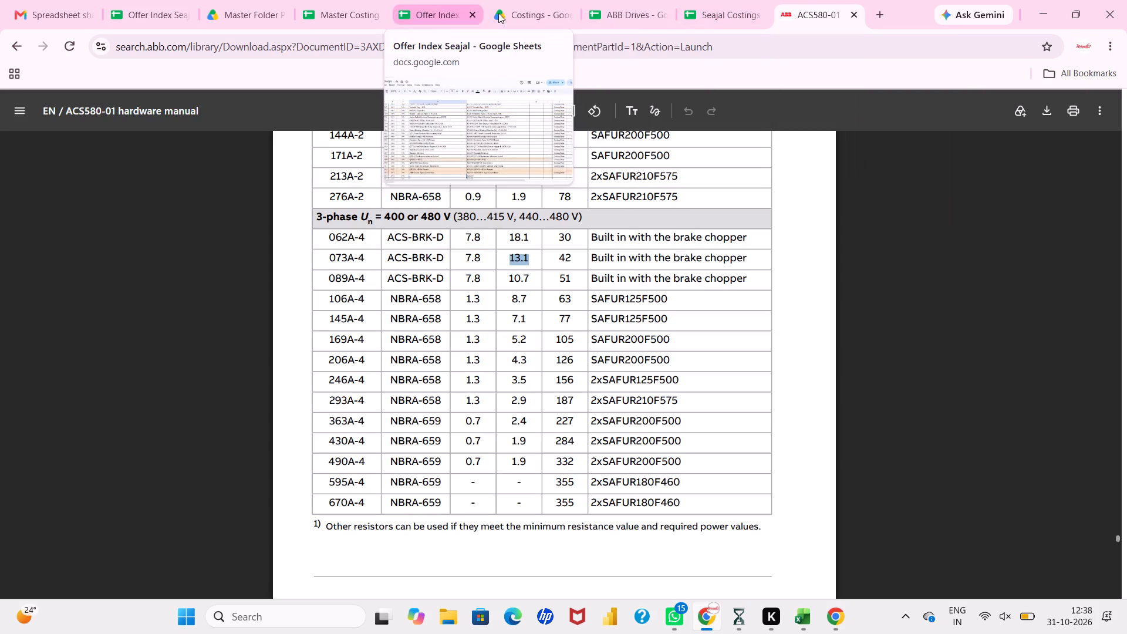
click(621, 4)
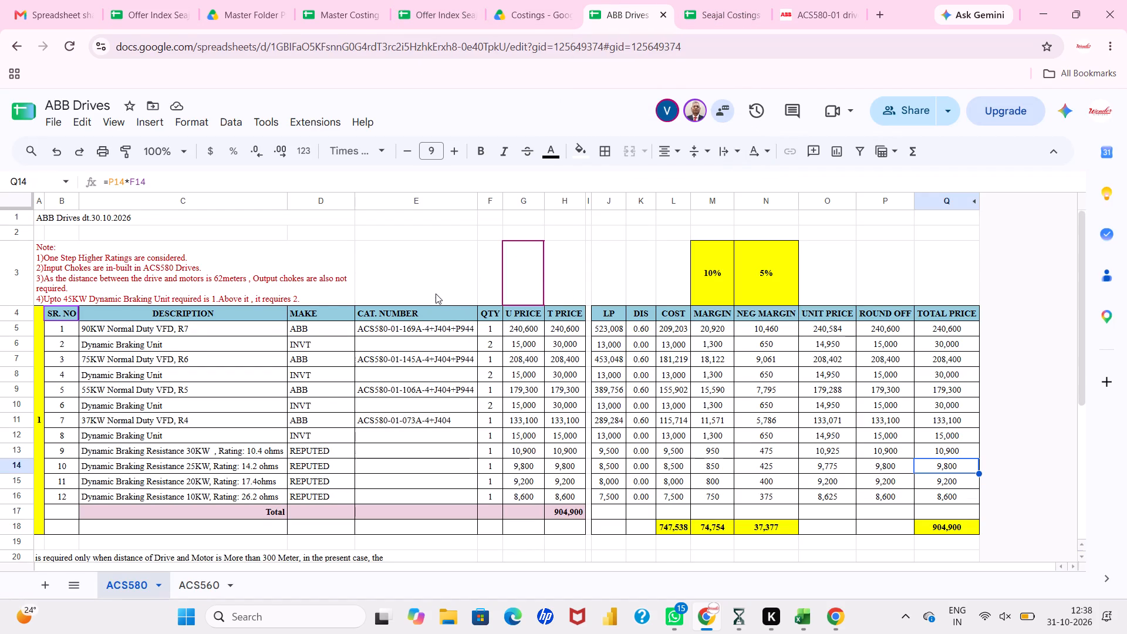
click(433, 282)
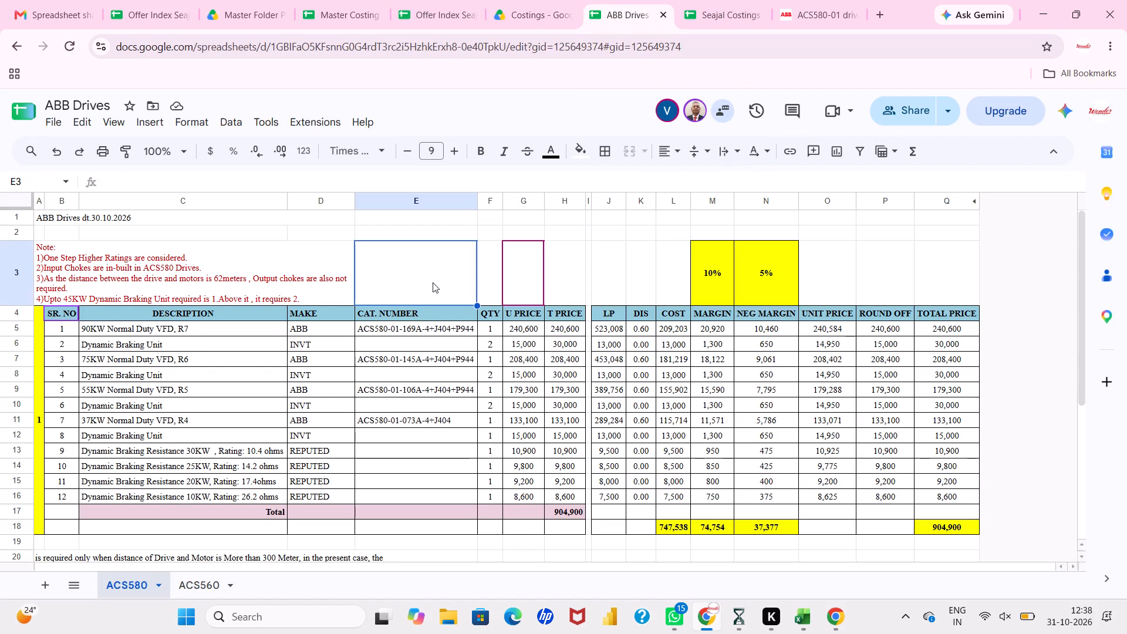
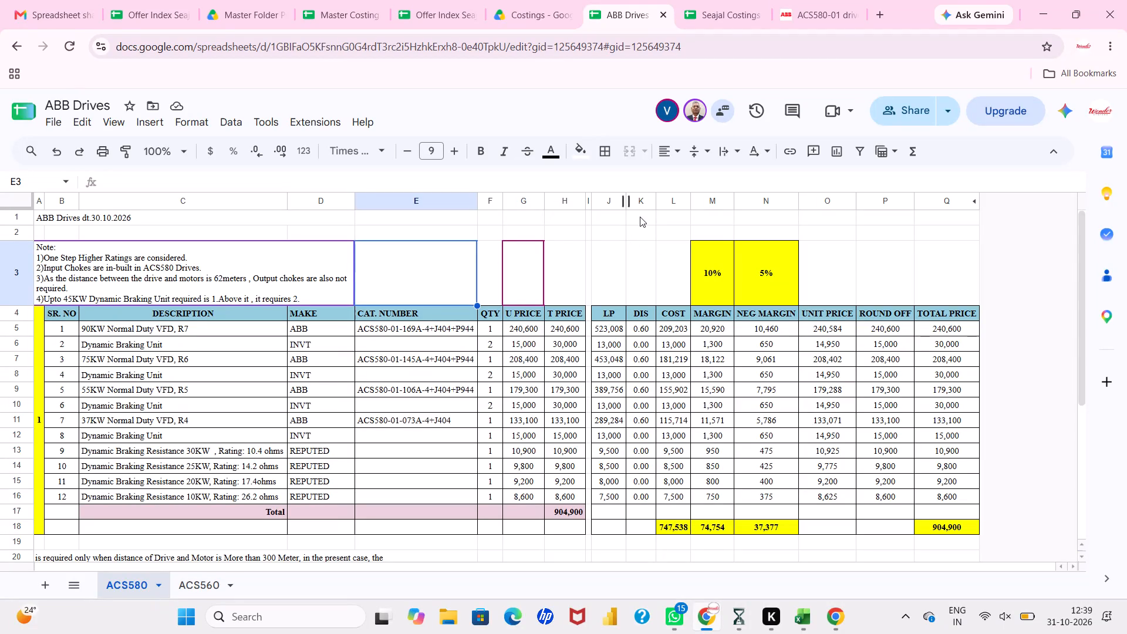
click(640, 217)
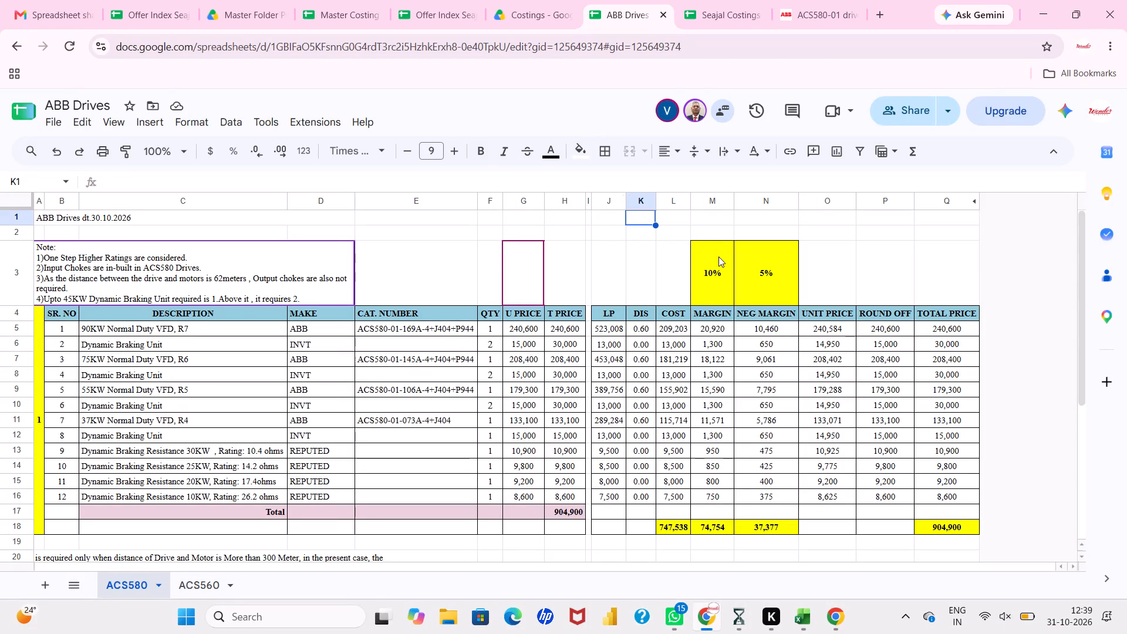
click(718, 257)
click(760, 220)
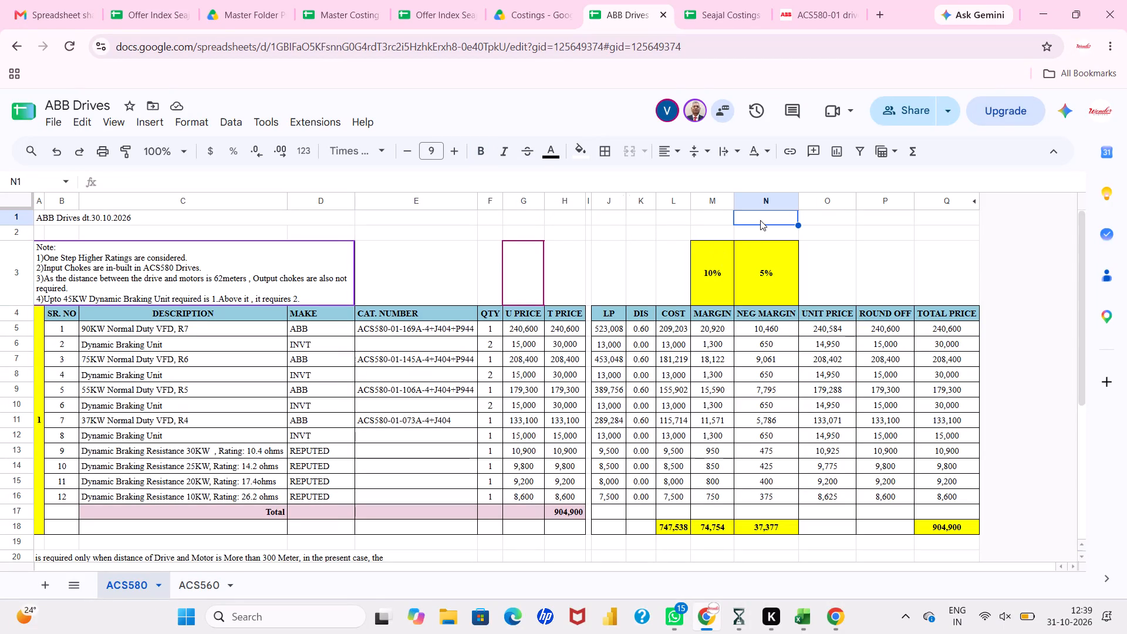
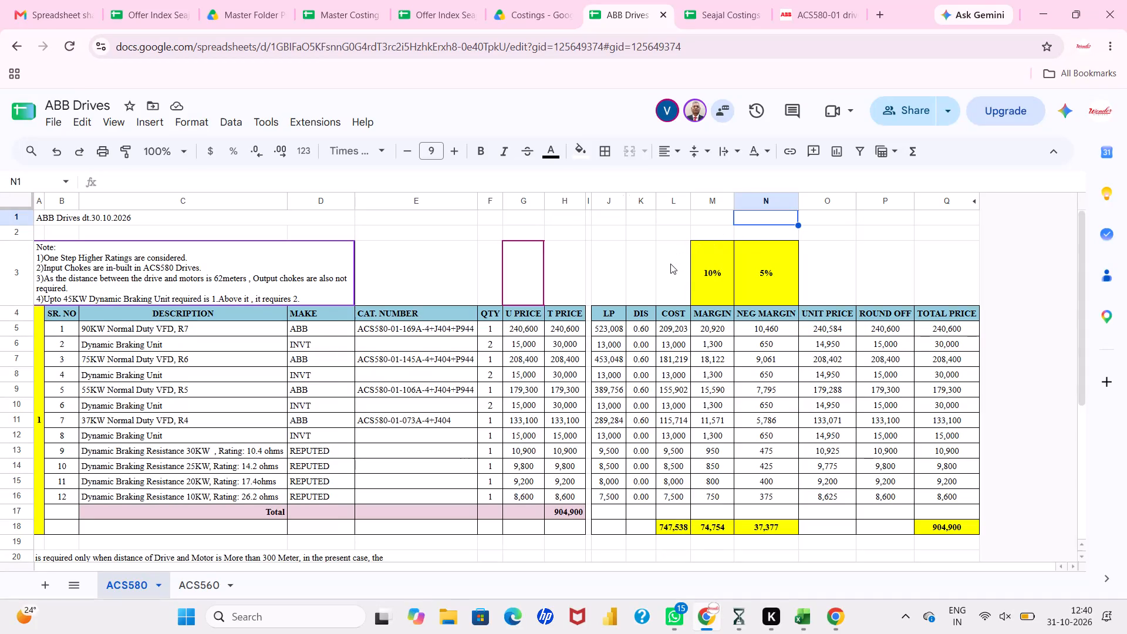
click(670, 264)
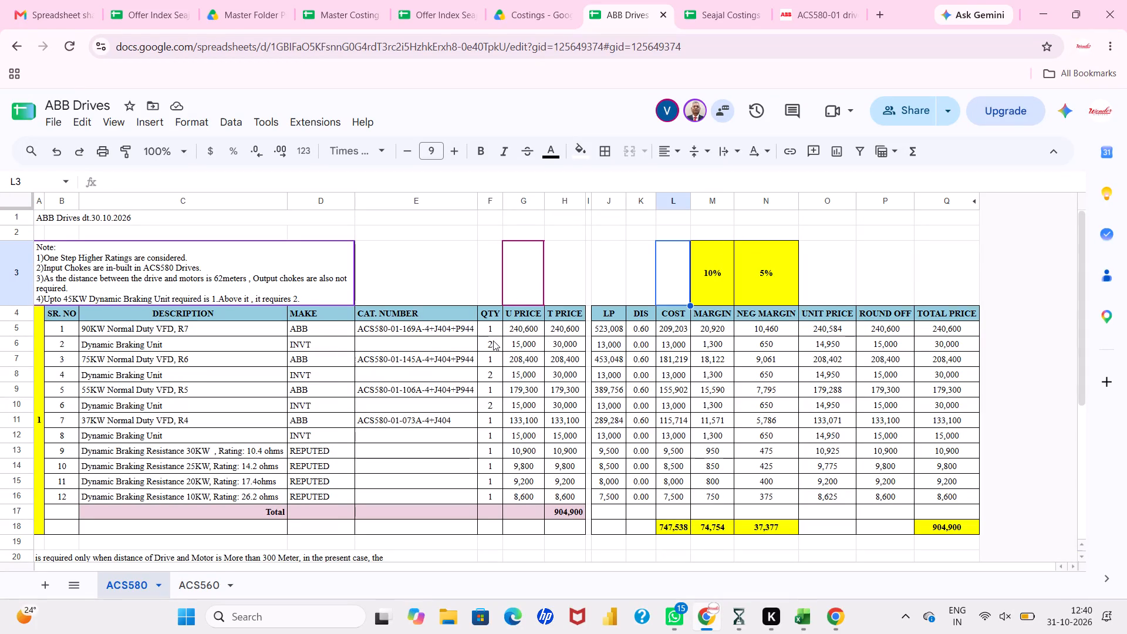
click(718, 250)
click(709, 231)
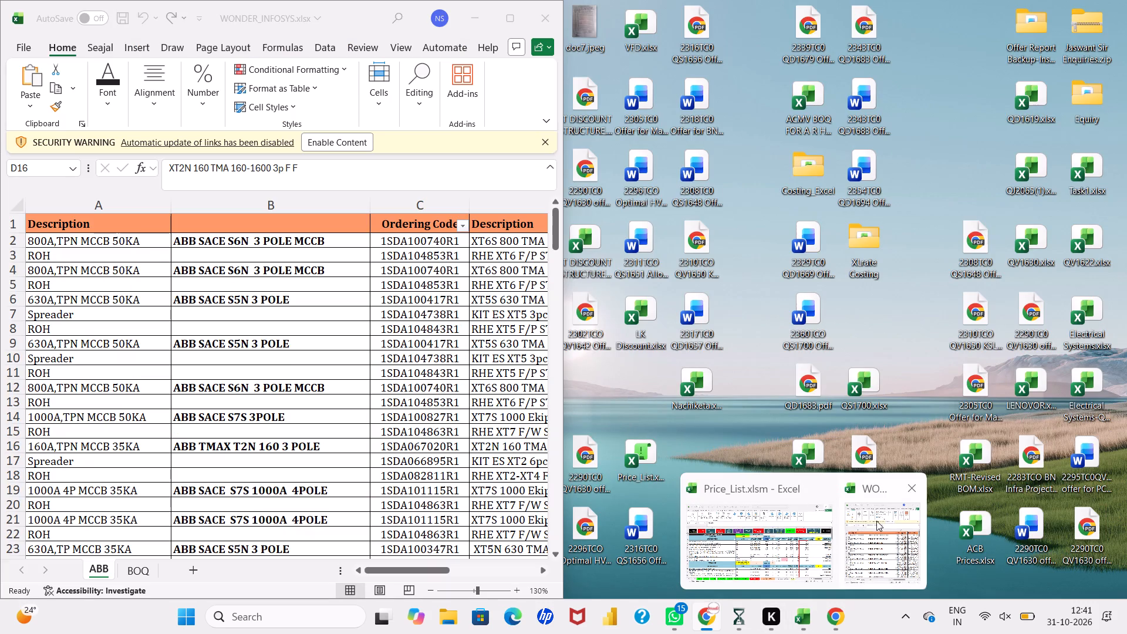
Switch to the WONDER_INFOSYS.xlsx workbook in Excel and close it, saving its changes.
click(876, 521)
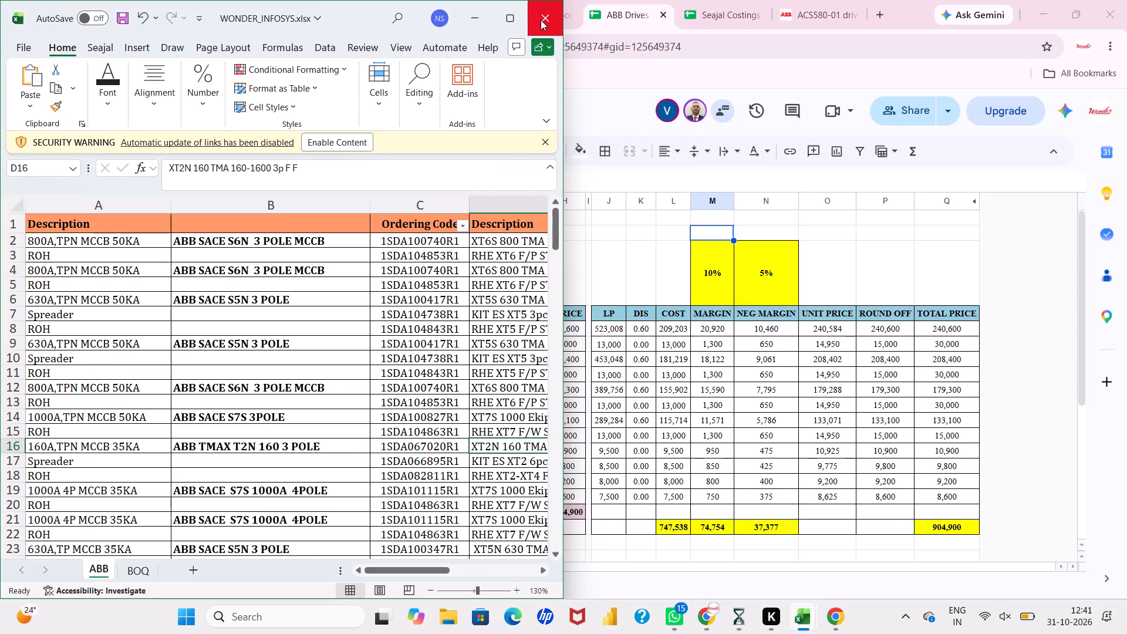
click(541, 20)
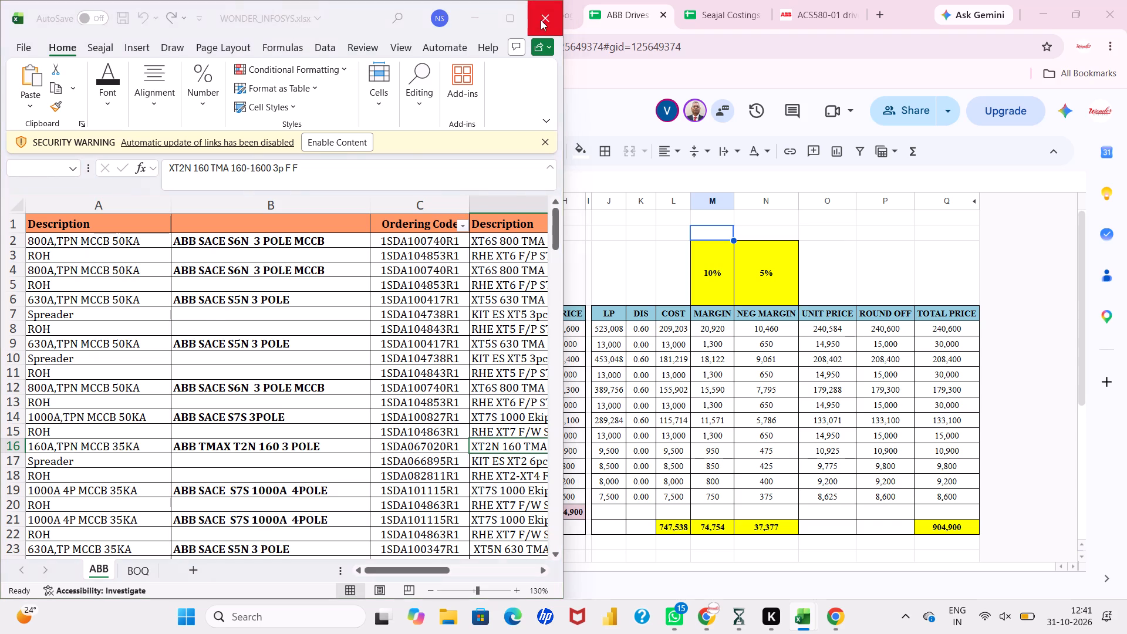
click(510, 400)
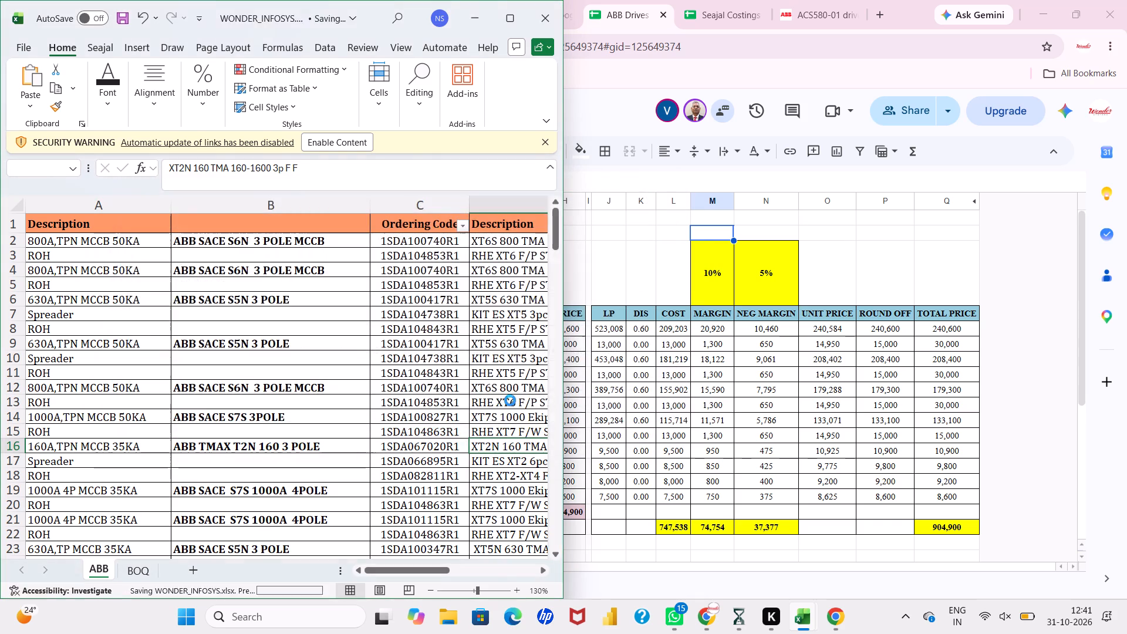
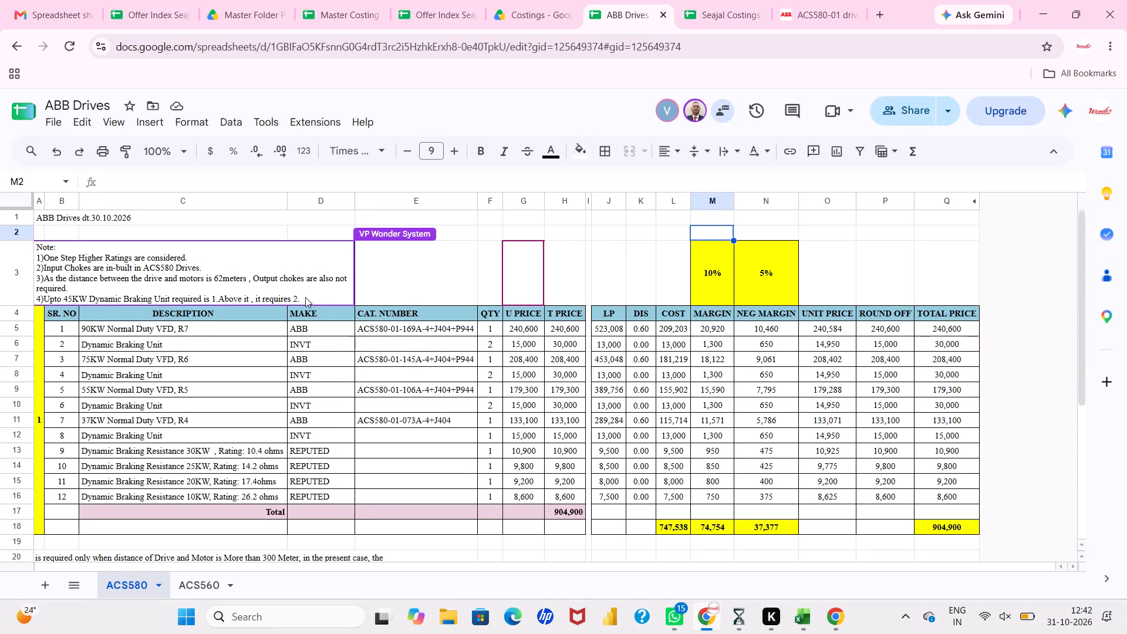
Revise note point 4 above the ACS580 table to read "Upto 45KW Drive, Dynamic Braking Unit required is 1", keeping the rest.
double_click(305, 297)
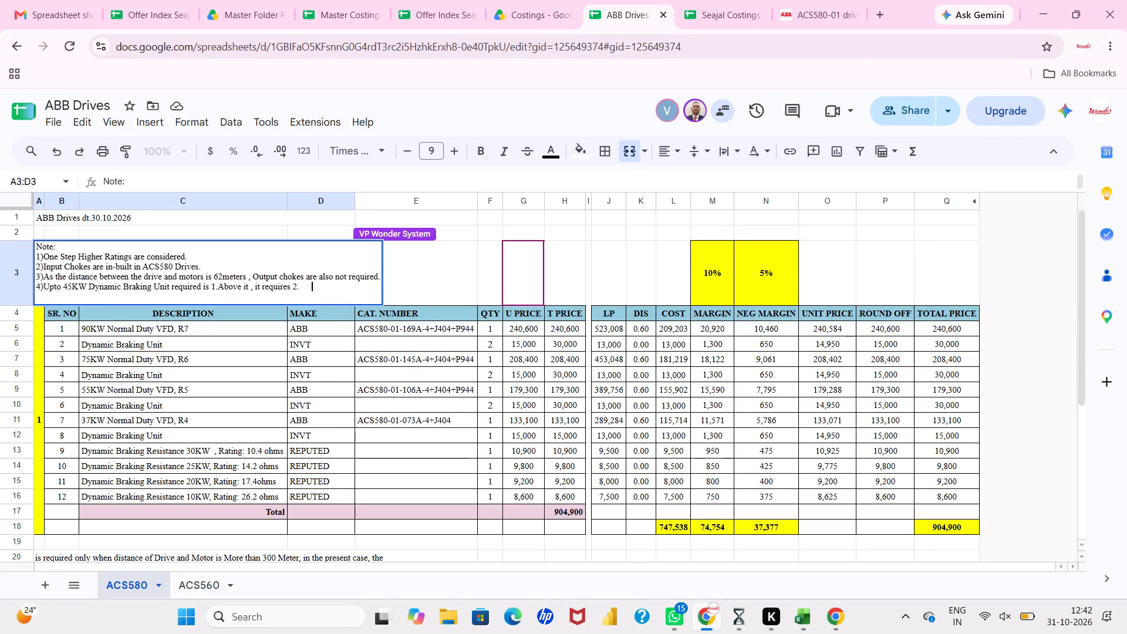
click(87, 286)
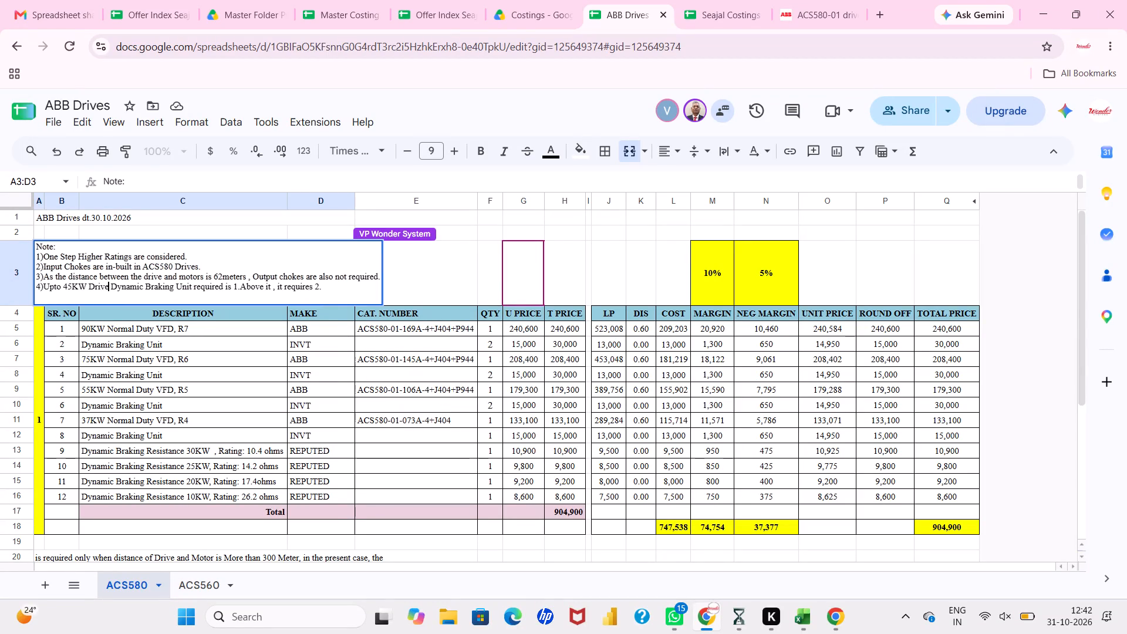
key(comma)
key(Return)
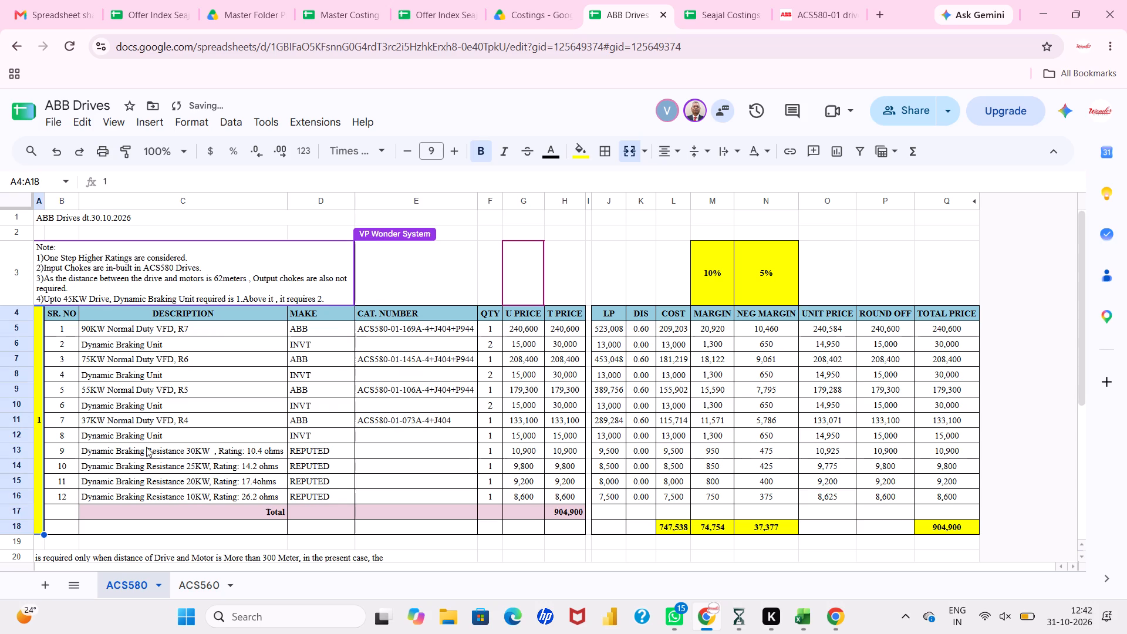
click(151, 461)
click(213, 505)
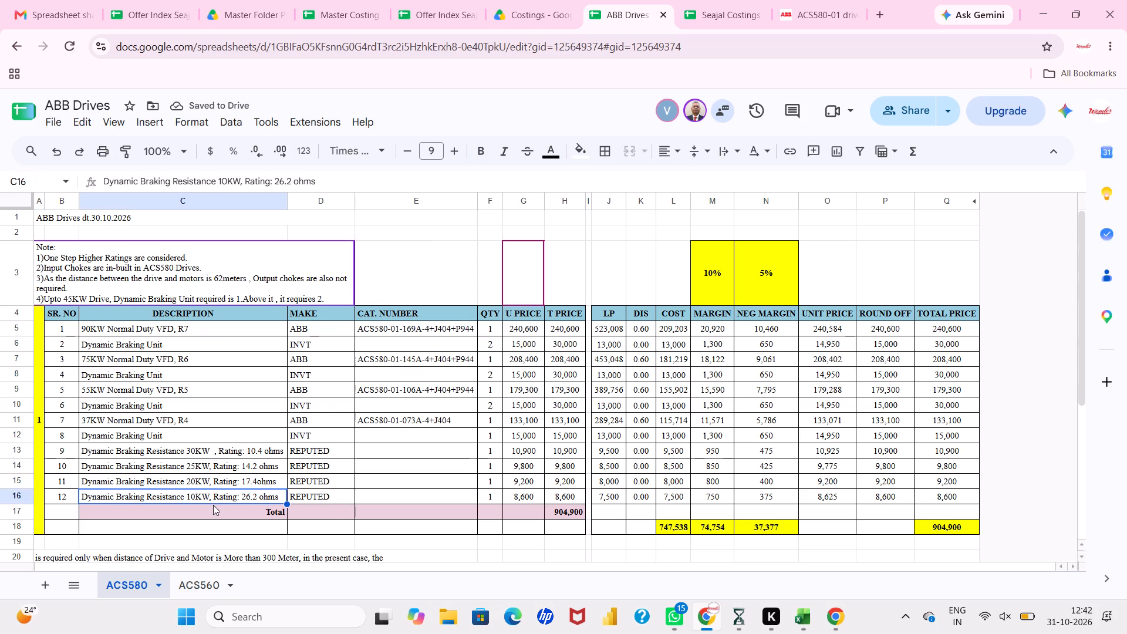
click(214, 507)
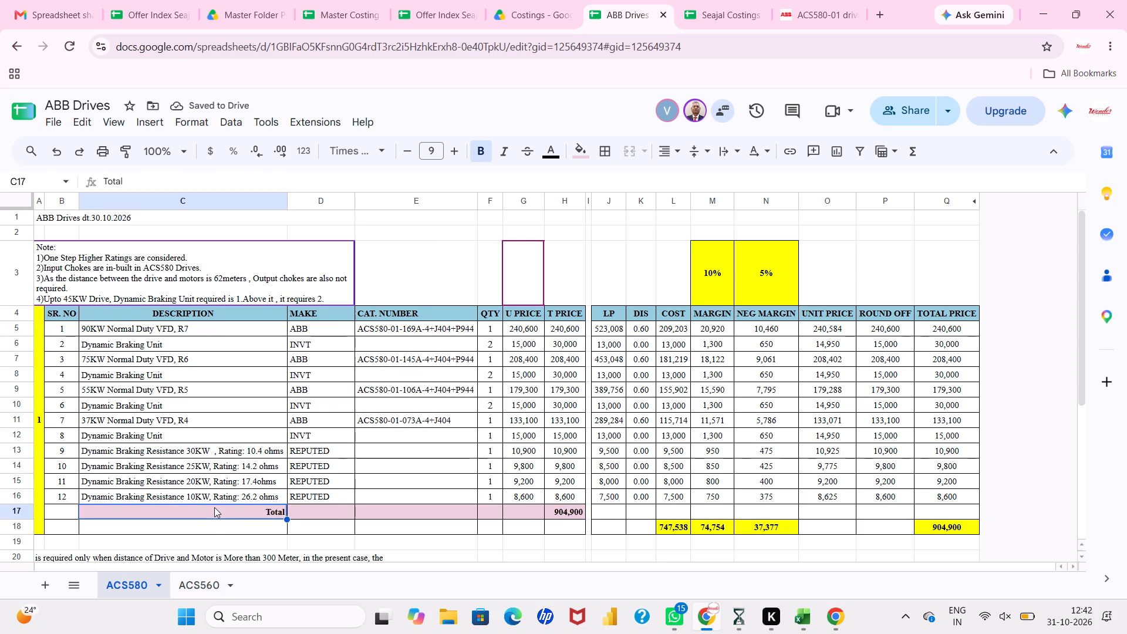
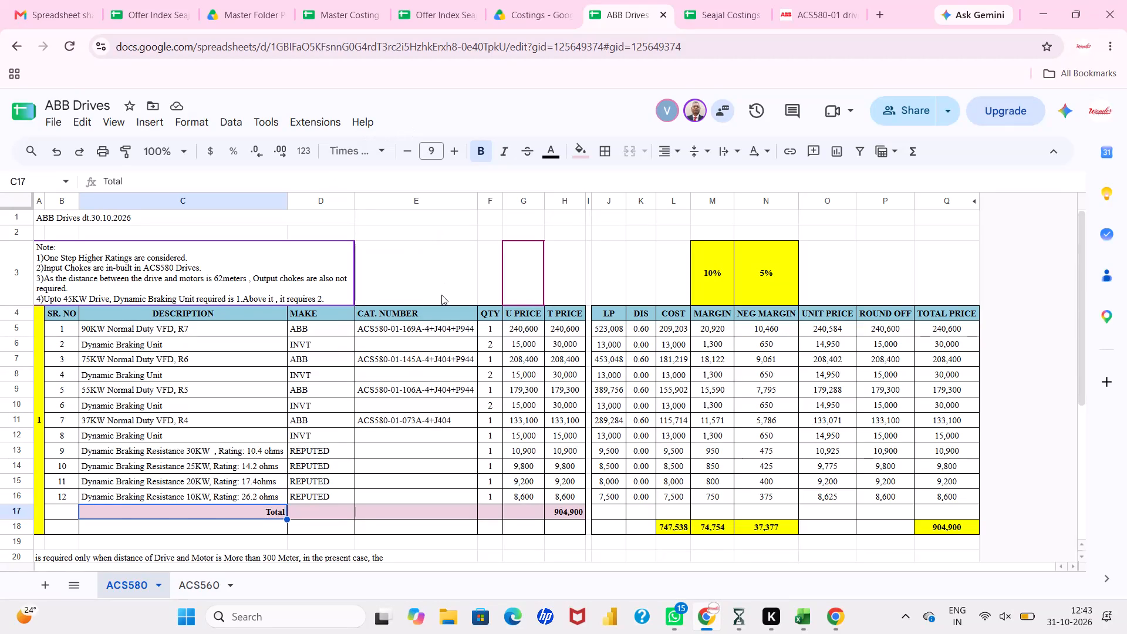
Close the ABB Drives sheet, the ACS580-01 drives page, the Master Folder Price List and the first of the two Offer Index Seajal sheets.
click(441, 295)
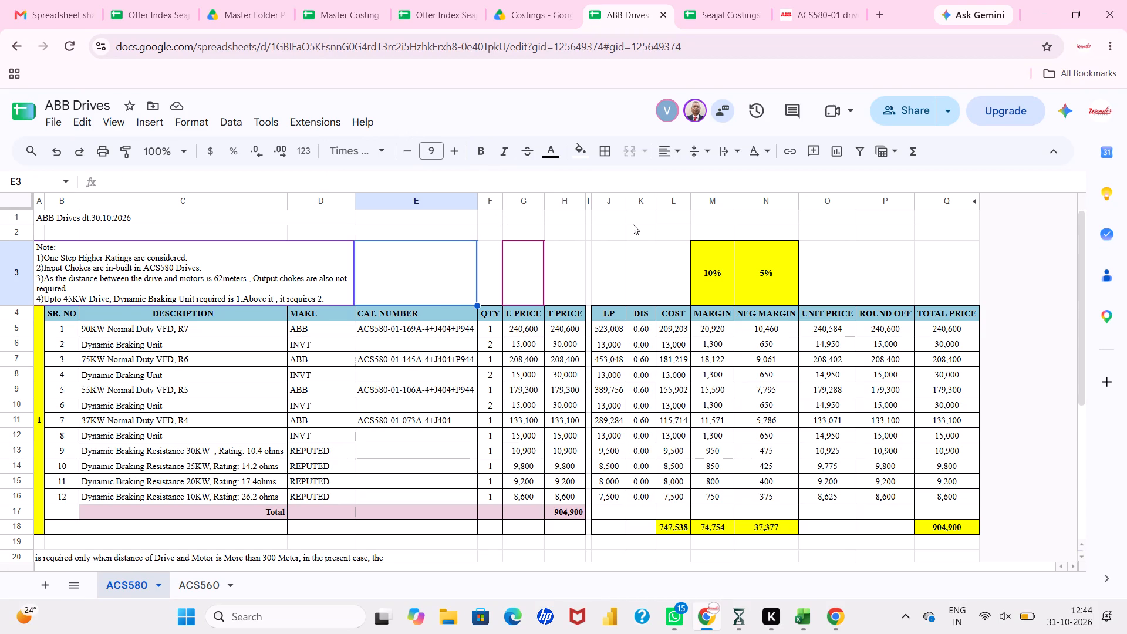
click(896, 555)
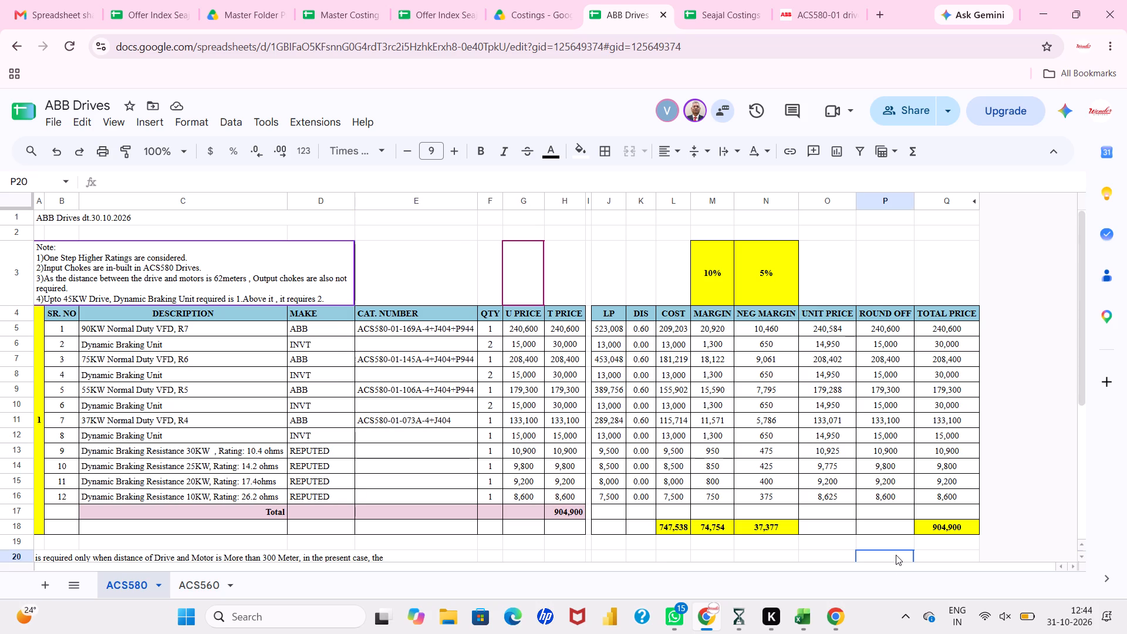
click(664, 15)
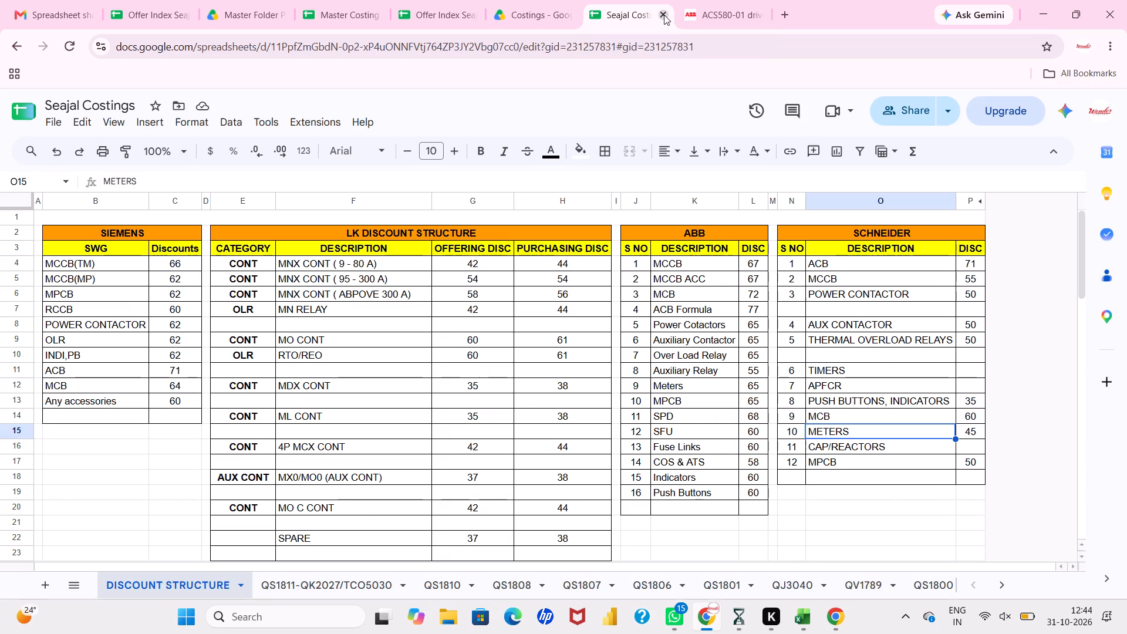
click(757, 16)
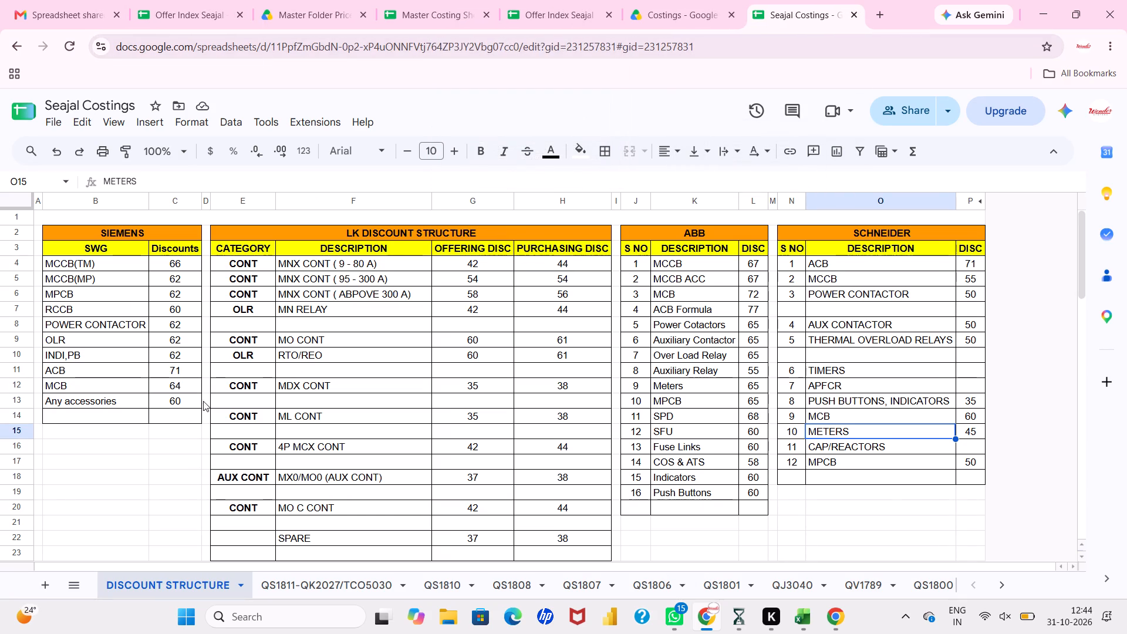
click(366, 15)
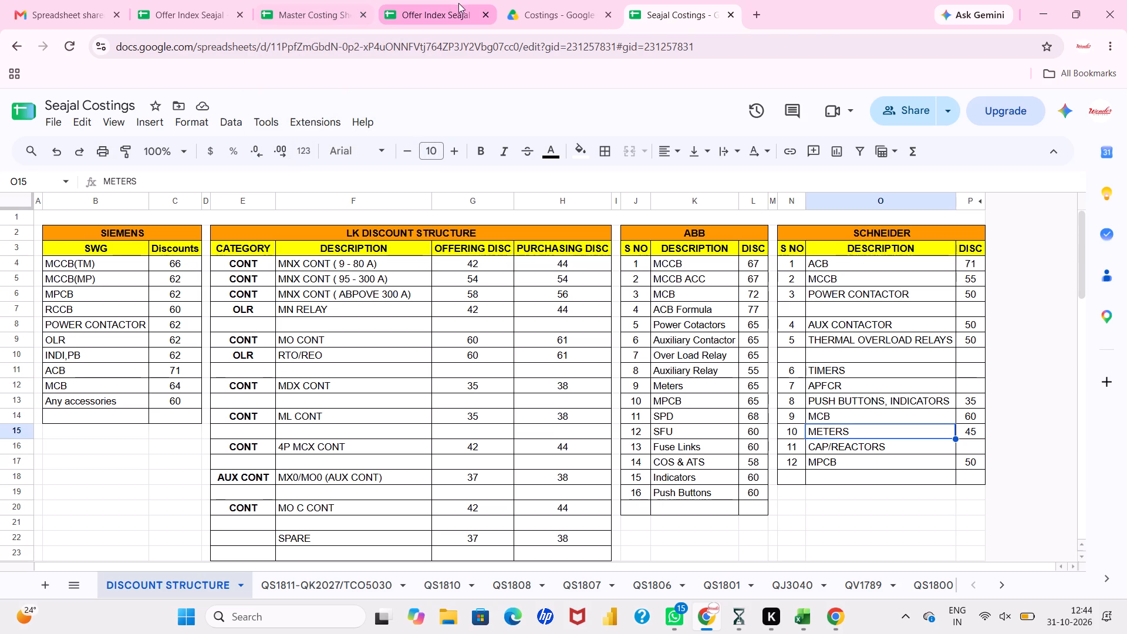
click(241, 16)
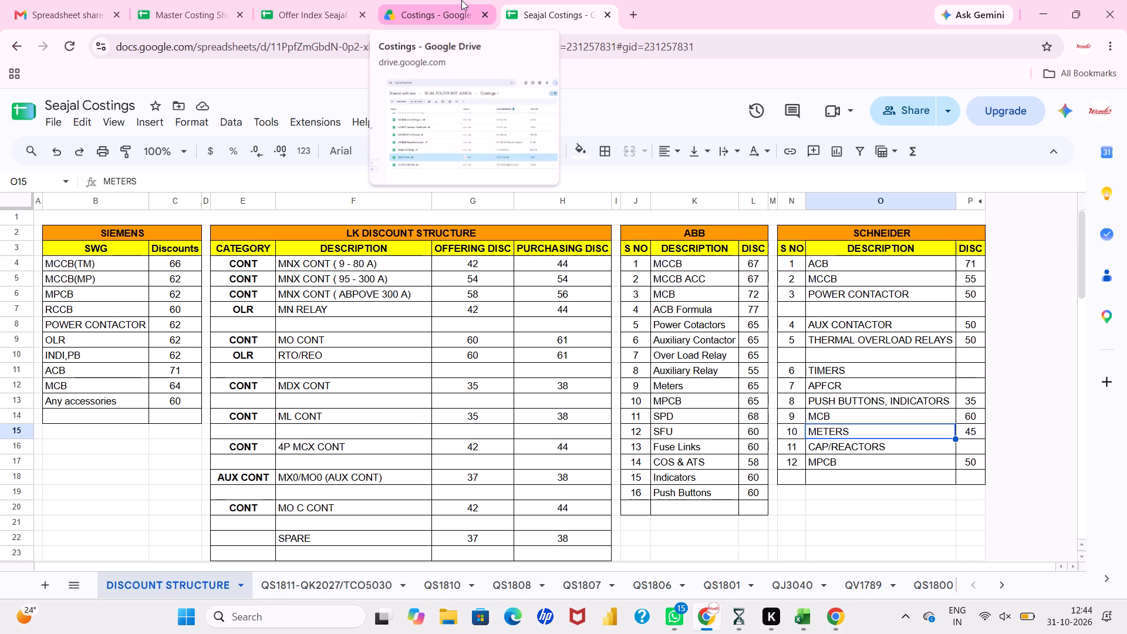
Open the QJ3040 MCCBs spreadsheet from the Costings folder and go to the collaborator's current place in it.
click(461, 0)
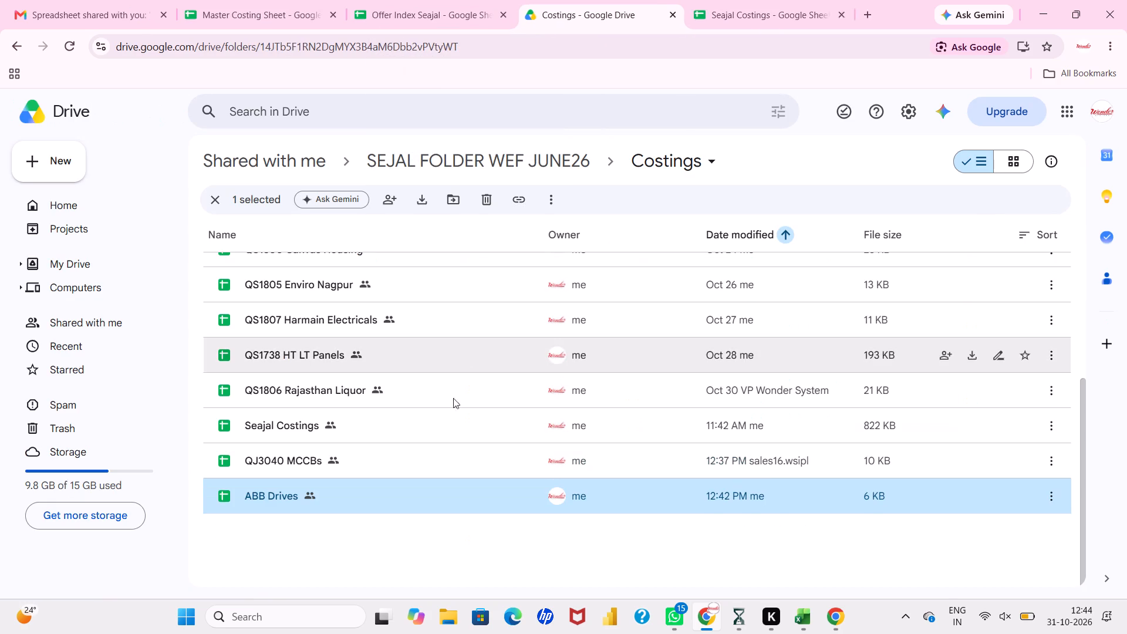
double_click(447, 455)
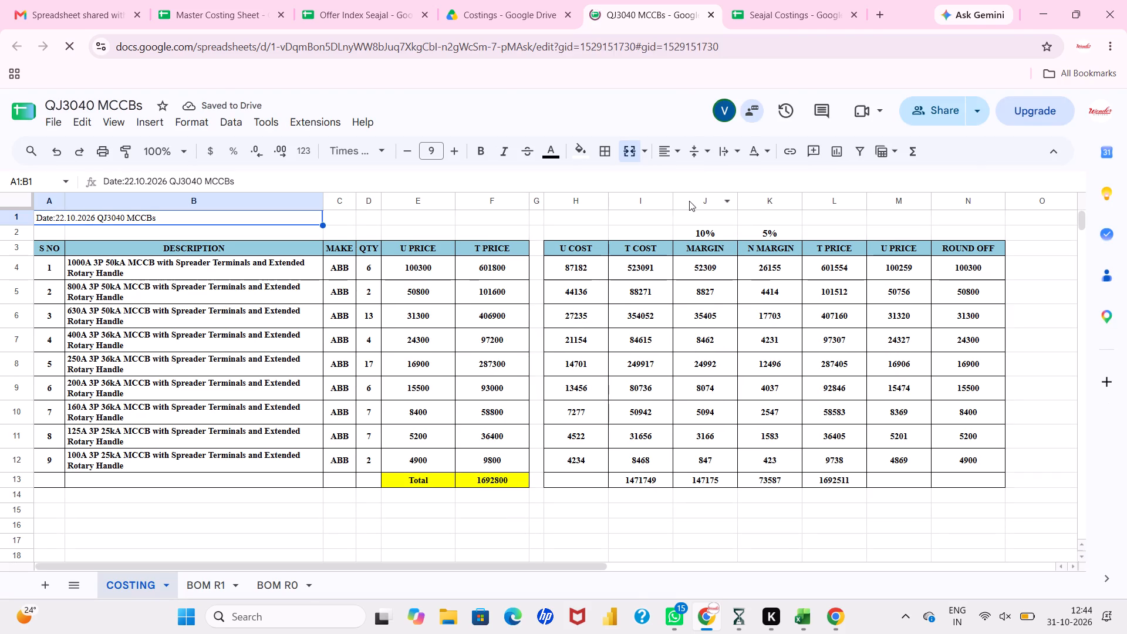
click(701, 109)
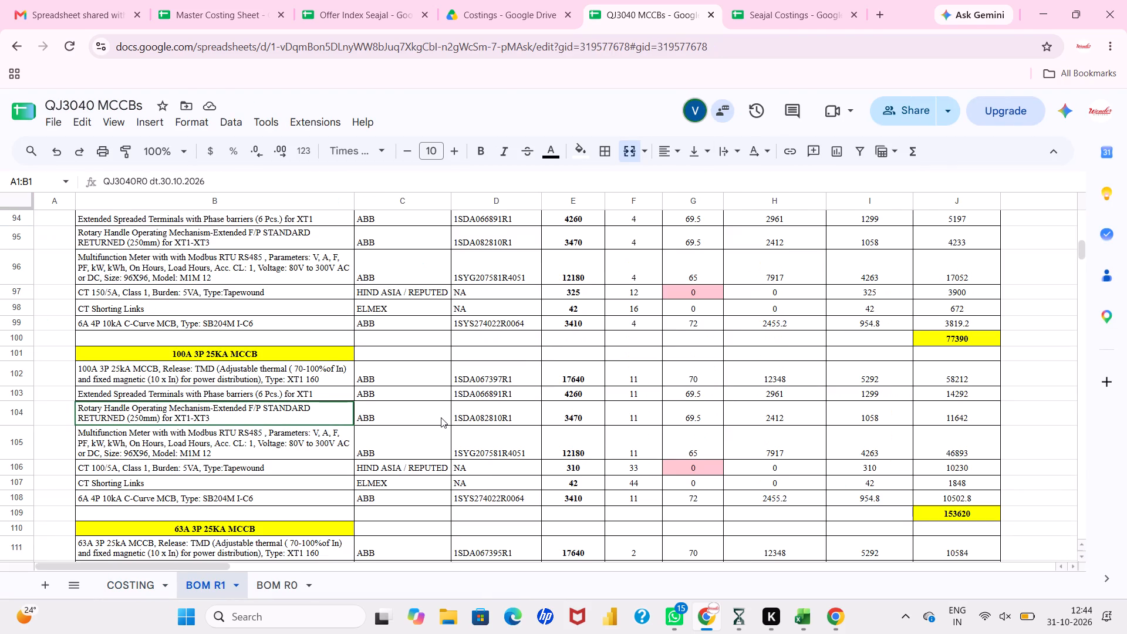
Review the MCCB feeder blocks on the BOM R1 sheet, with their prices, quantities, discounts and landed costs, and close the QJ3040 MCCBs spreadsheet.
scroll(441, 417, up, 2)
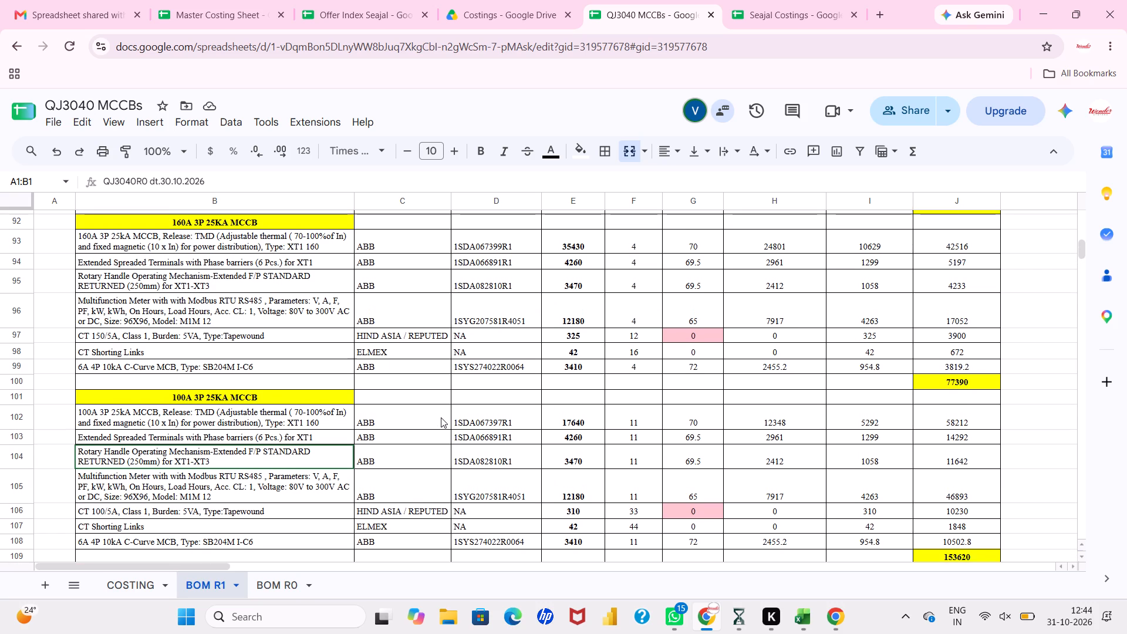
scroll(441, 417, up, 2)
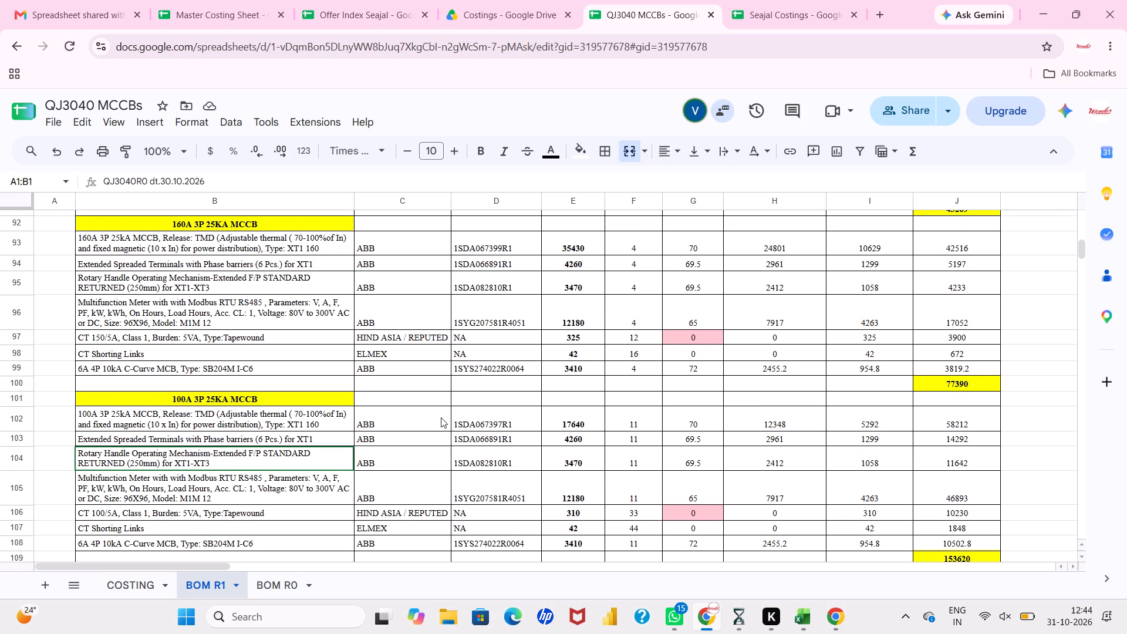
scroll(478, 414, up, 3)
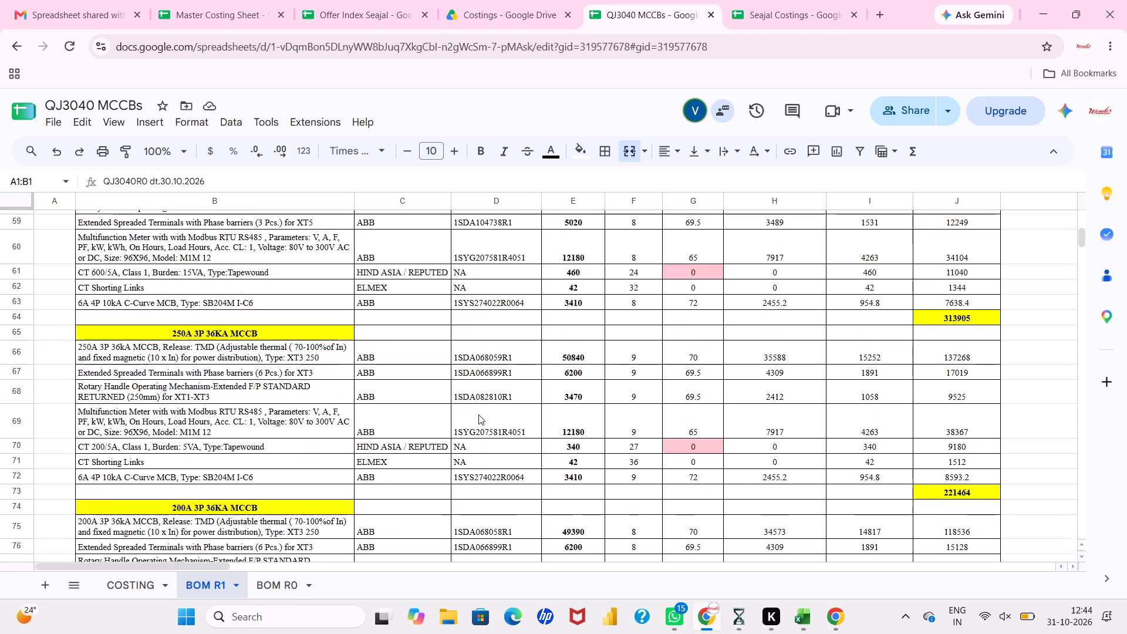
scroll(478, 414, up, 6)
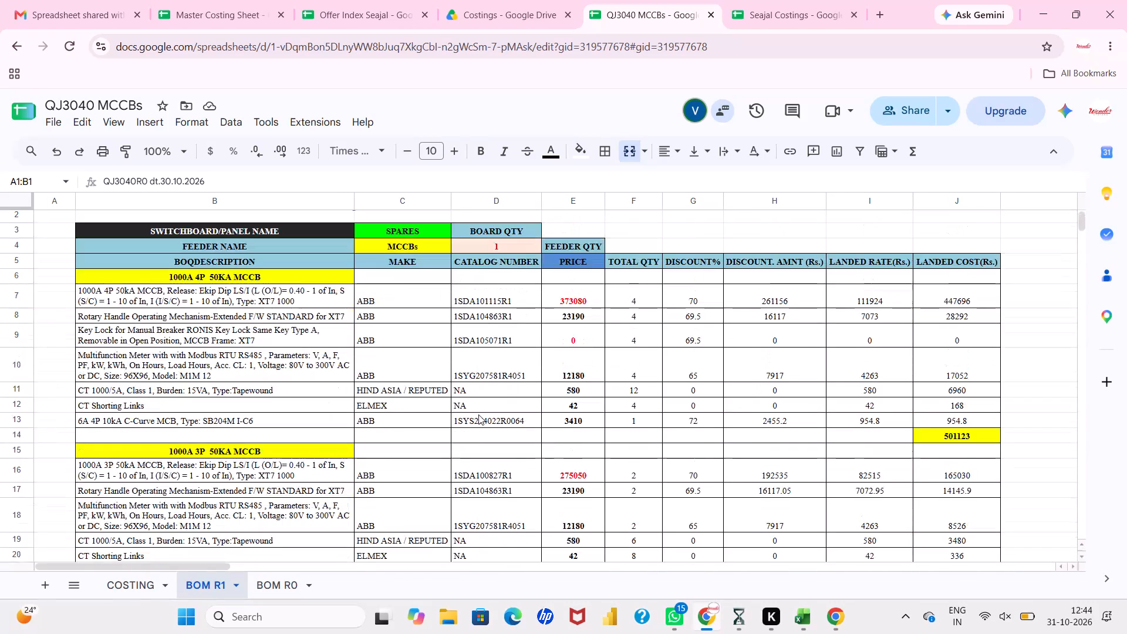
scroll(478, 414, down, 2)
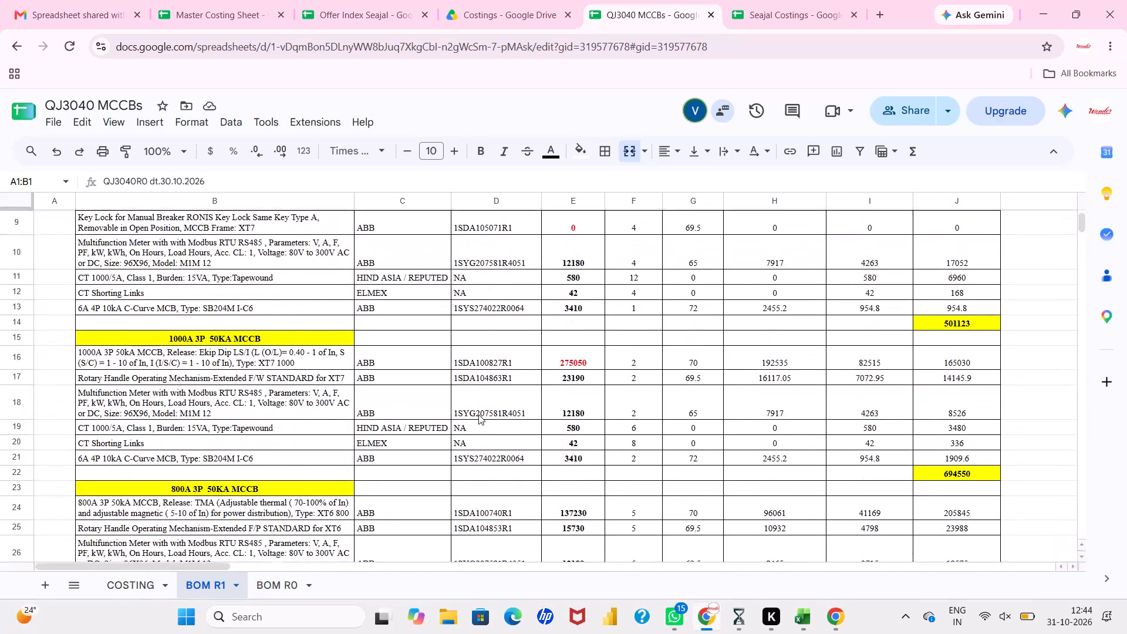
scroll(478, 414, down, 6)
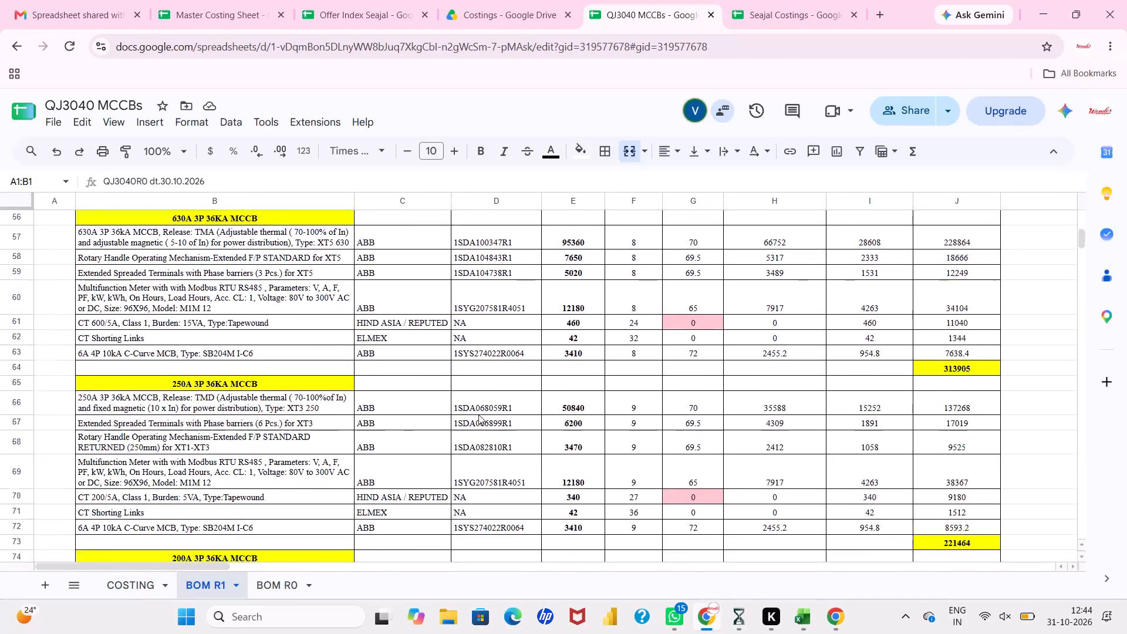
scroll(478, 414, down, 1)
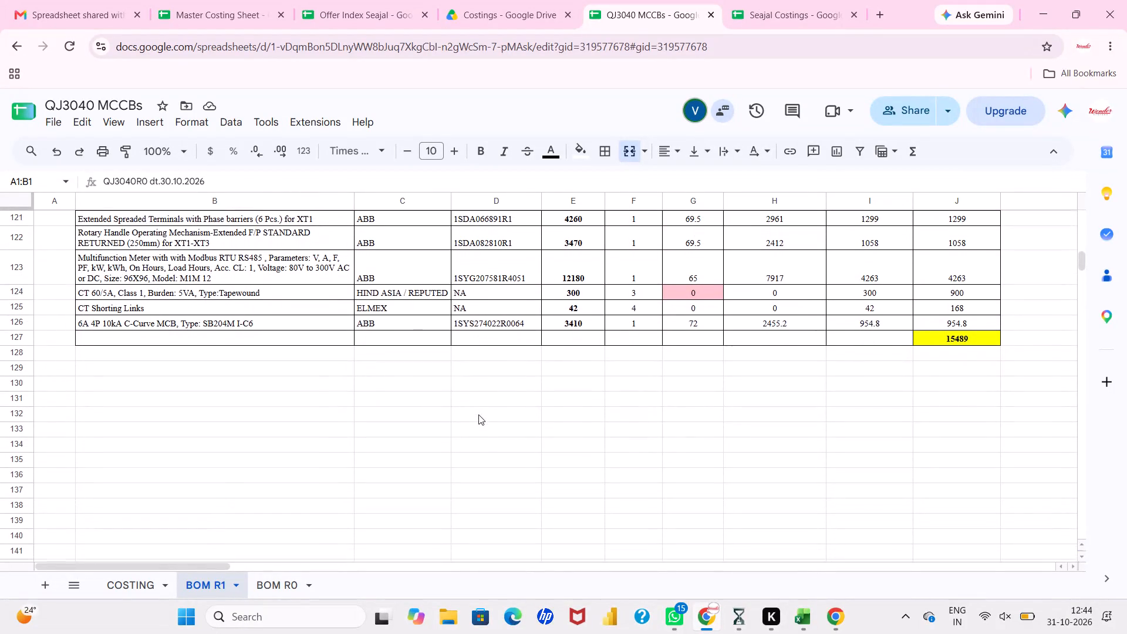
scroll(478, 414, up, 5)
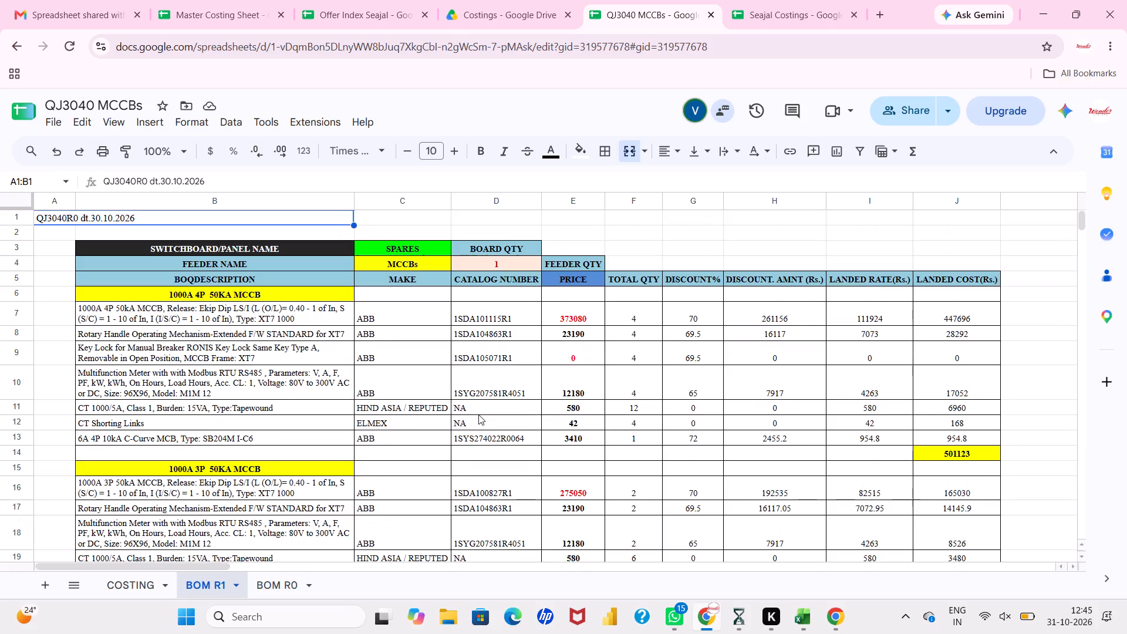
scroll(478, 414, up, 1)
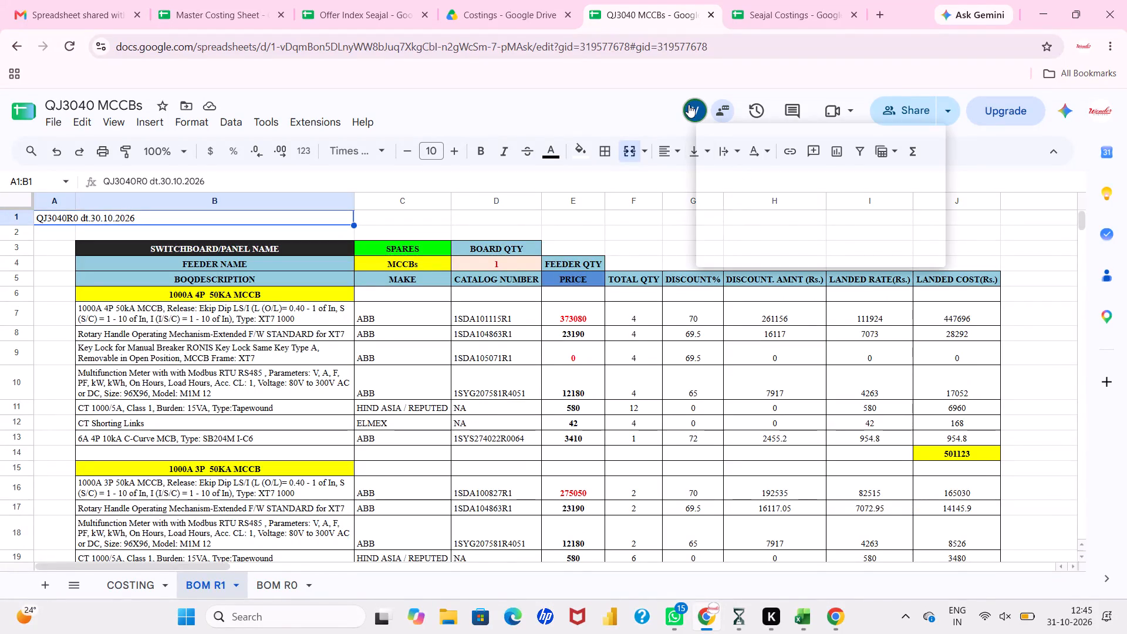
scroll(718, 353, down, 3)
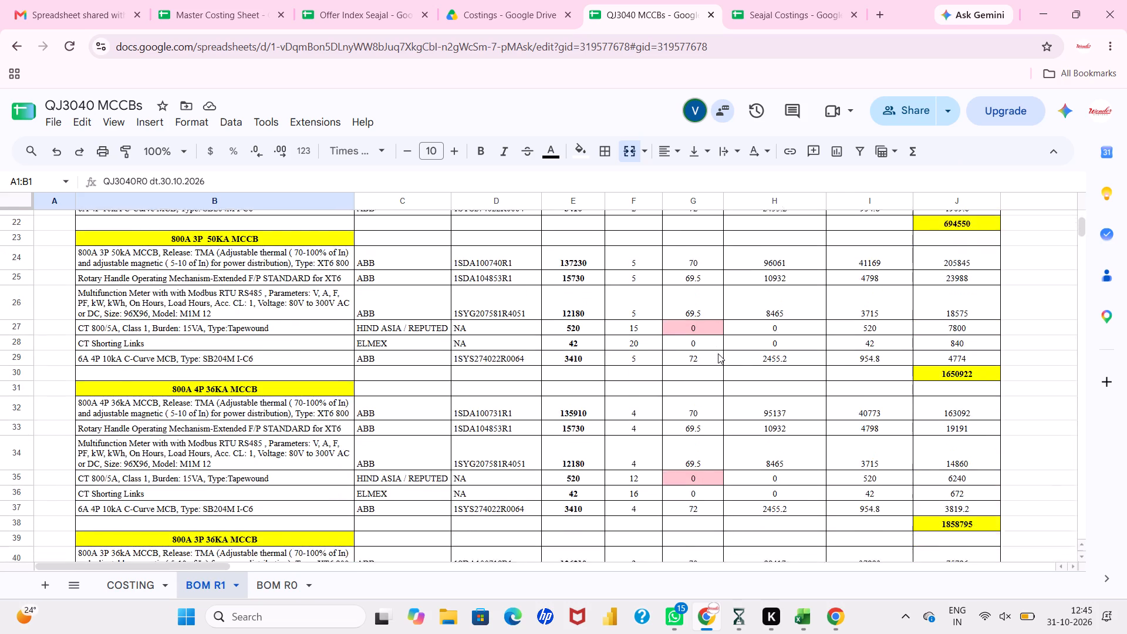
scroll(718, 353, down, 1)
scroll(718, 353, up, 2)
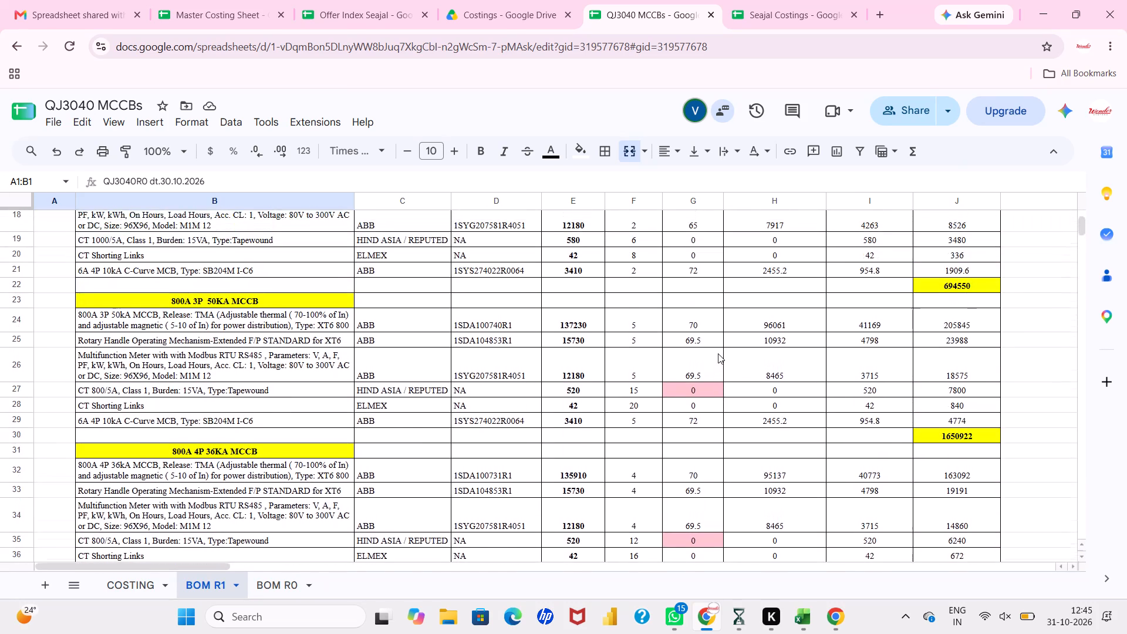
scroll(718, 353, down, 1)
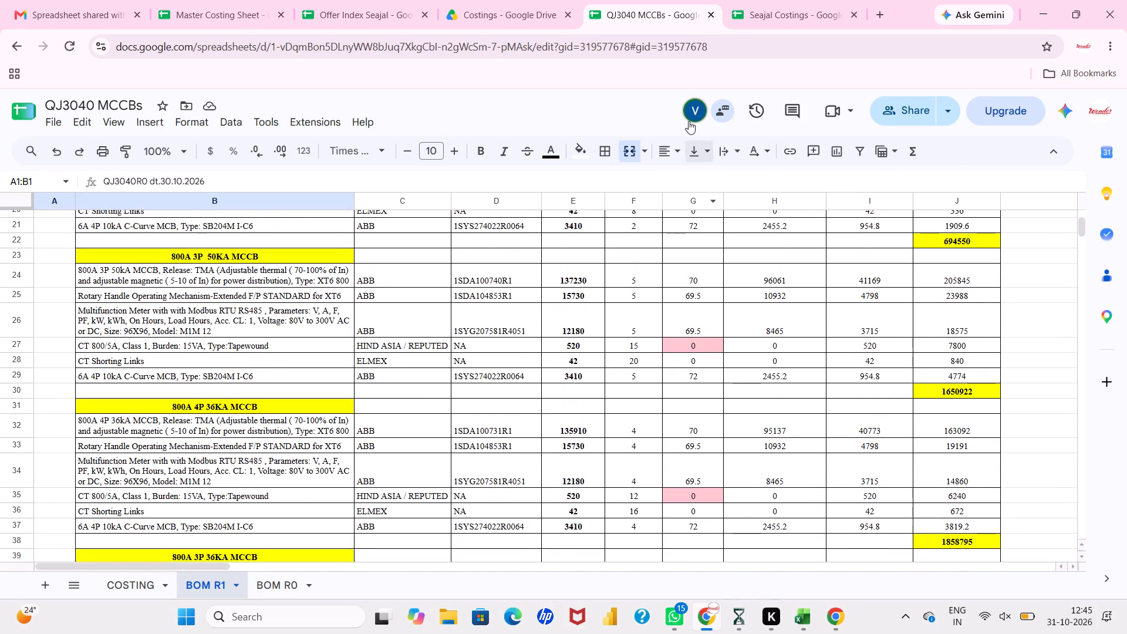
click(709, 12)
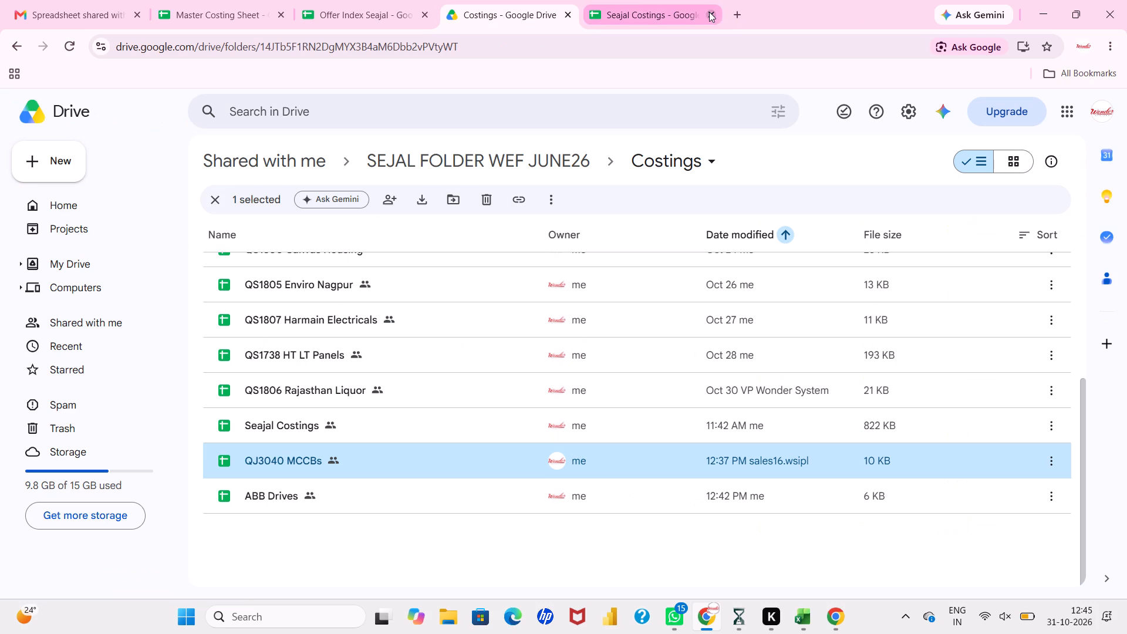
Bring up the remaining Offer Index Seajal spreadsheet.
click(669, 7)
click(412, 0)
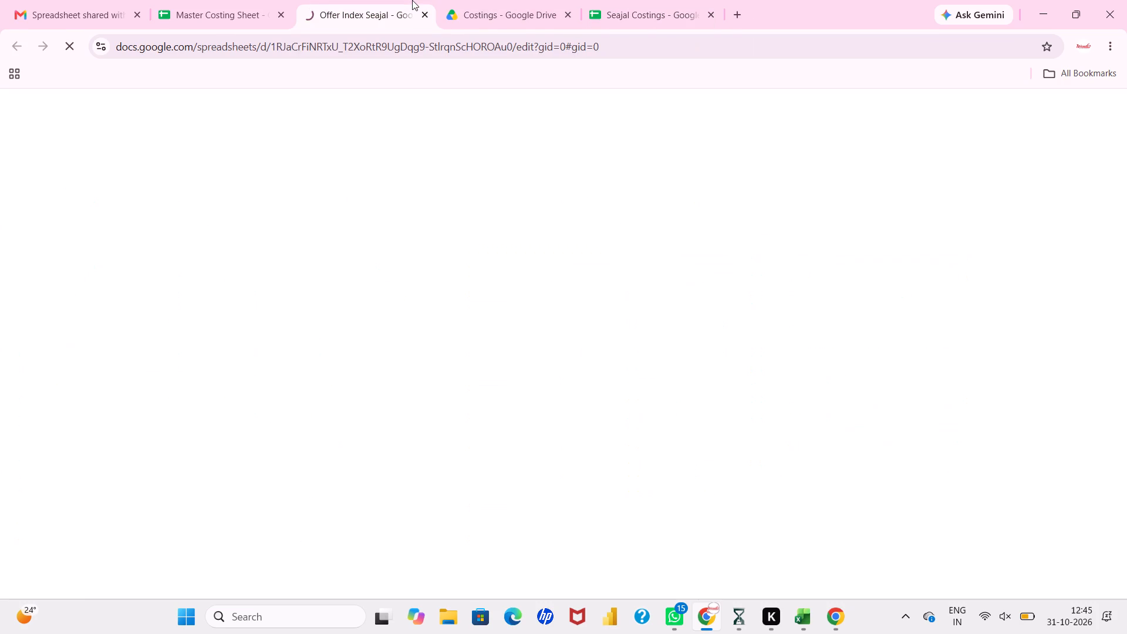
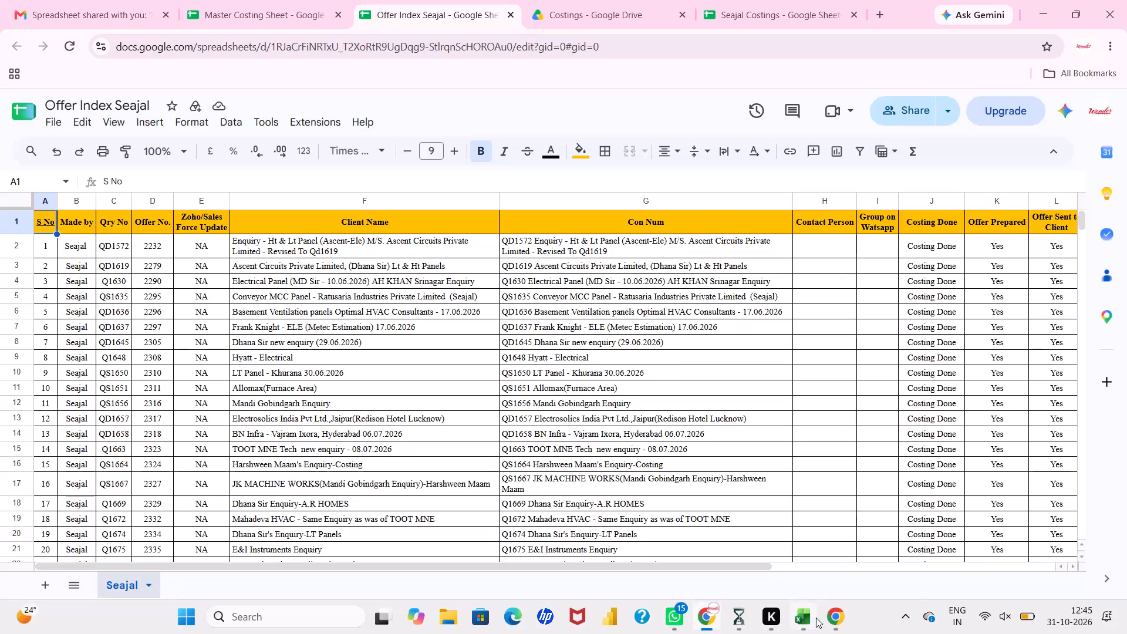
Clear all system notifications and turn off Do not disturb.
click(1096, 620)
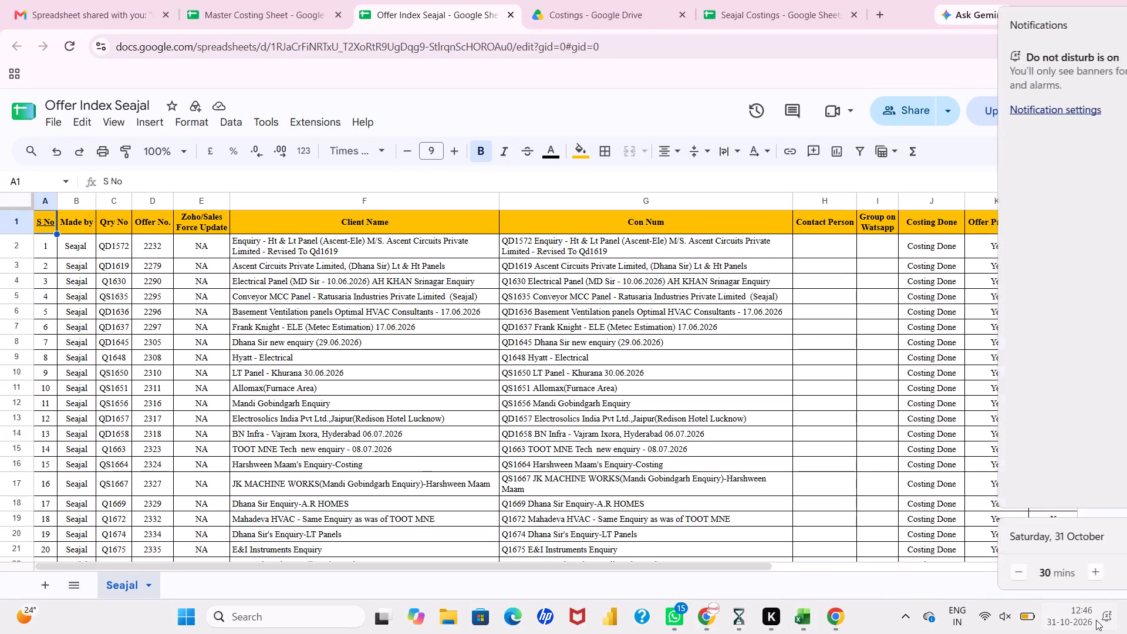
click(1074, 29)
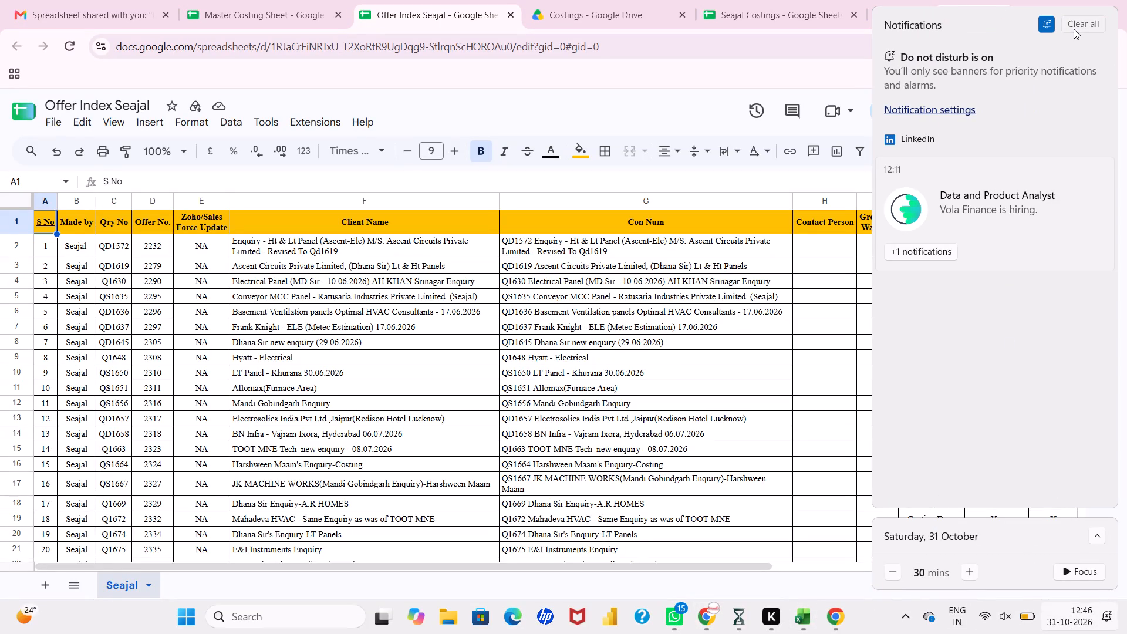
click(1100, 362)
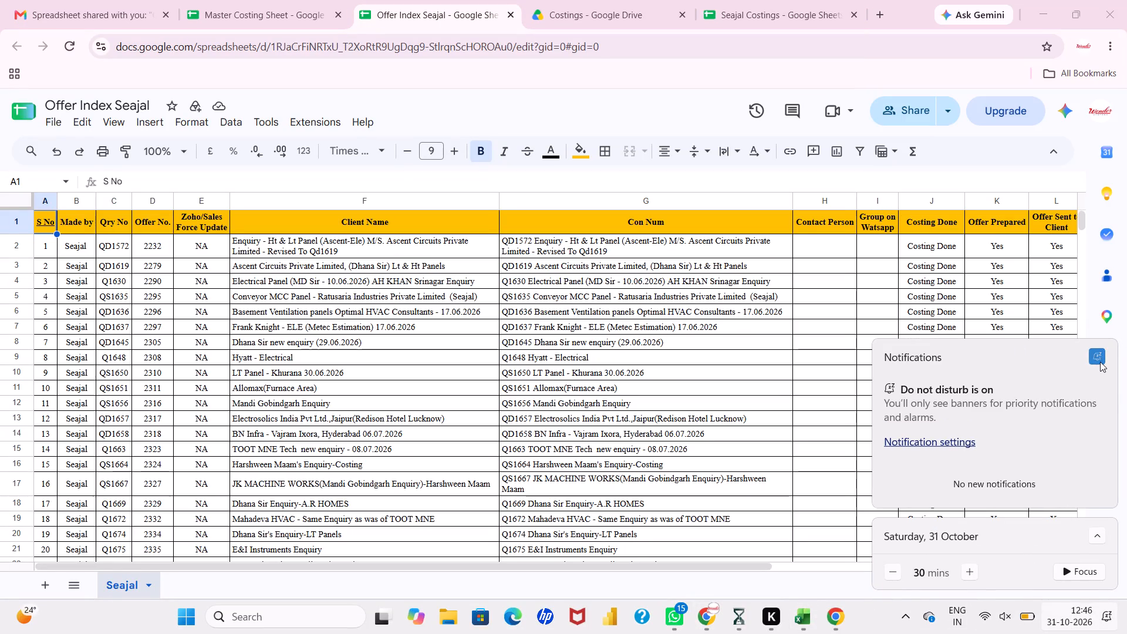
click(845, 359)
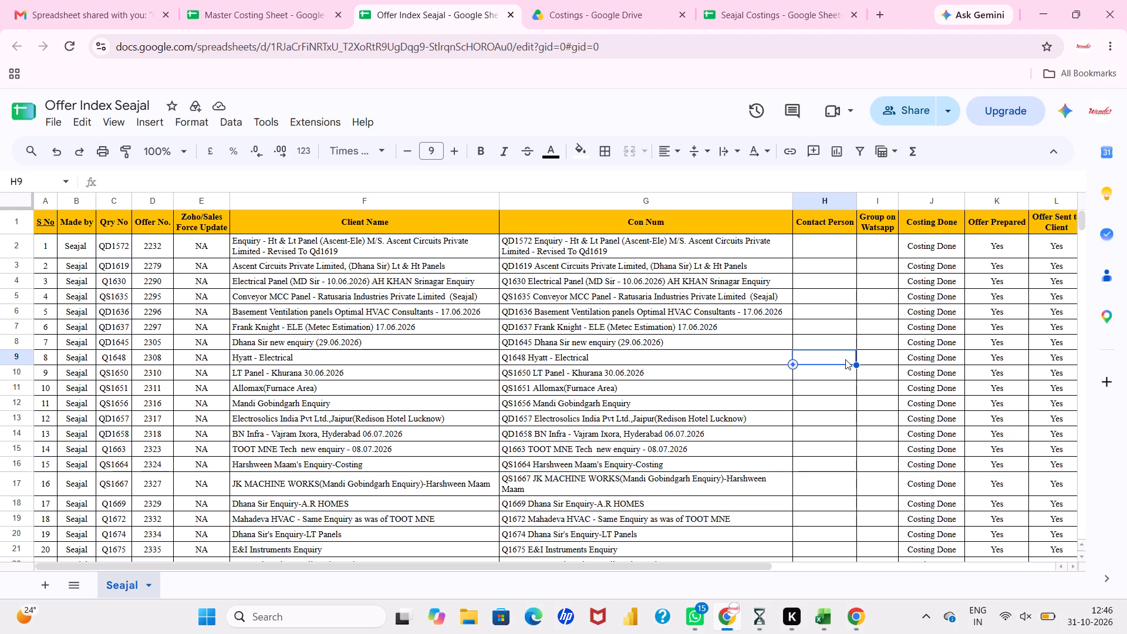
Check the Contact Person and Group on Watsapp columns for entries down the Seajal sheet.
scroll(845, 359, up, 1)
click(845, 302)
scroll(845, 302, up, 1)
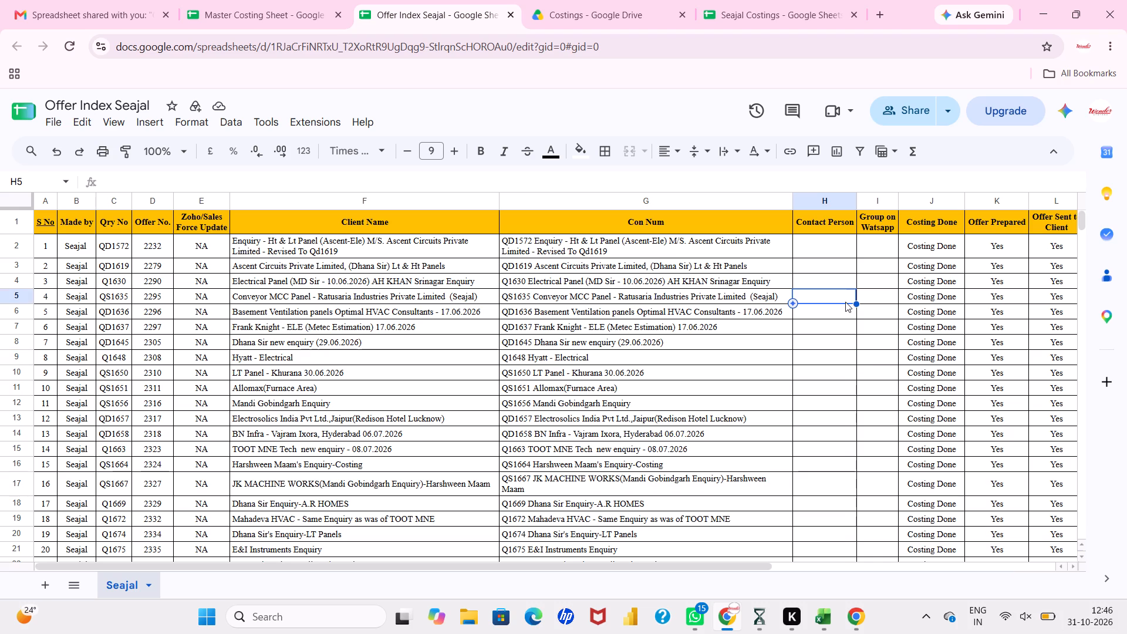
scroll(845, 302, up, 1)
click(828, 200)
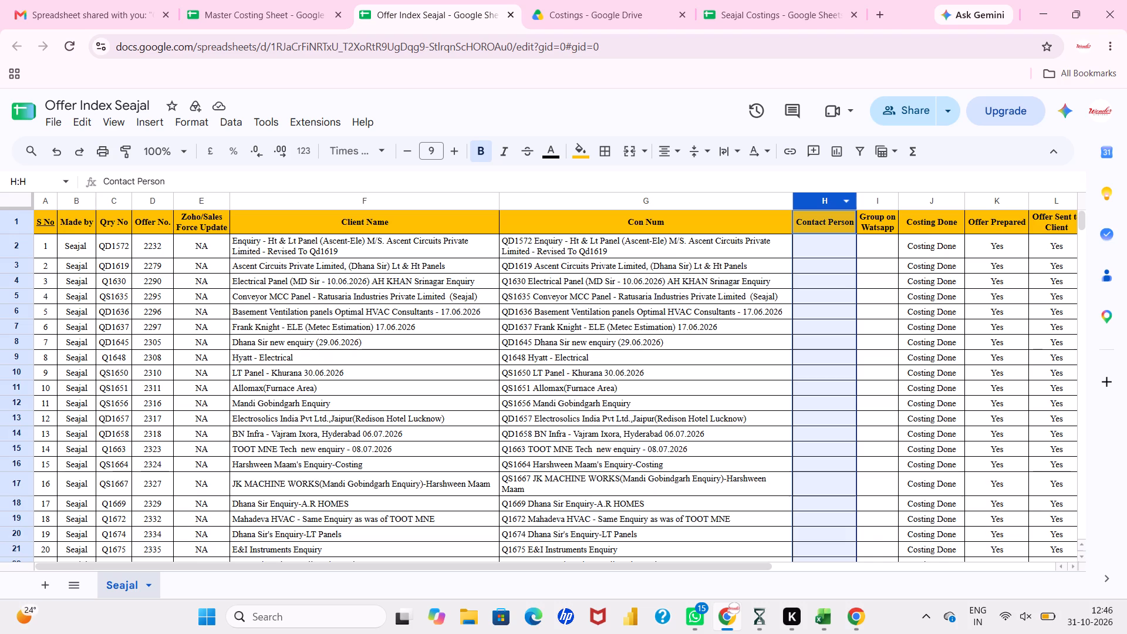
click(873, 204)
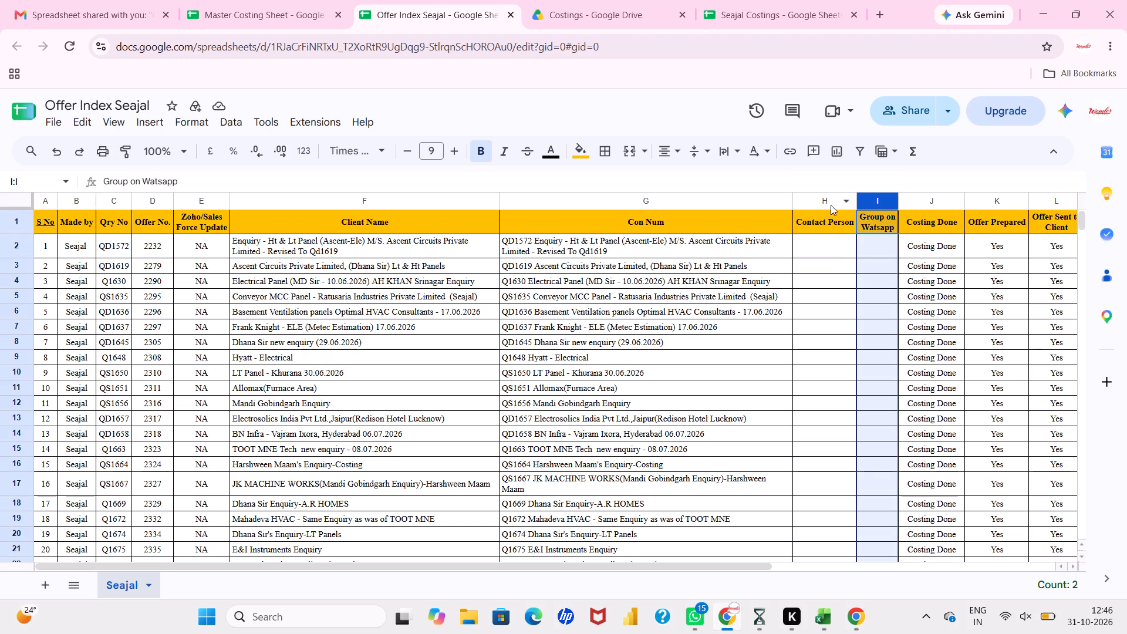
drag(829, 203, 868, 201)
scroll(885, 415, down, 3)
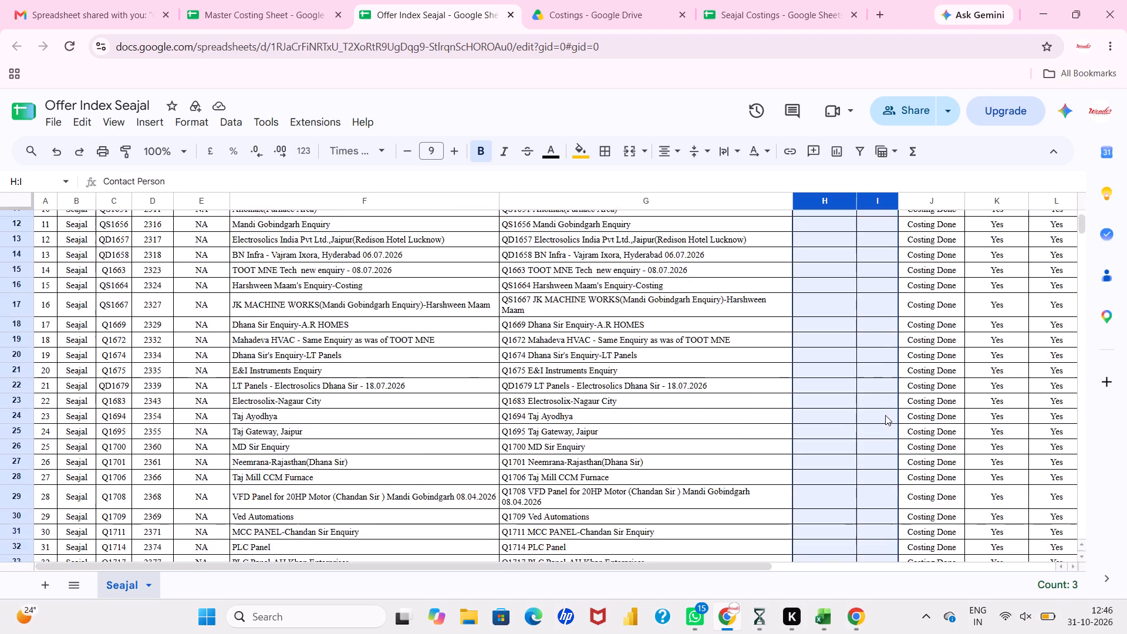
scroll(885, 415, down, 3)
scroll(885, 415, up, 6)
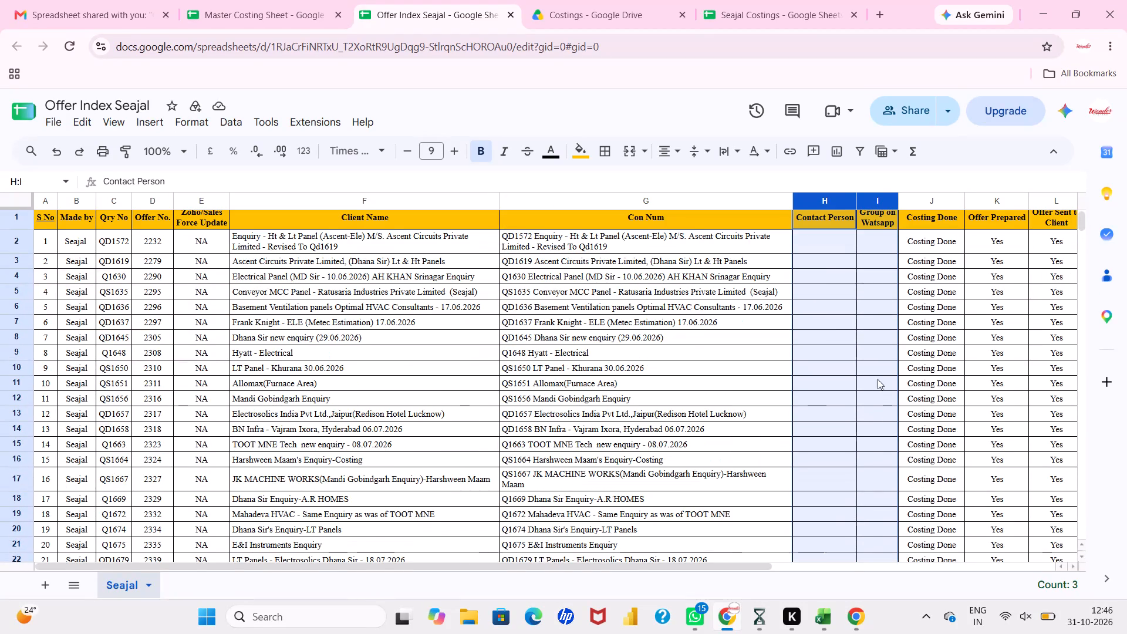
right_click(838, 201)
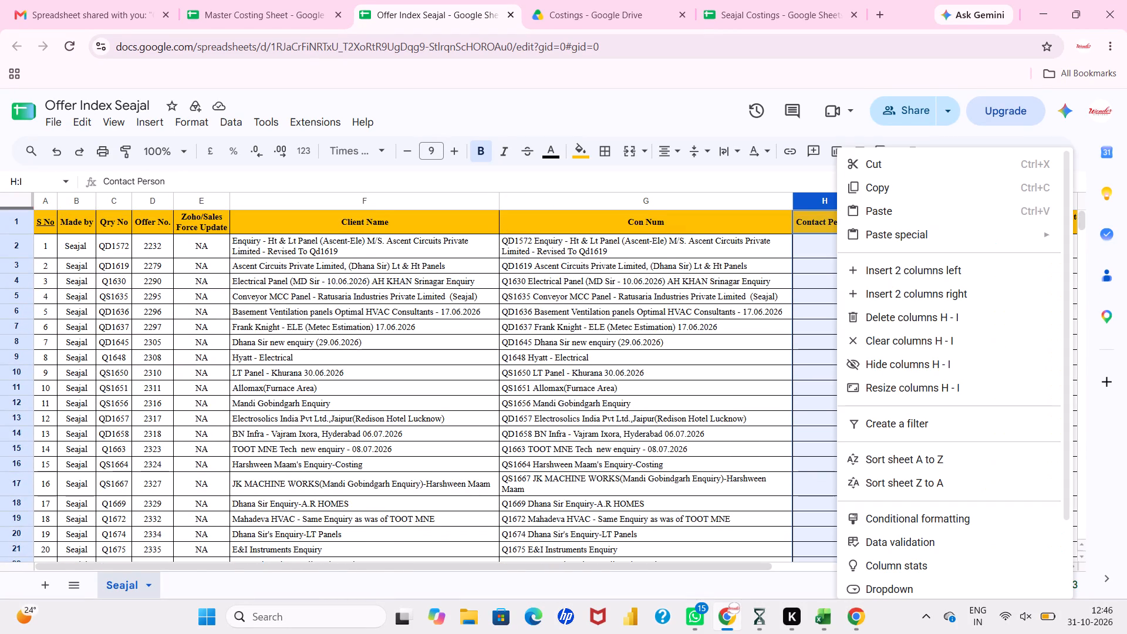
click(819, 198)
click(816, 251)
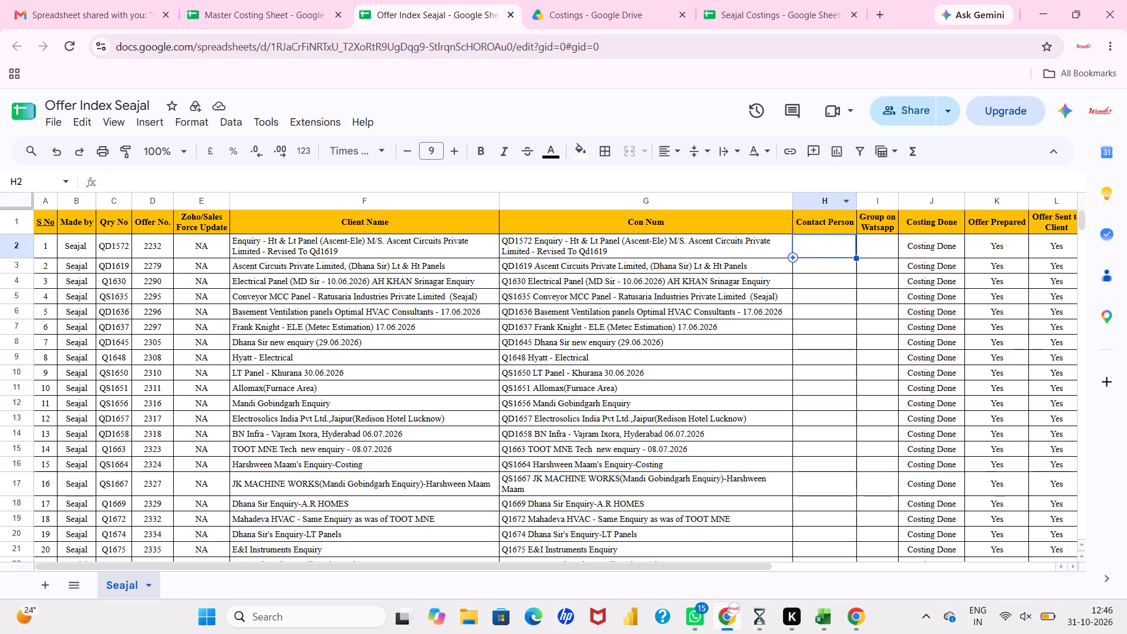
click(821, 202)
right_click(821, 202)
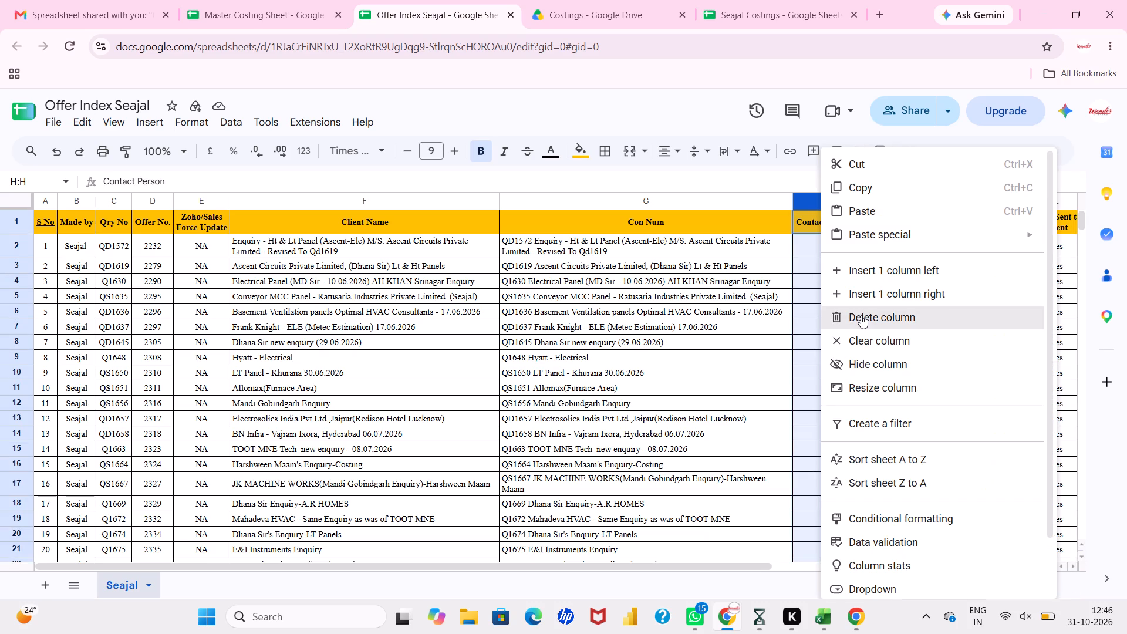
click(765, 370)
Review the remaining columns of the Seajal sheet, from Costing Done through to REMARKS.
scroll(765, 370, left, 2)
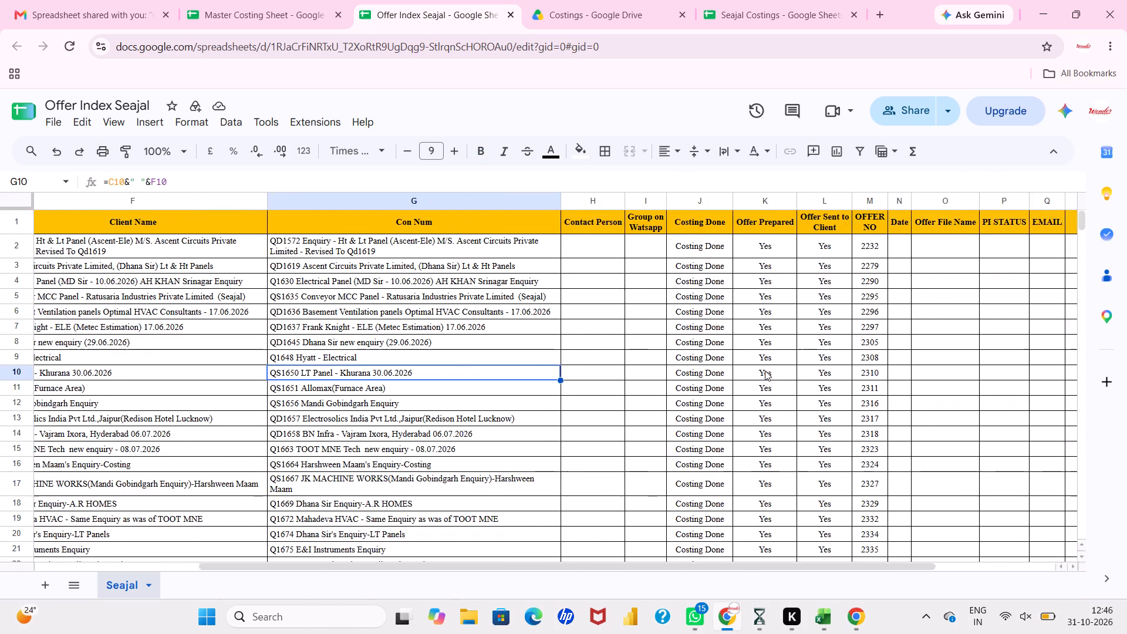
scroll(765, 370, left, 2)
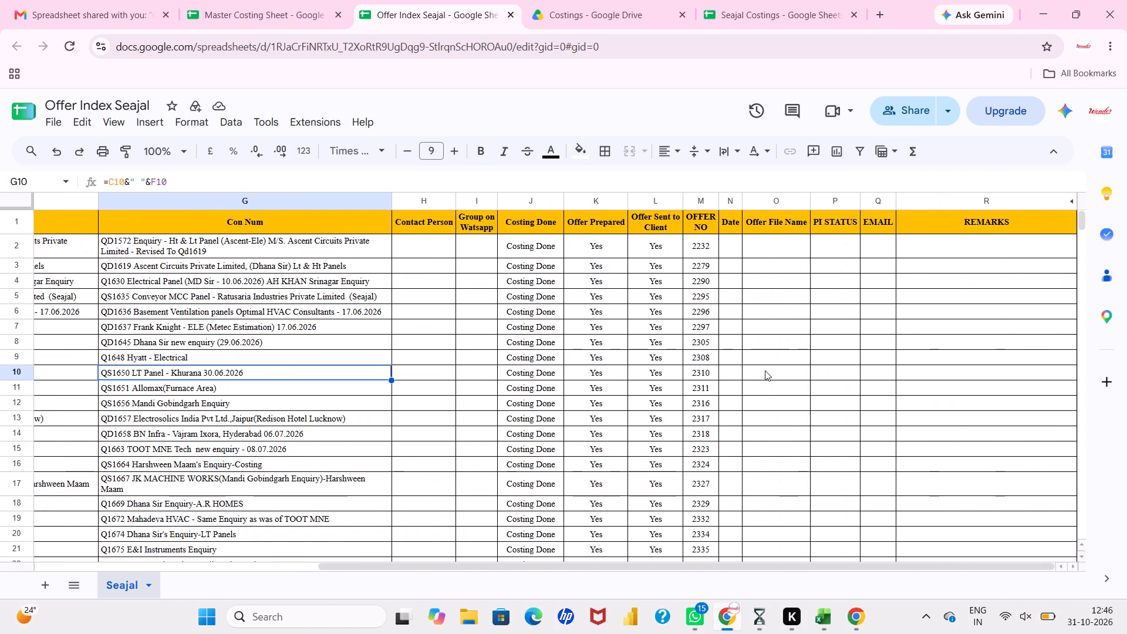
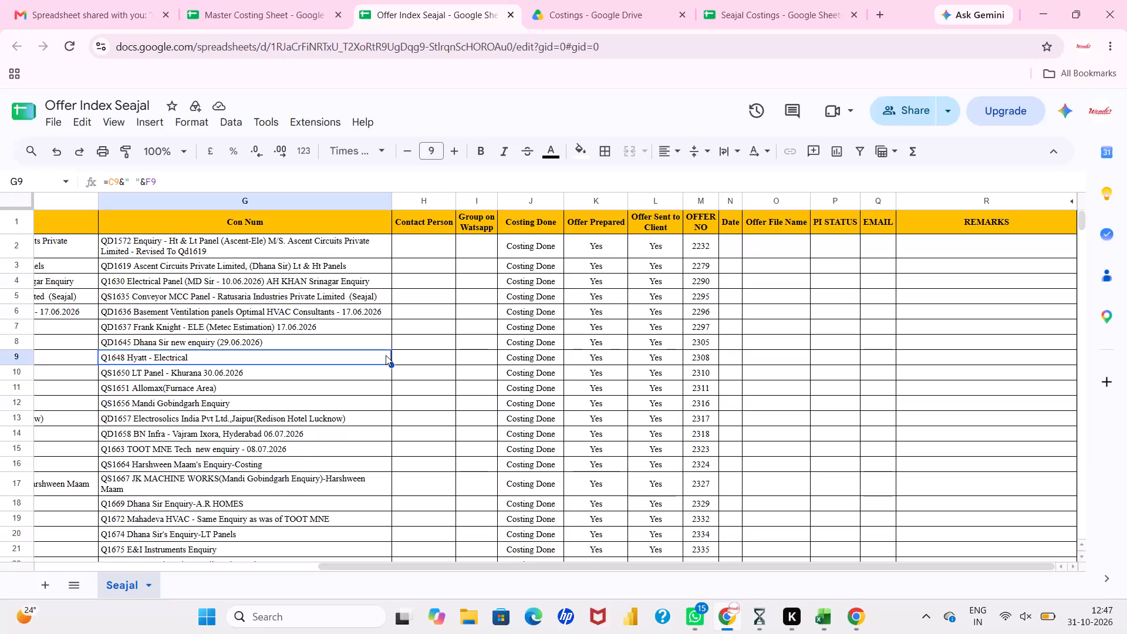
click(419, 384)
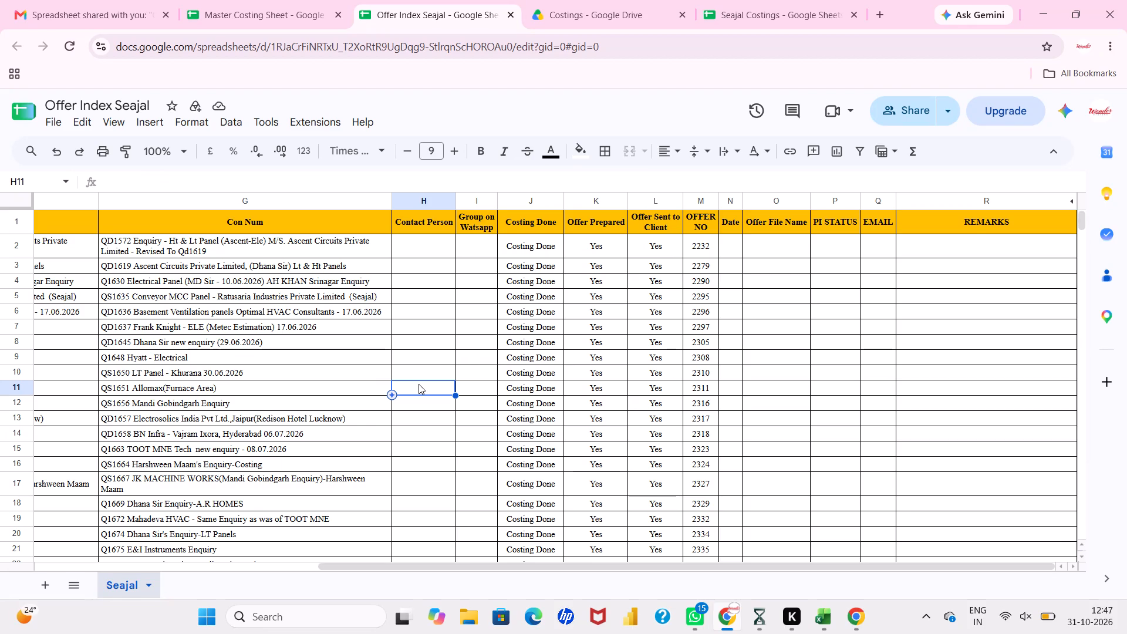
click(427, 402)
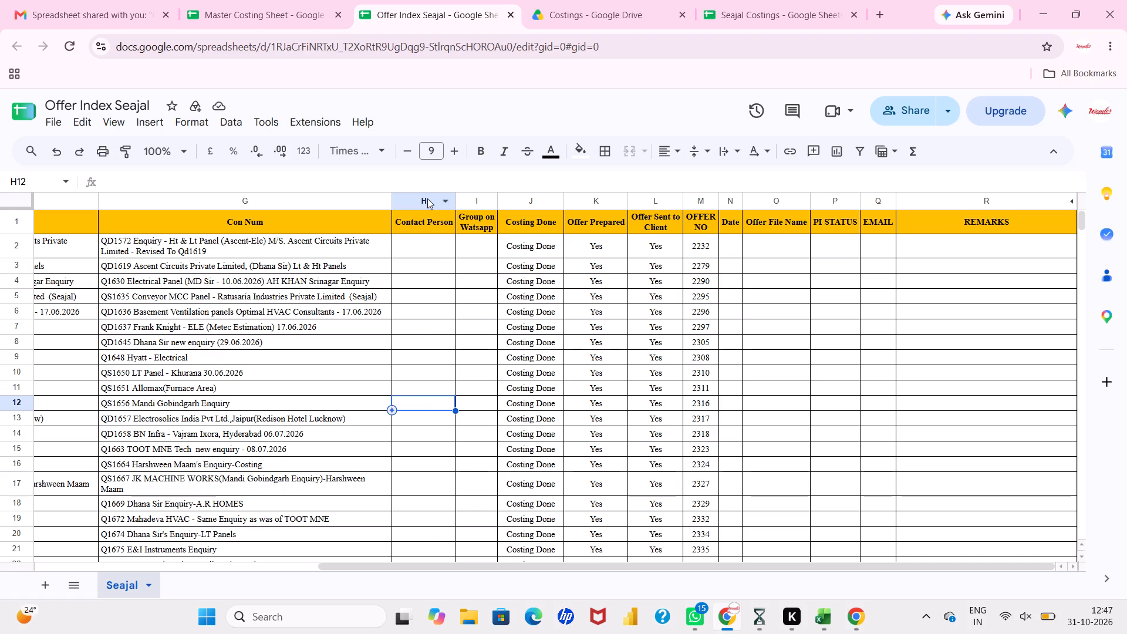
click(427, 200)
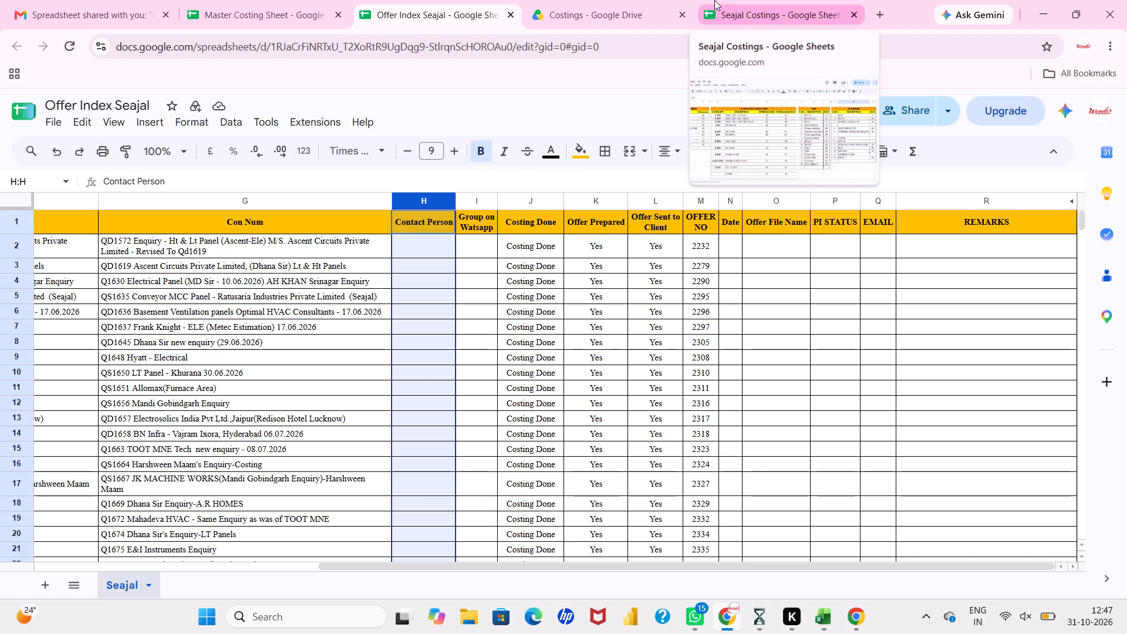
Reopen ABB Drives from the Costings folder, check its ACS580 and ACS560 costing sheets, and close the spreadsheet.
click(607, 0)
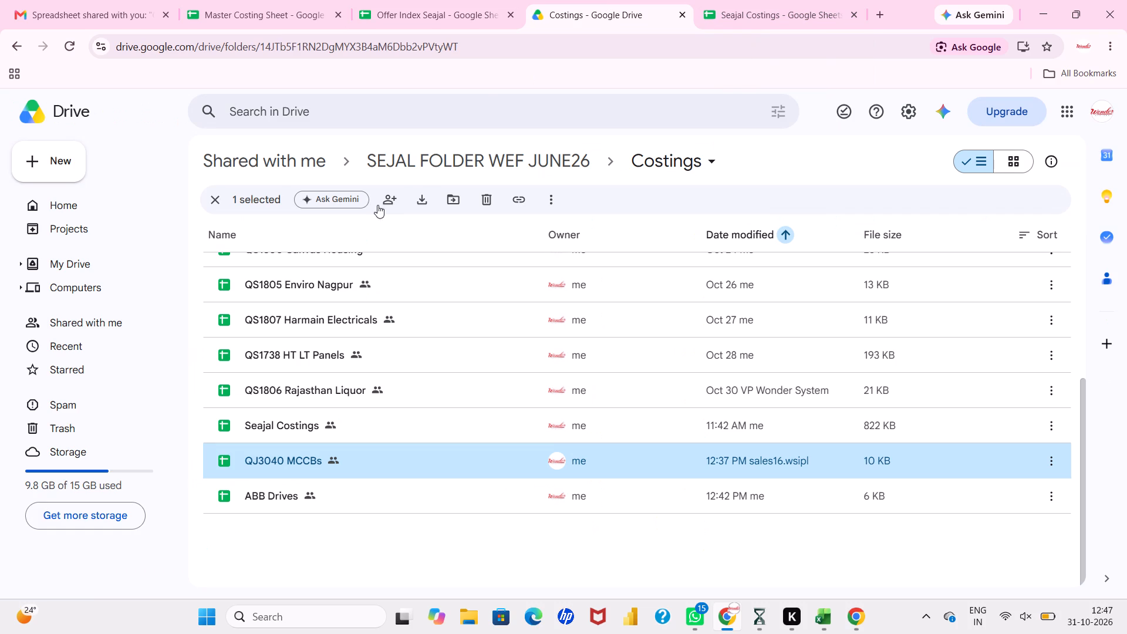
double_click(299, 490)
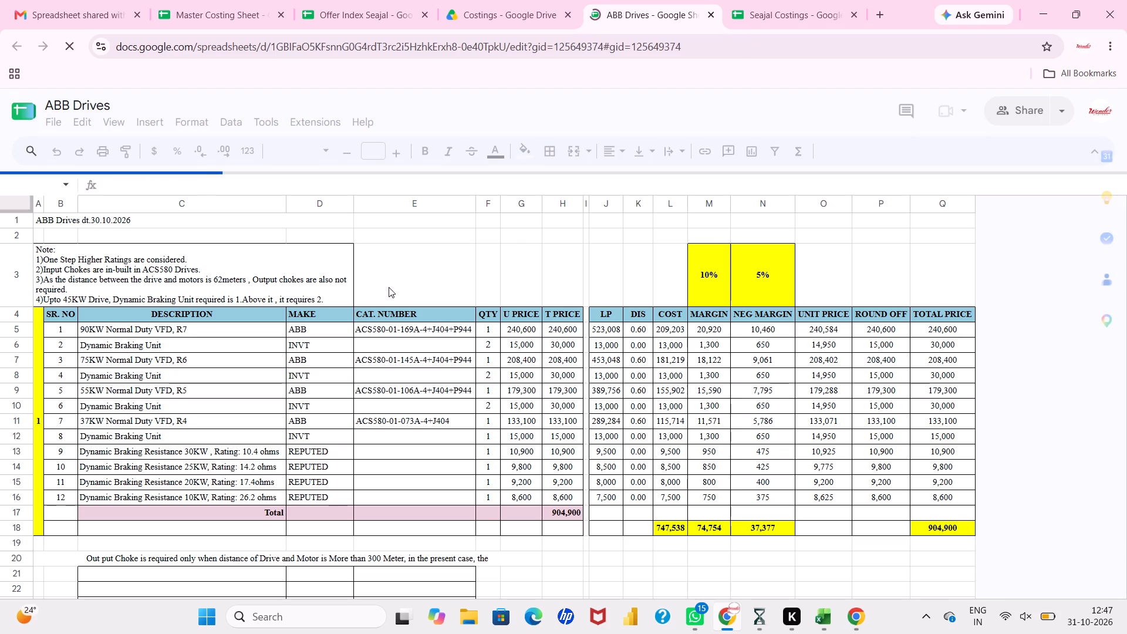
click(401, 269)
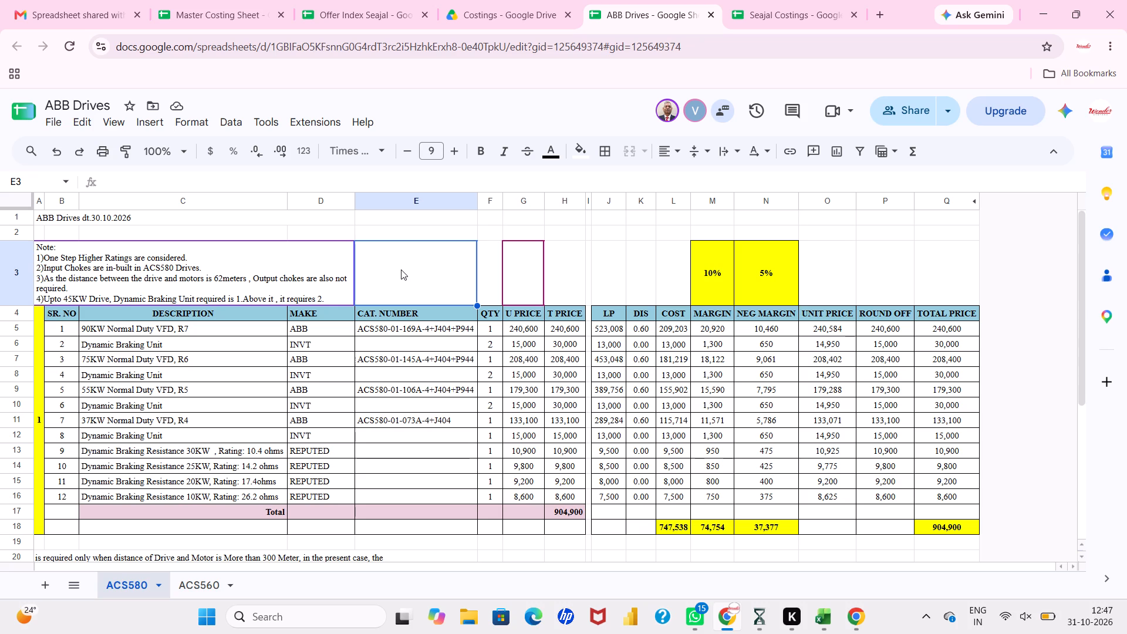
click(188, 585)
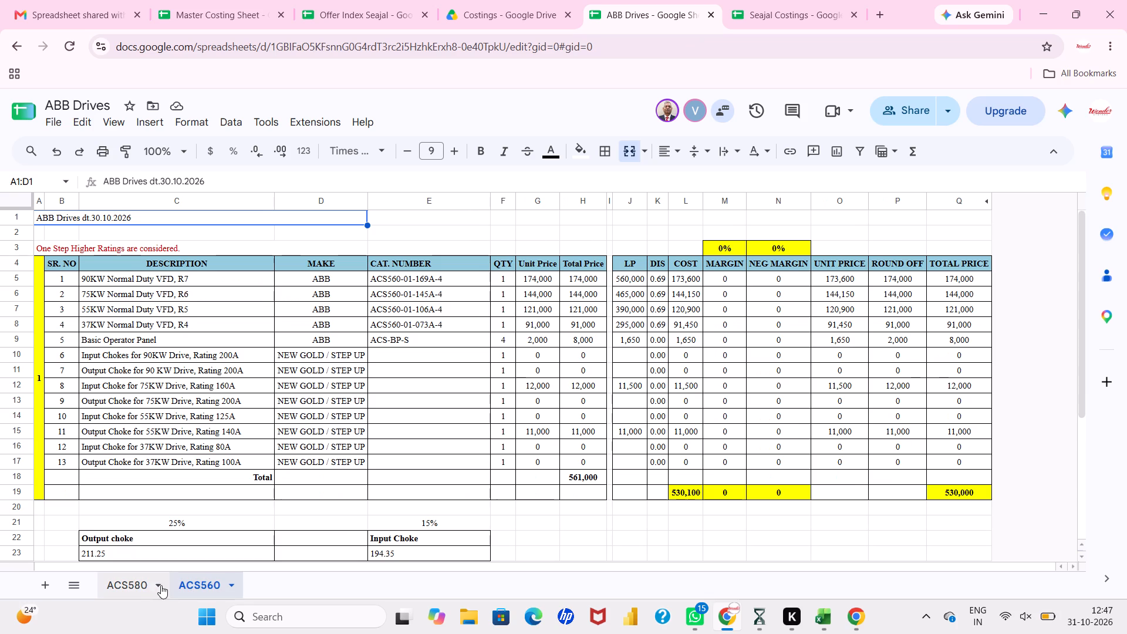
click(145, 587)
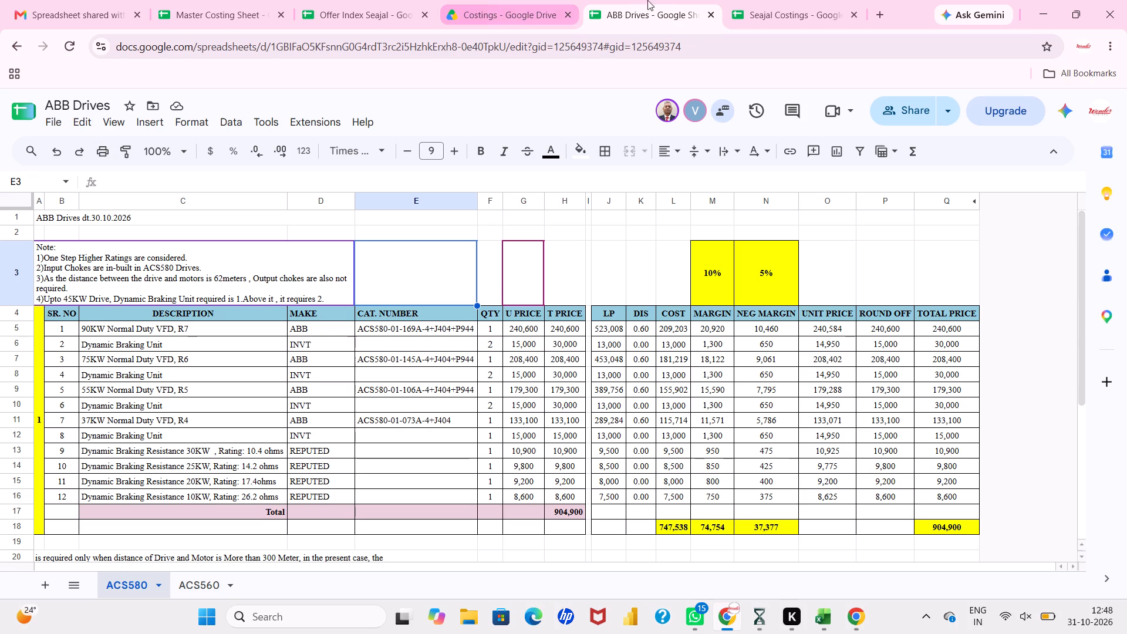
click(710, 18)
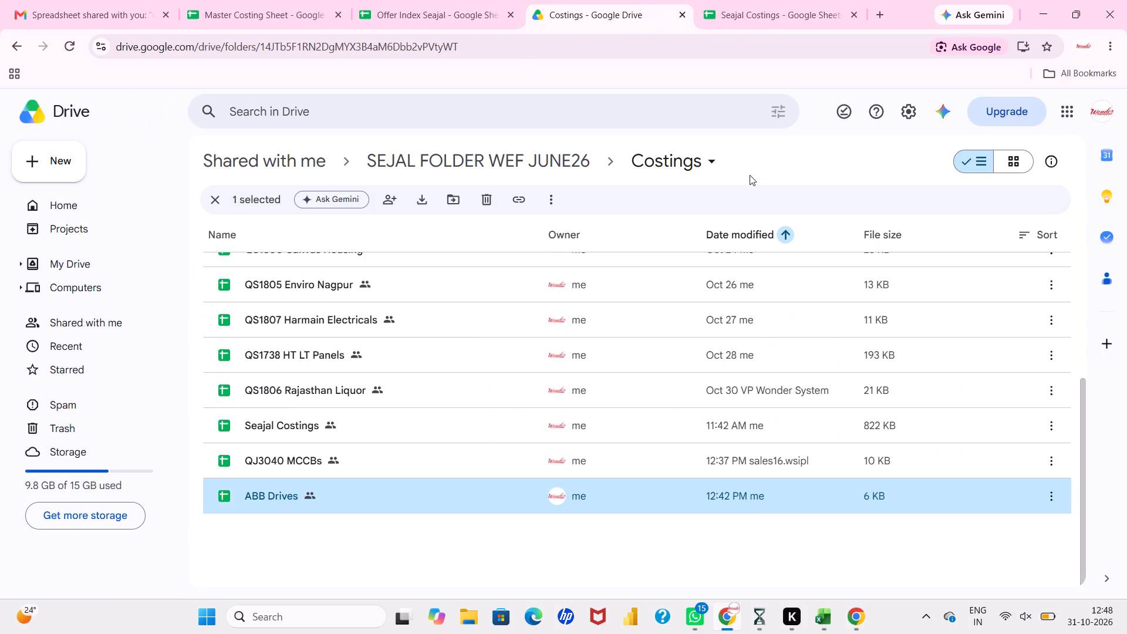
click(750, 175)
click(626, 544)
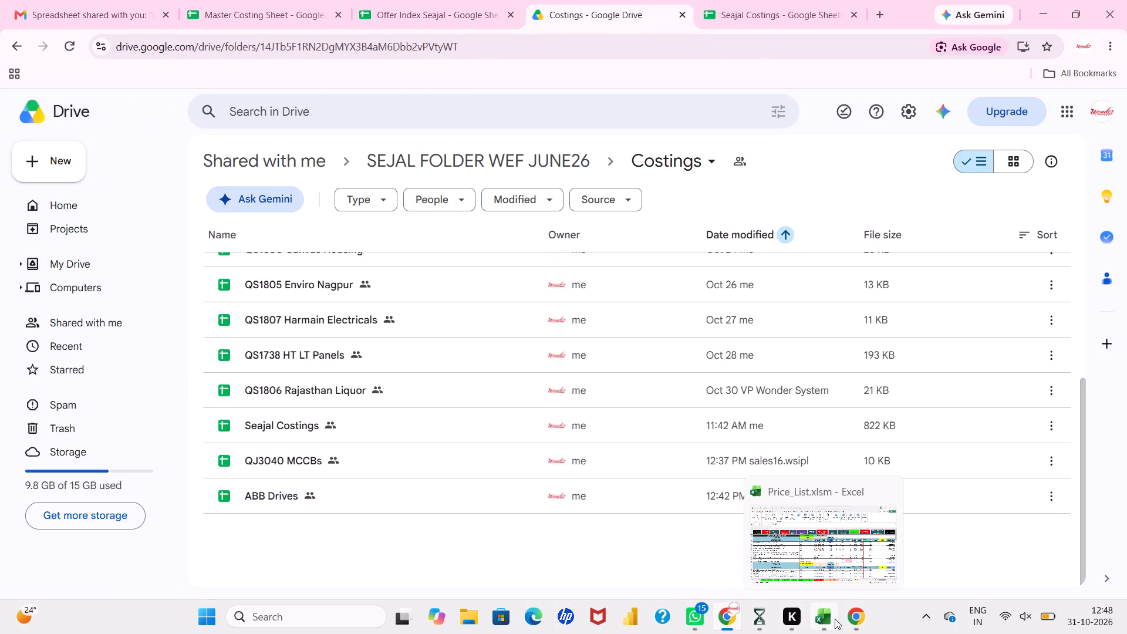
Switch to the Price_List workbook in Excel and save a backup of the ongoing InstaQuote project.
click(838, 567)
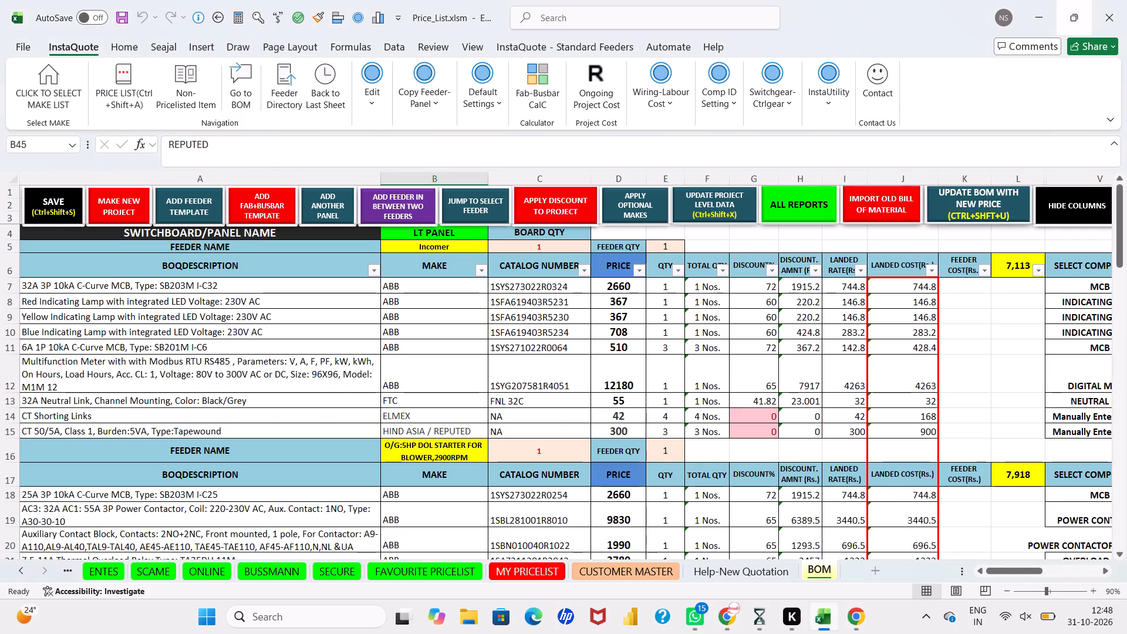
click(52, 198)
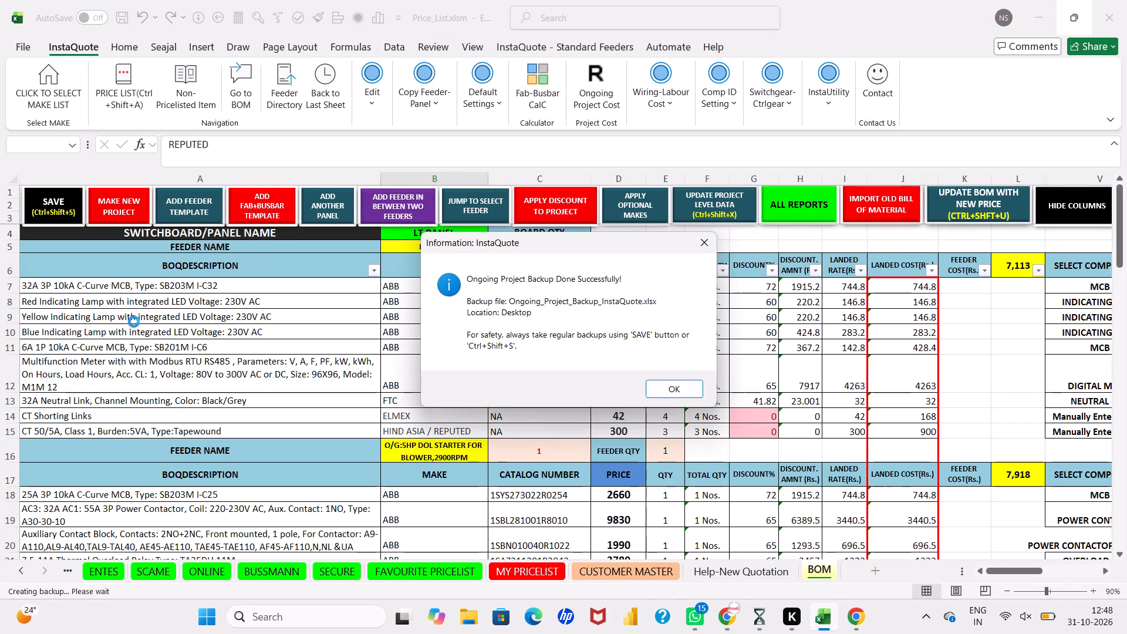
click(674, 391)
Look over the LT Panel's BOM sheet, from the Incomer and outgoing feeders down to the fabrication details.
scroll(674, 391, down, 3)
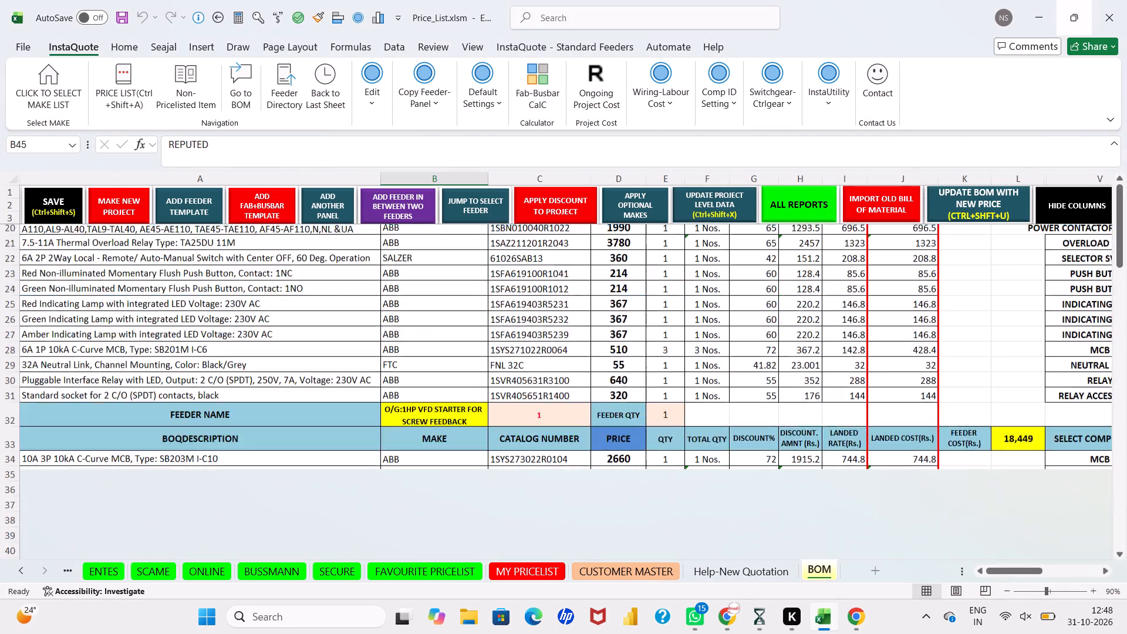
click(840, 480)
scroll(840, 480, up, 1)
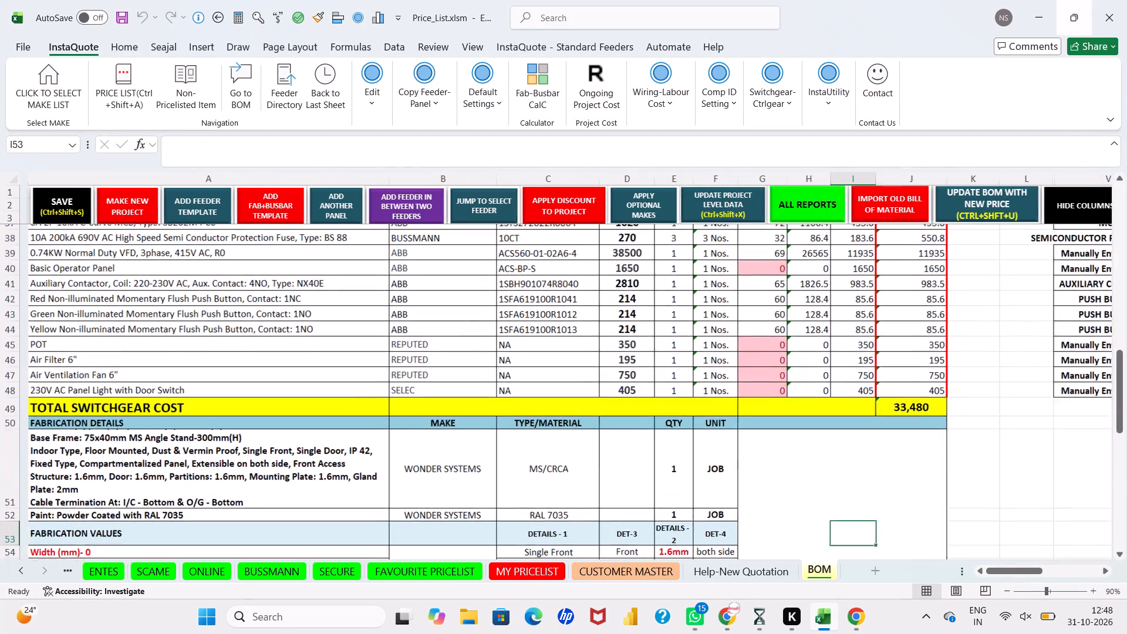
scroll(840, 480, up, 2)
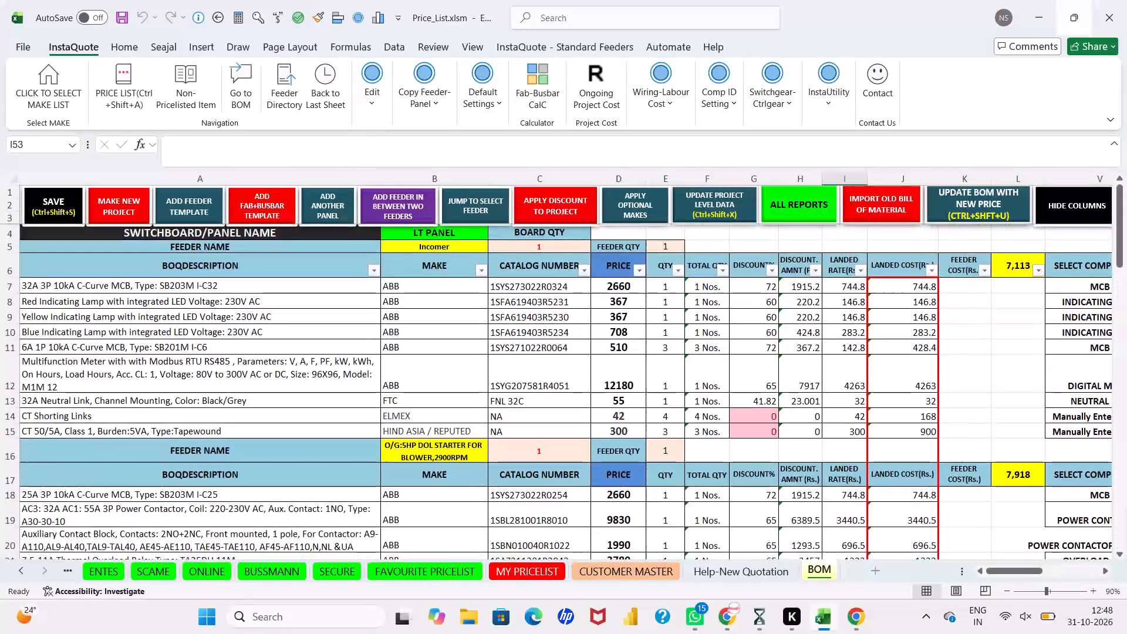
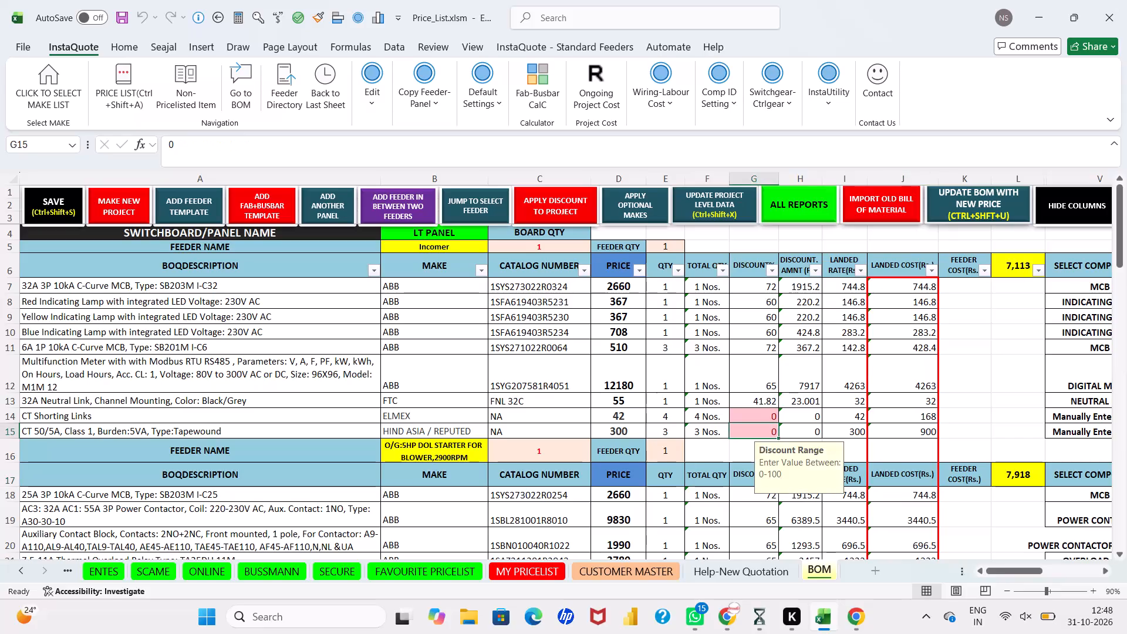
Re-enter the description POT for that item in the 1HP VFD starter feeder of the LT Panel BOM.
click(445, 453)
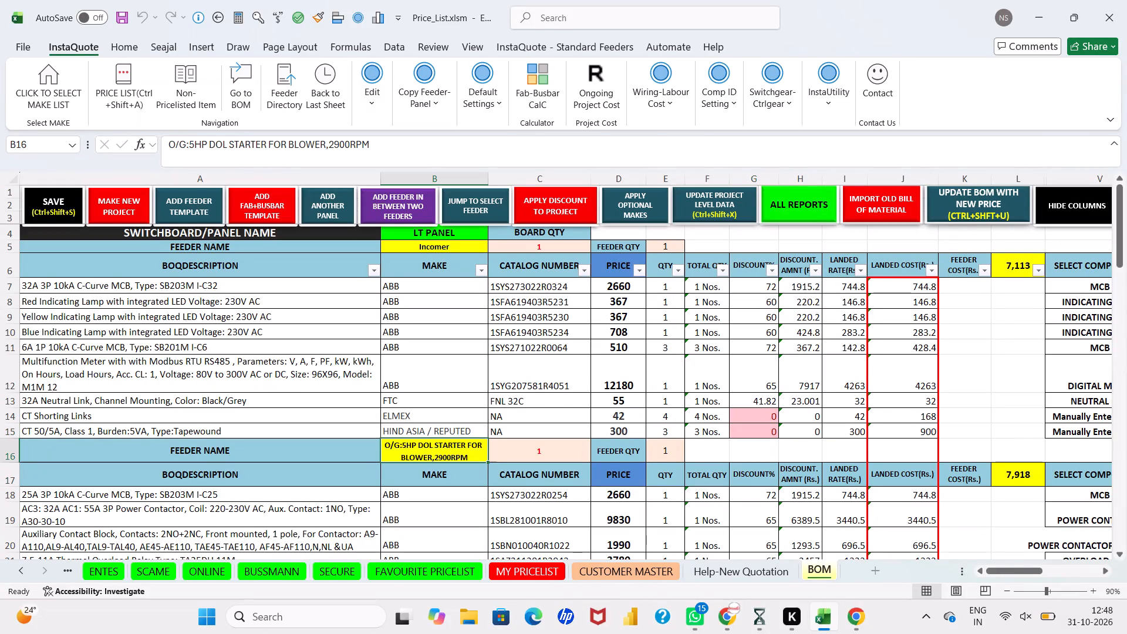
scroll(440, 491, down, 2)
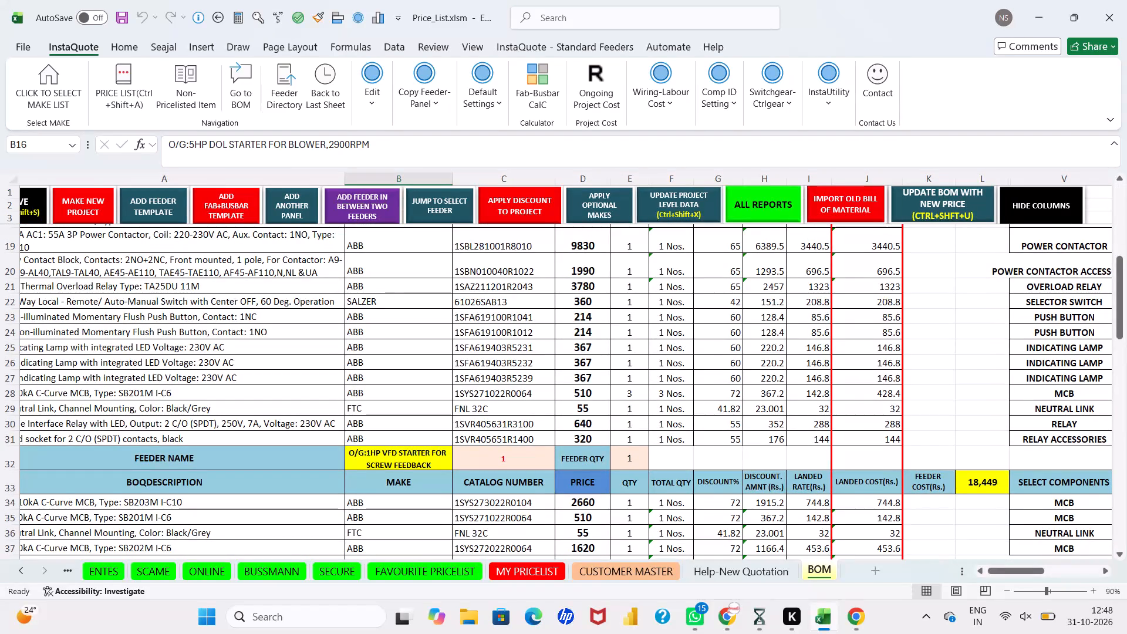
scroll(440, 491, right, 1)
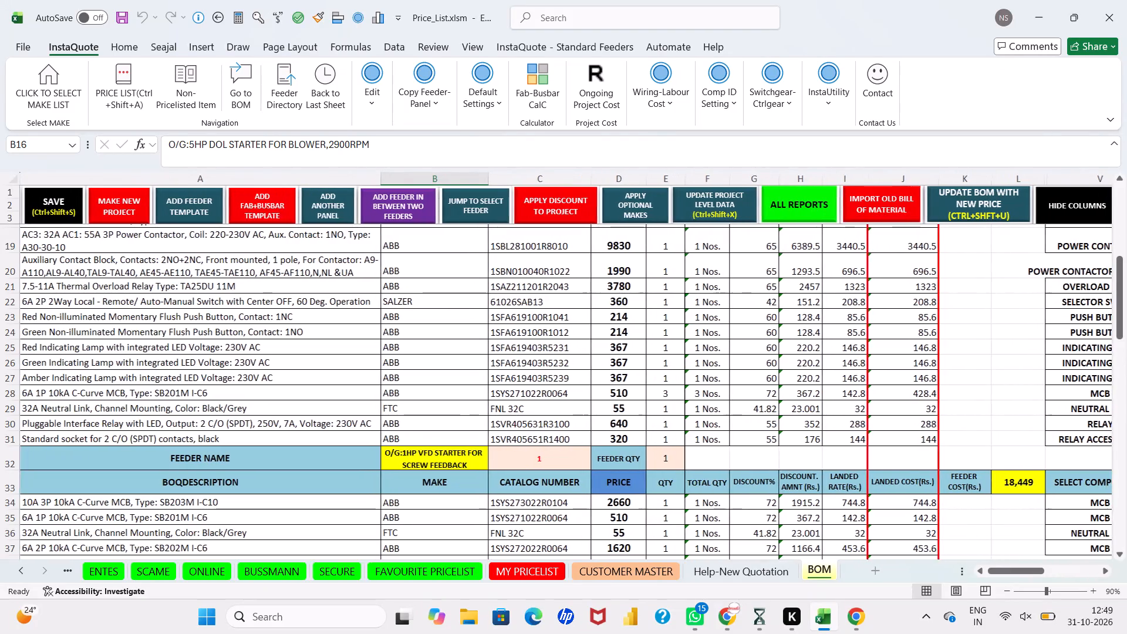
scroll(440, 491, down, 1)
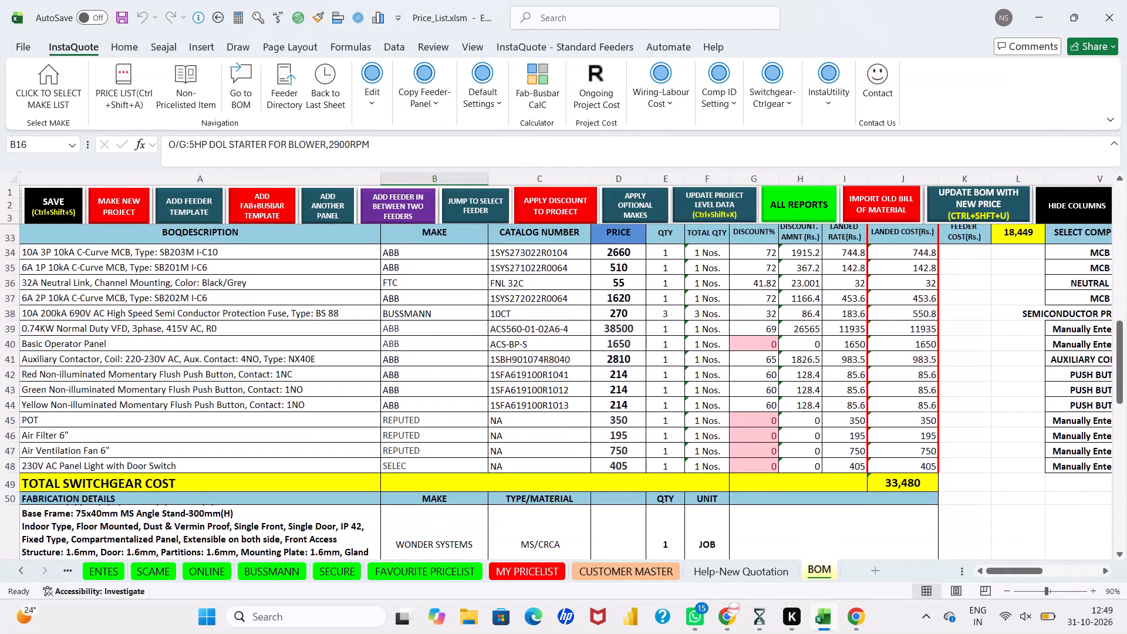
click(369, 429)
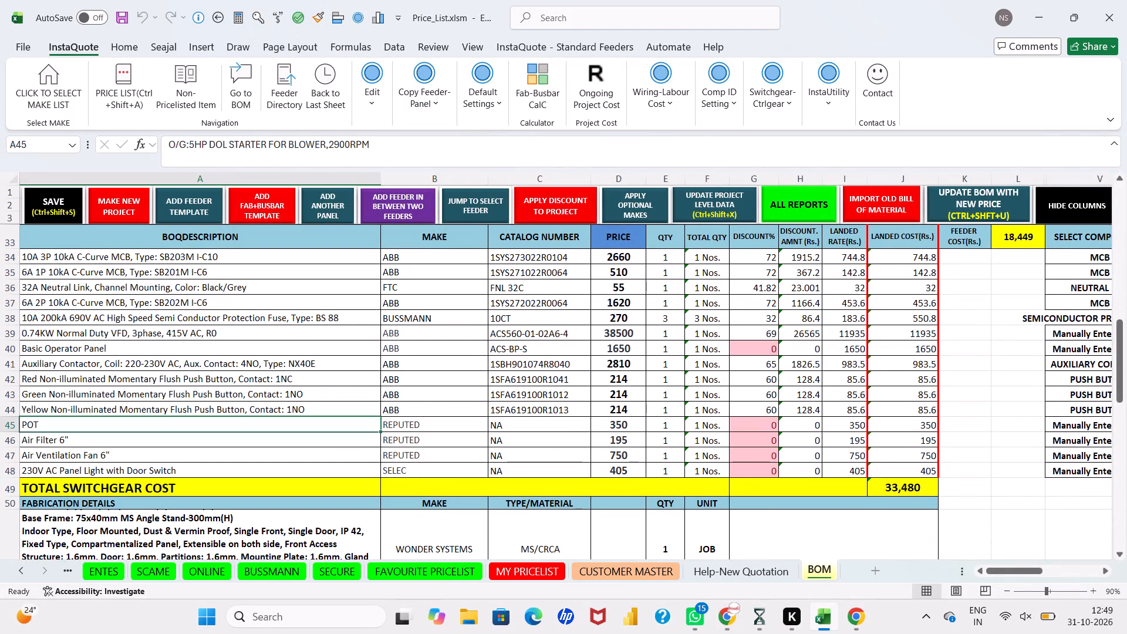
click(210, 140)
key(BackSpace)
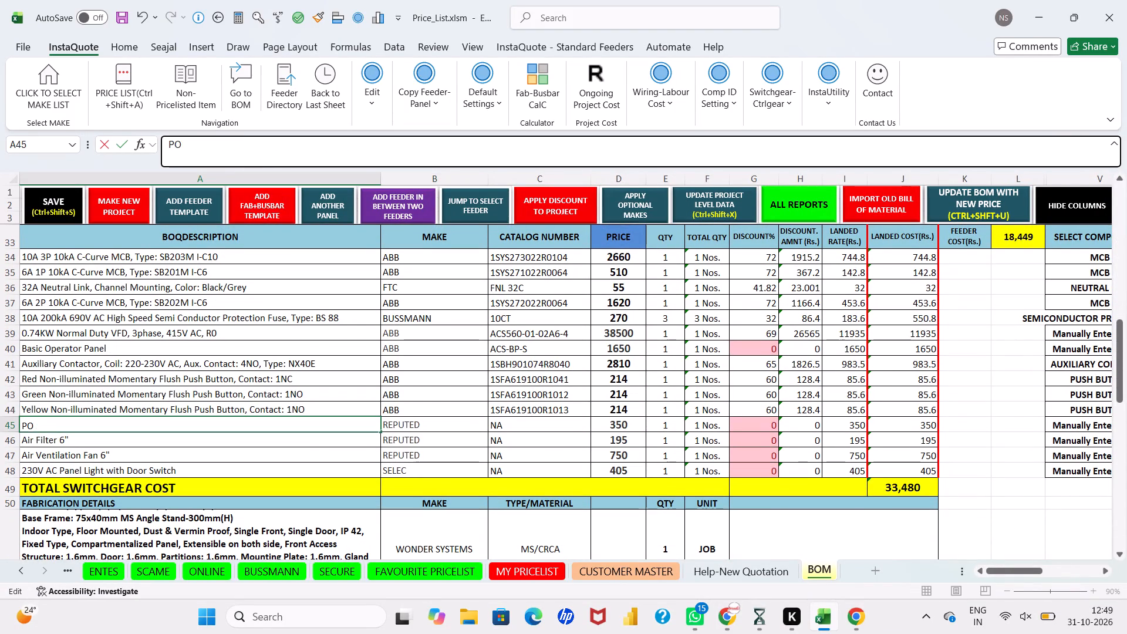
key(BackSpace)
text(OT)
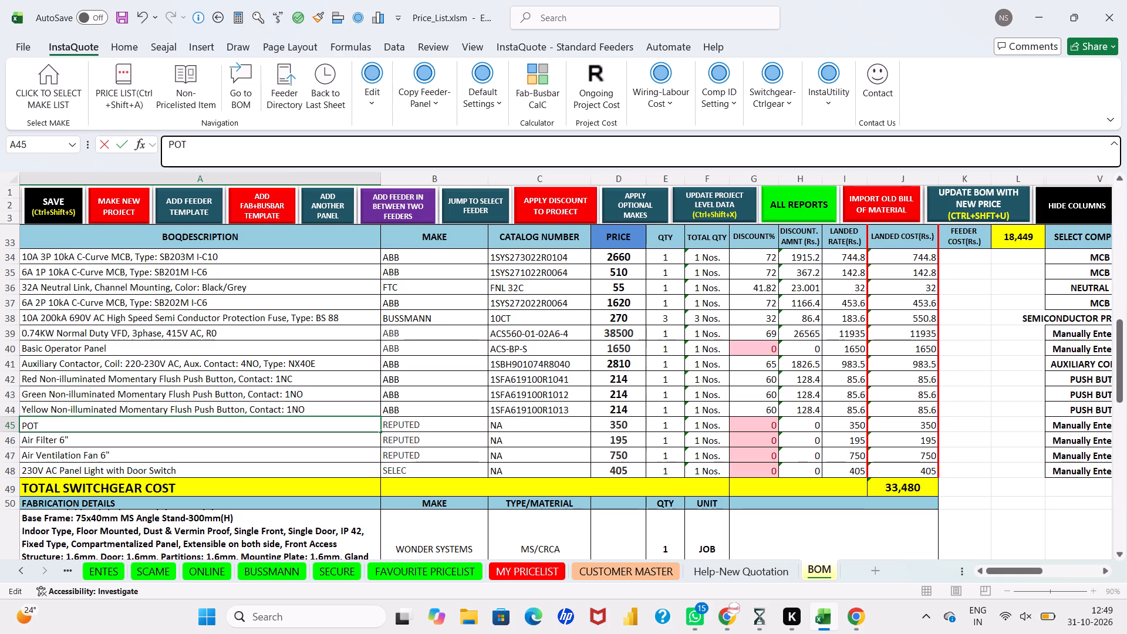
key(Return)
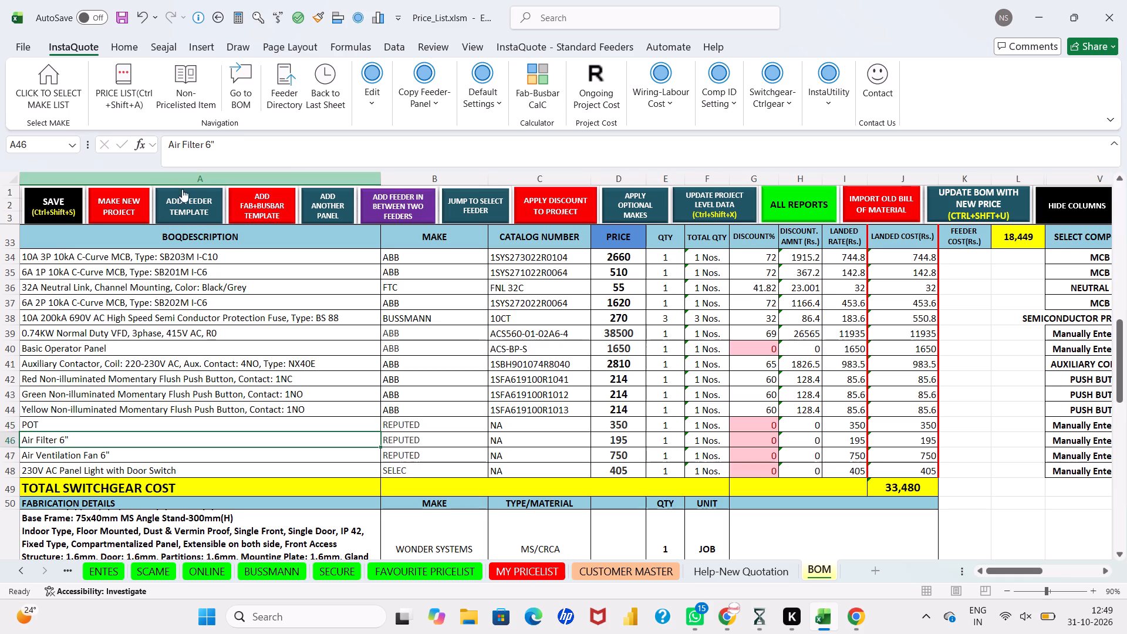
Save a backup of the ongoing InstaQuote project.
click(53, 218)
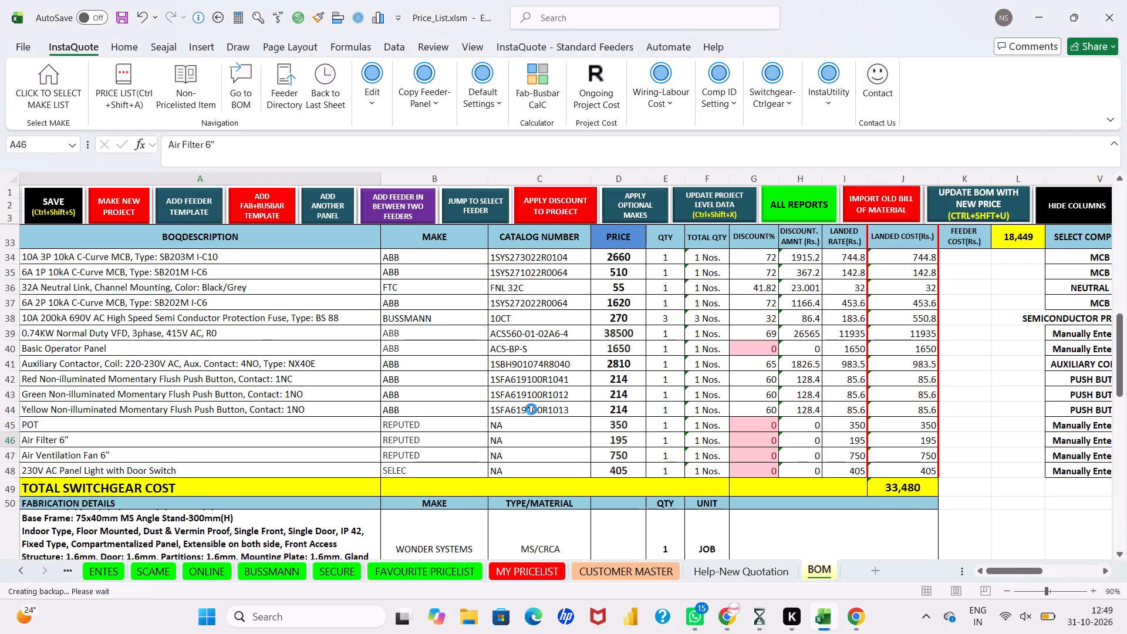
click(672, 391)
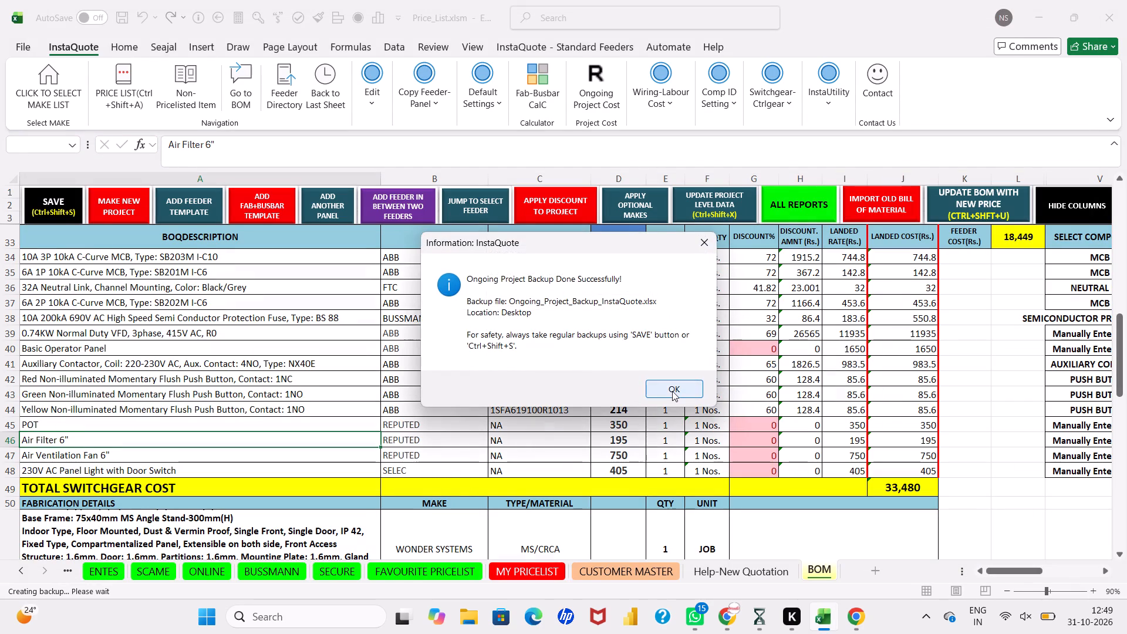
Switch to the Drive Costings folder in Chrome, open QJ3040 MCCBs, and view its BOM R1 sheet.
scroll(672, 391, up, 3)
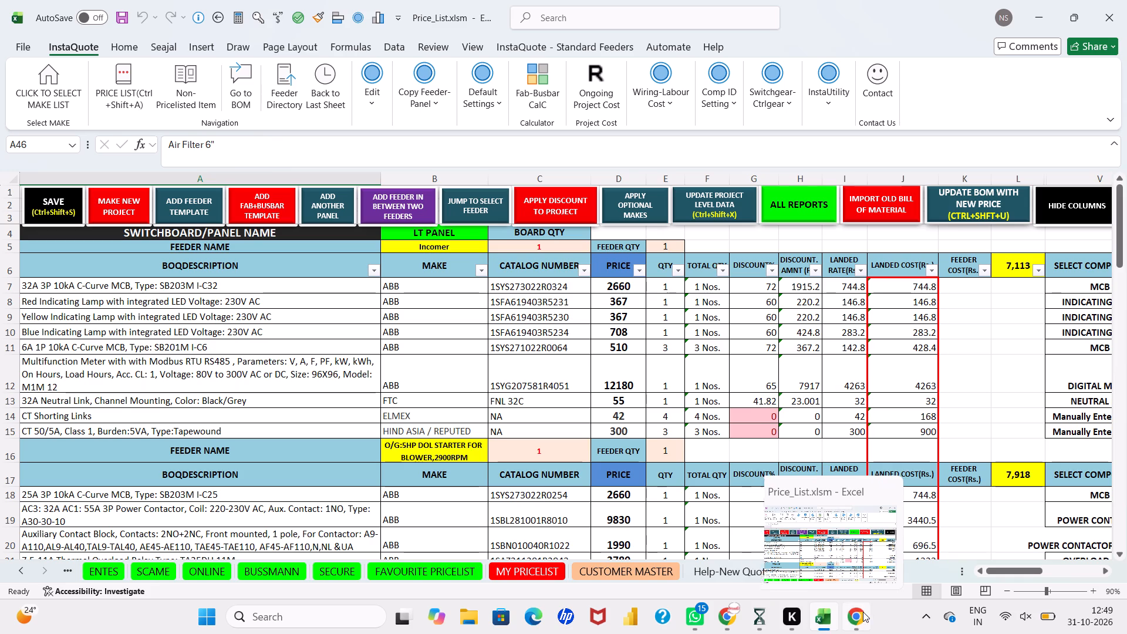
click(861, 573)
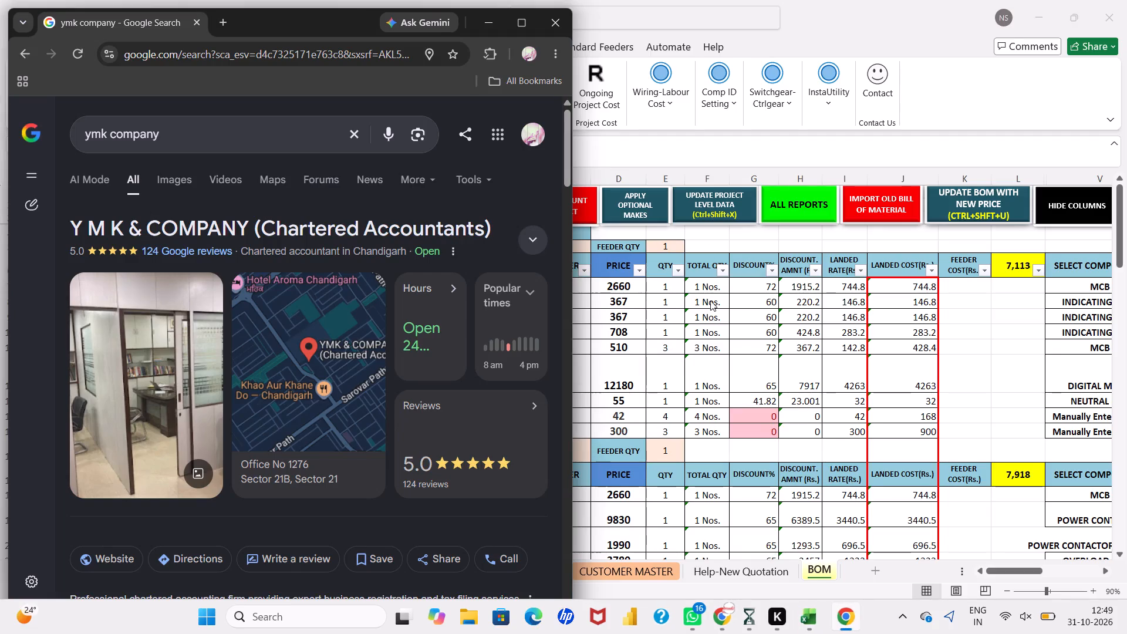
click(713, 349)
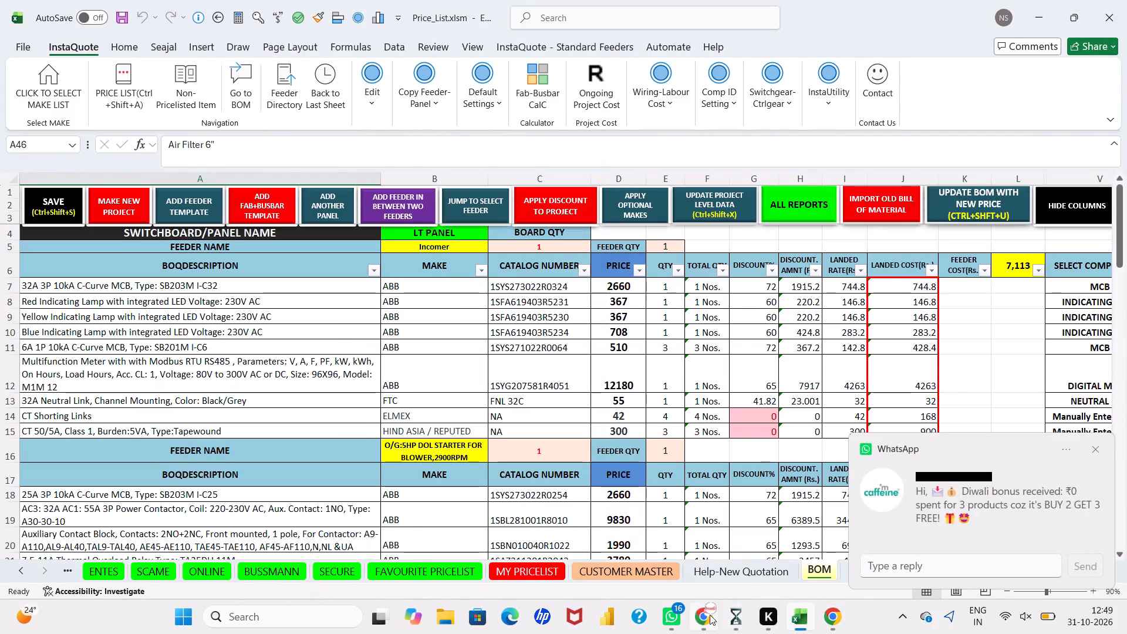
click(706, 618)
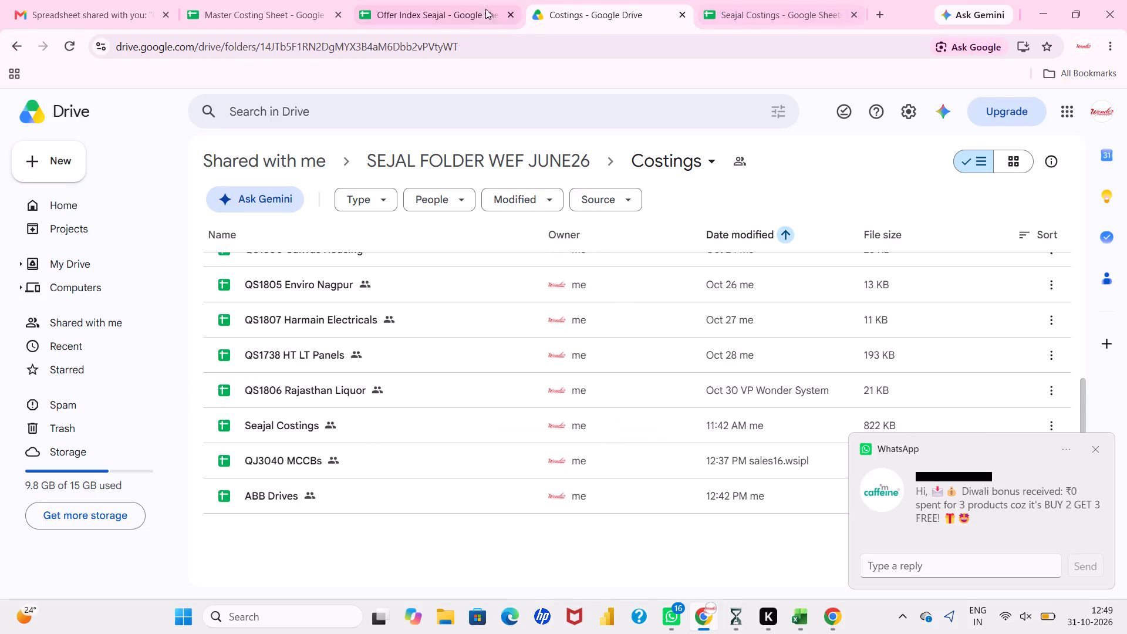
double_click(328, 467)
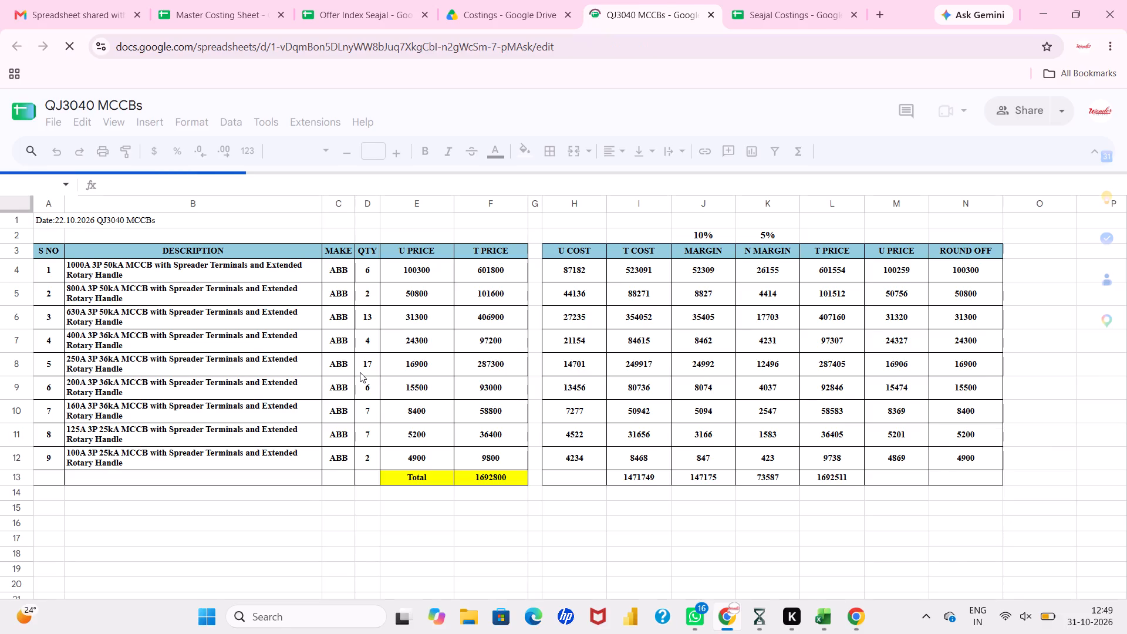
click(200, 586)
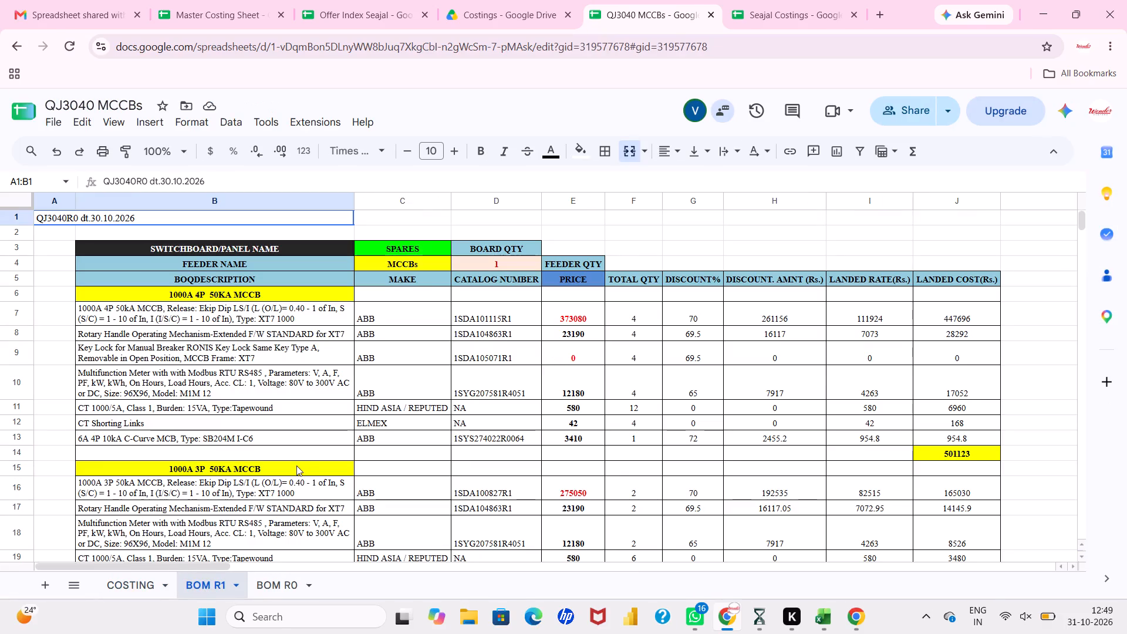
Open ABB Drives from the Costings folder and check the drive catalogue numbers on its ACS580 sheet.
click(512, 28)
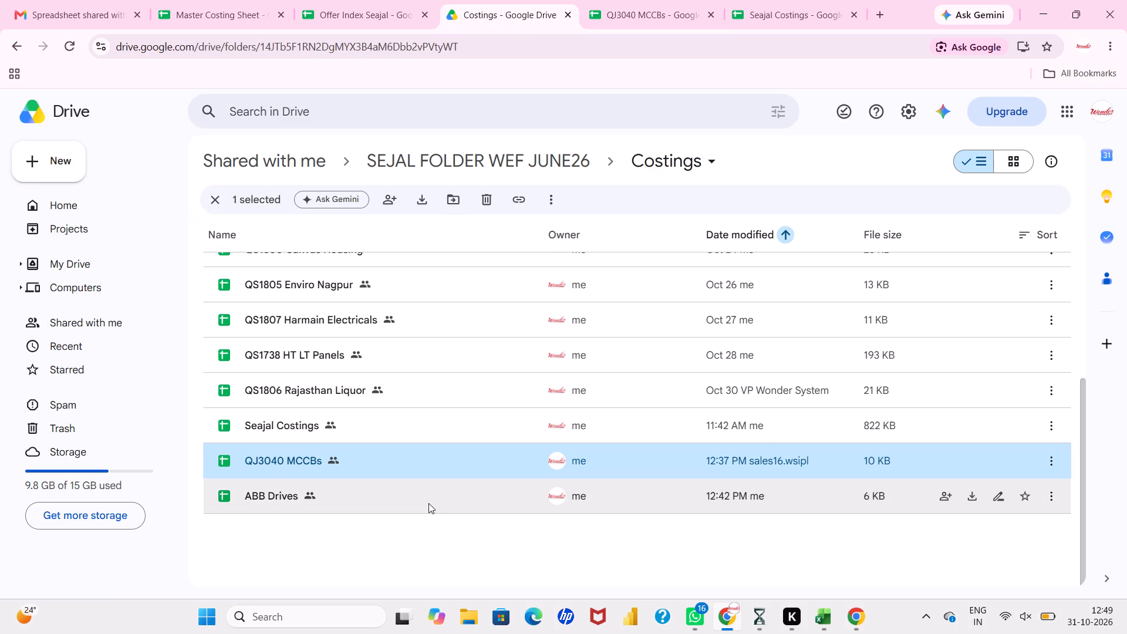
double_click(428, 503)
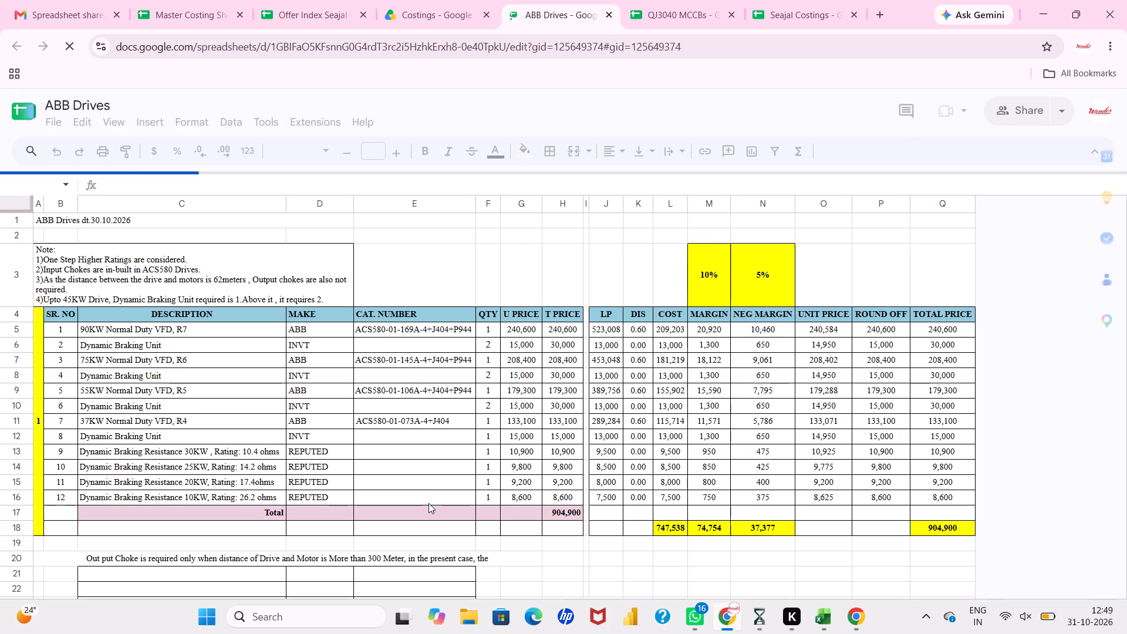
click(439, 283)
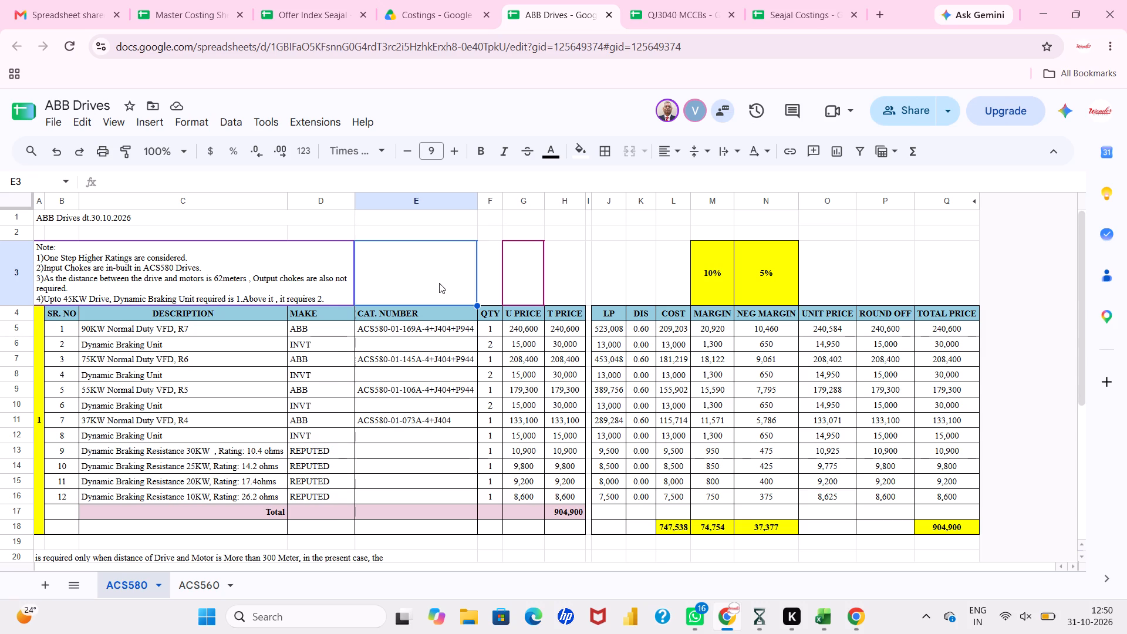
click(430, 358)
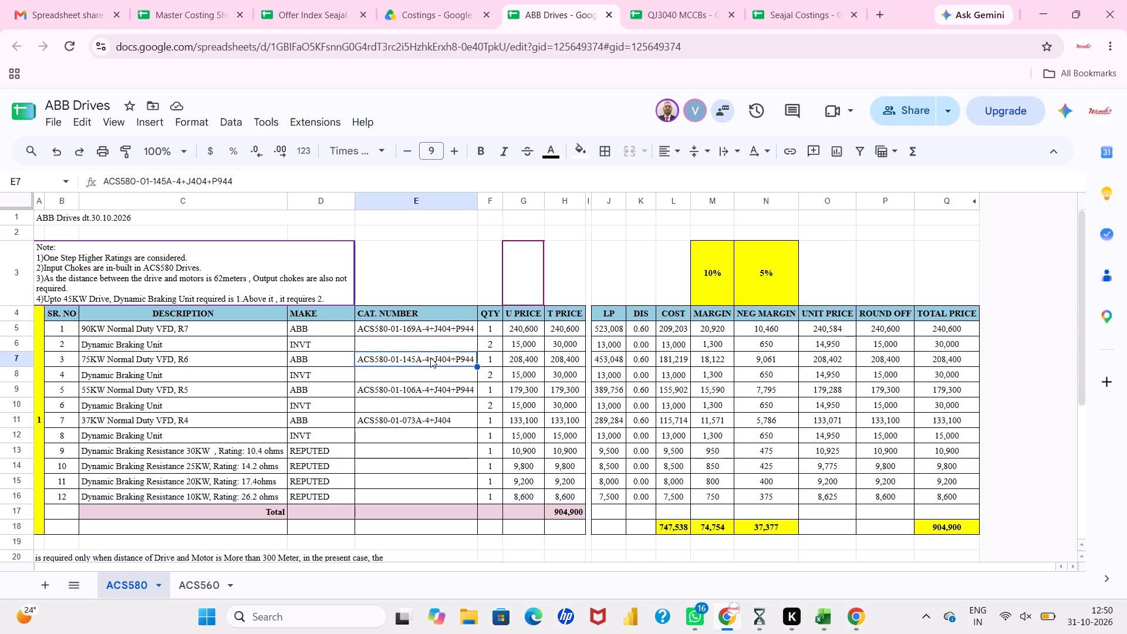
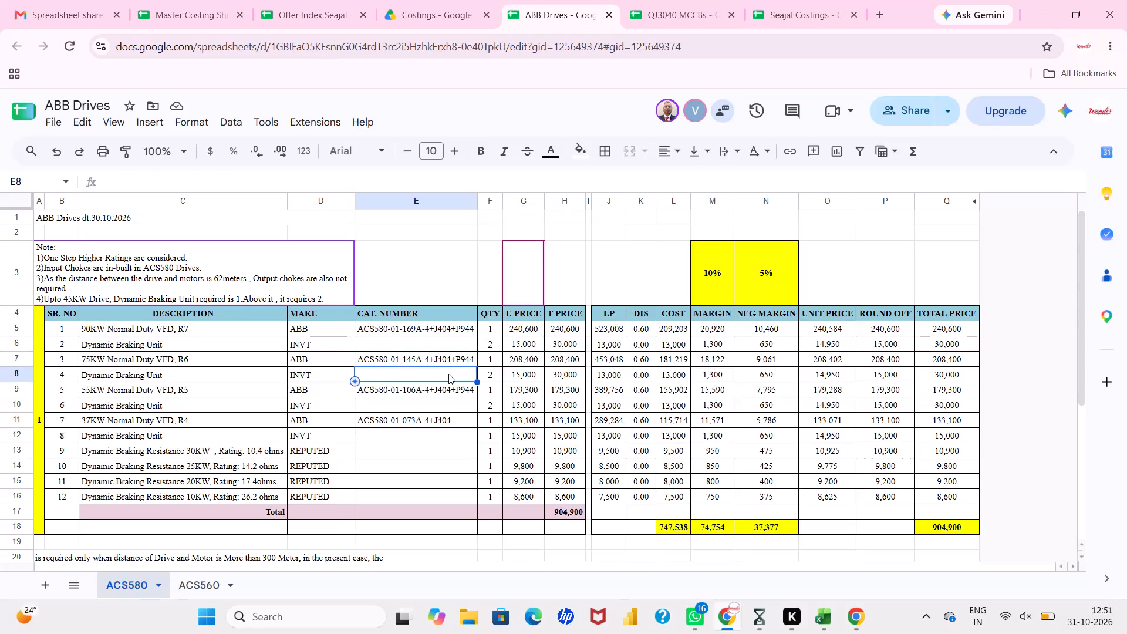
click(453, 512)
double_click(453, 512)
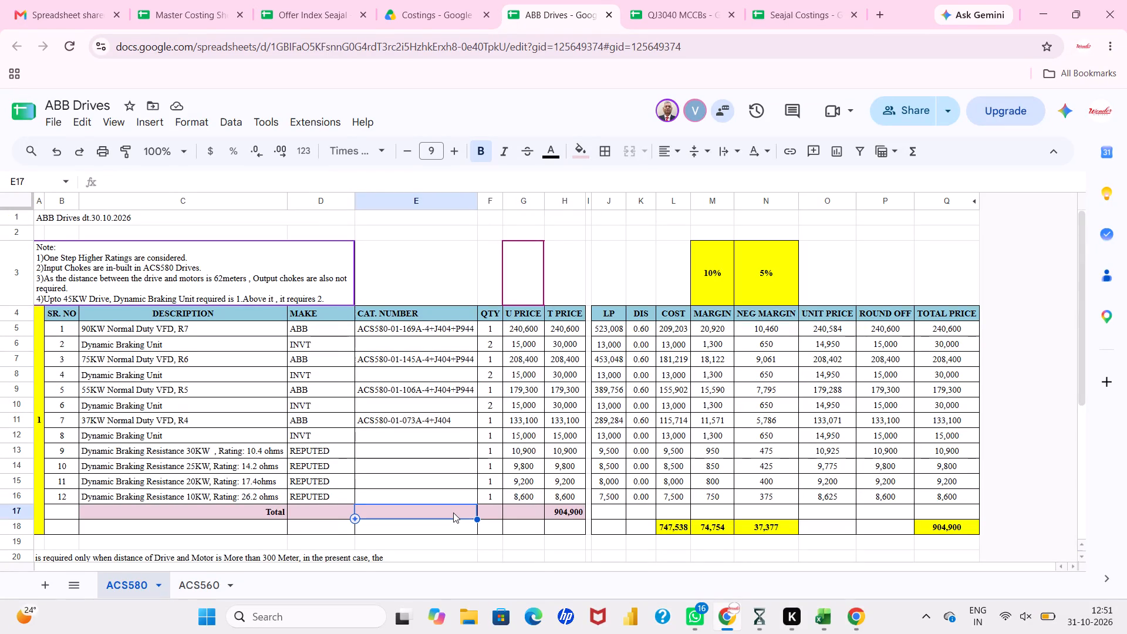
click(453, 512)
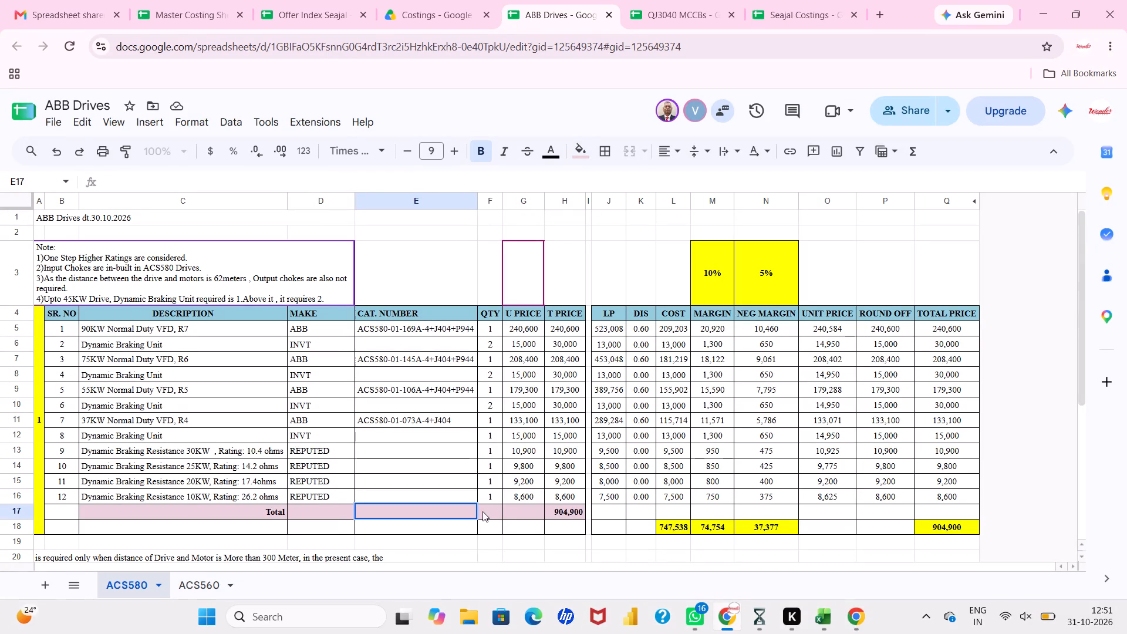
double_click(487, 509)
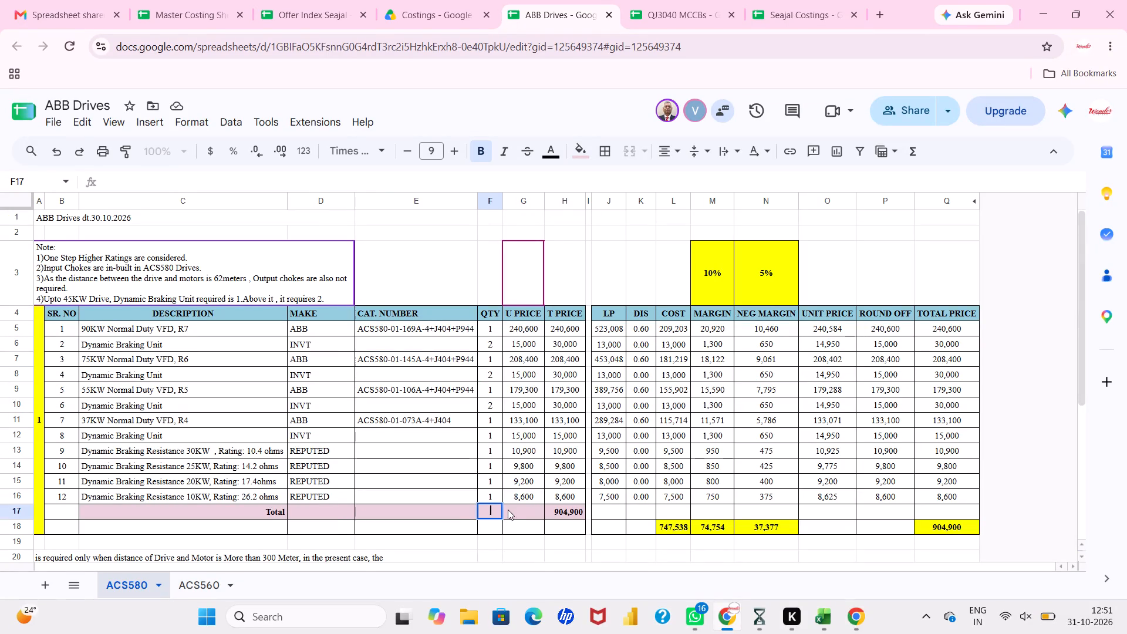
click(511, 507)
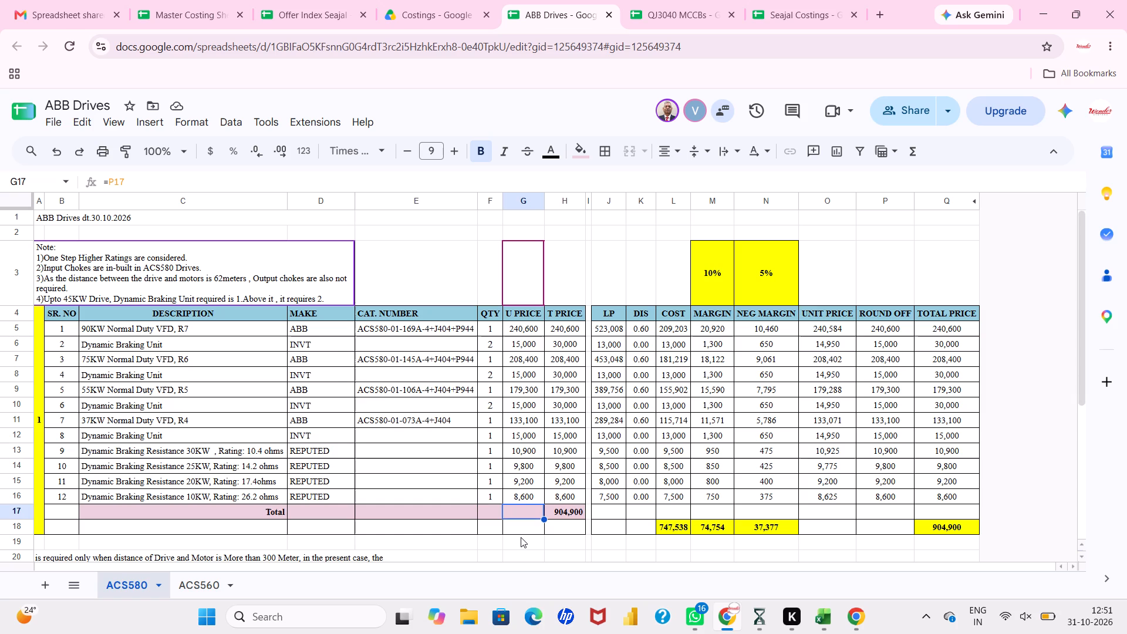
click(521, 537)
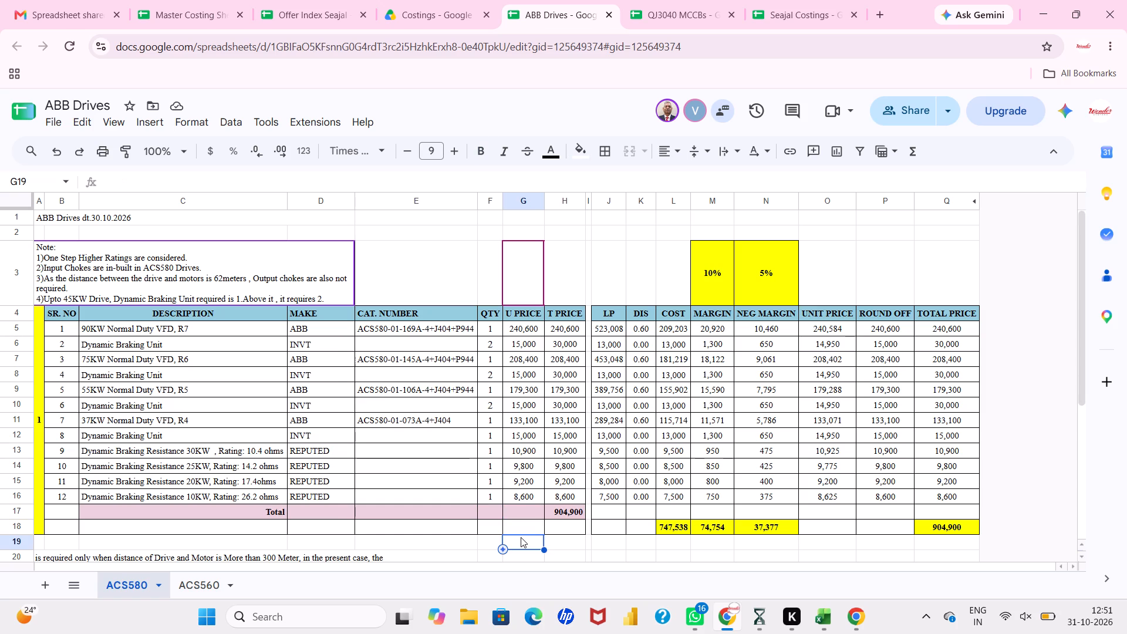
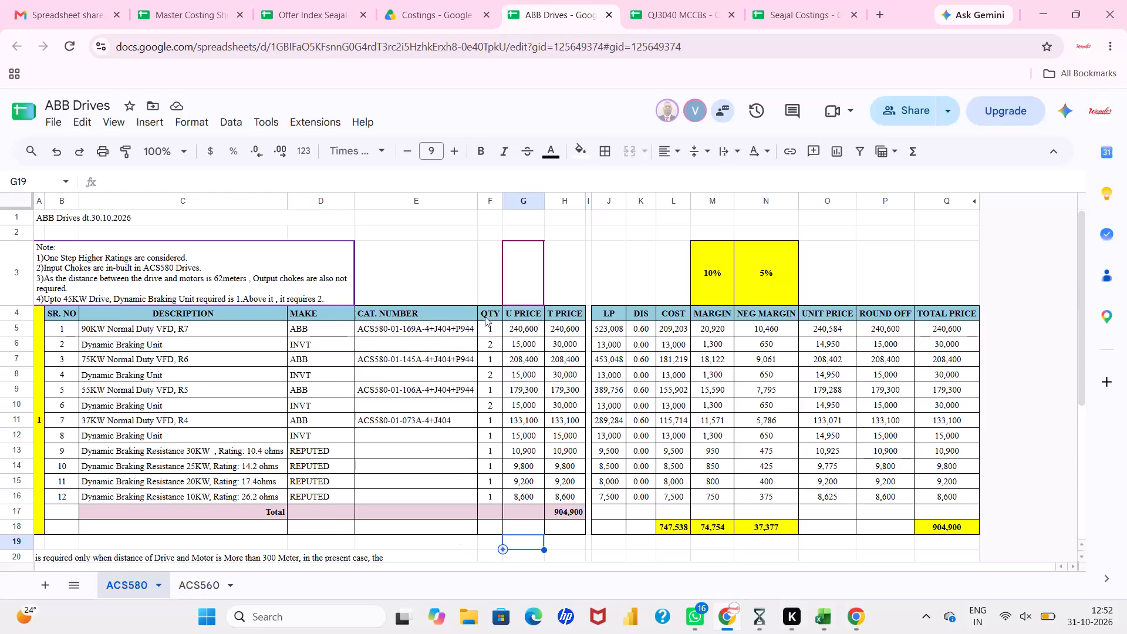
Delete rows 20 to 25 below the drives price table on the ACS580 sheet, removing the leftover note and empty grid.
click(454, 219)
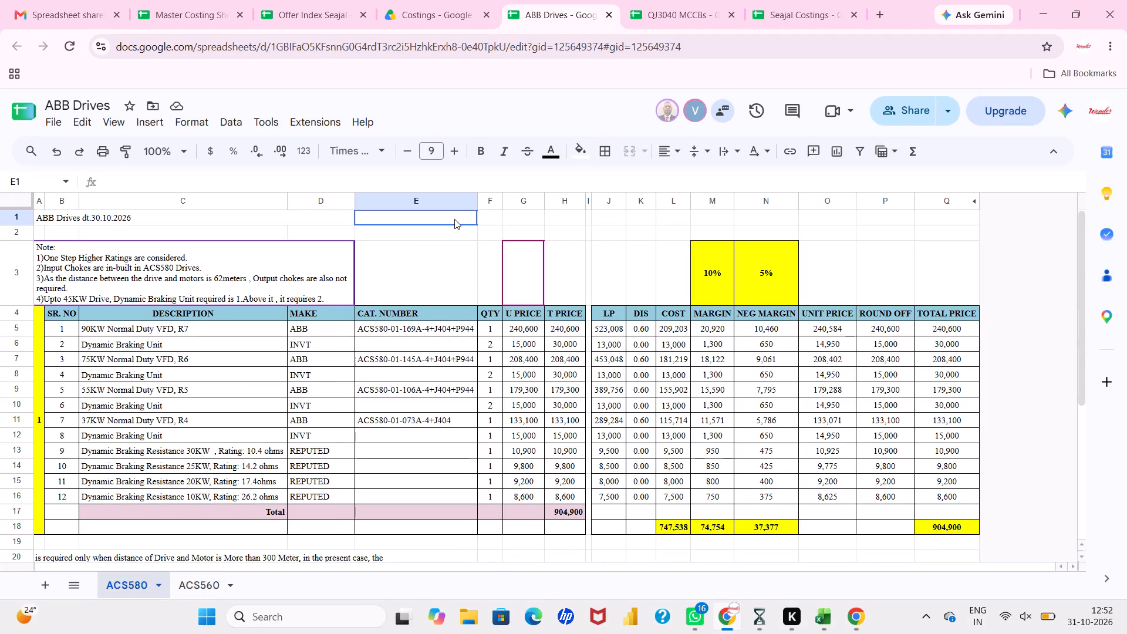
click(451, 228)
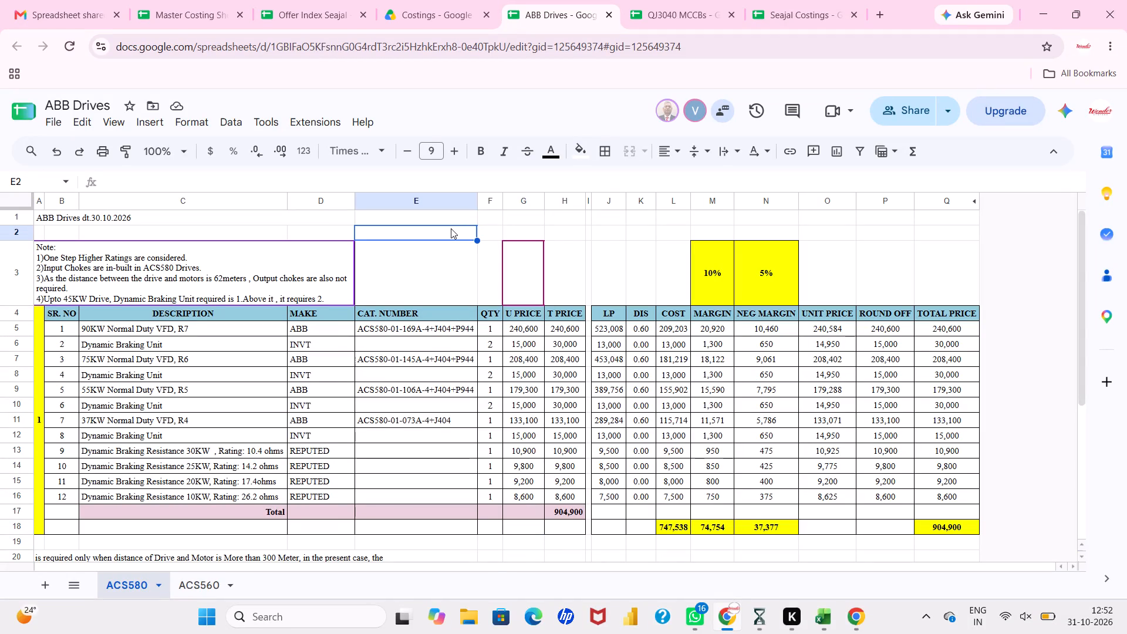
click(420, 544)
scroll(420, 544, down, 2)
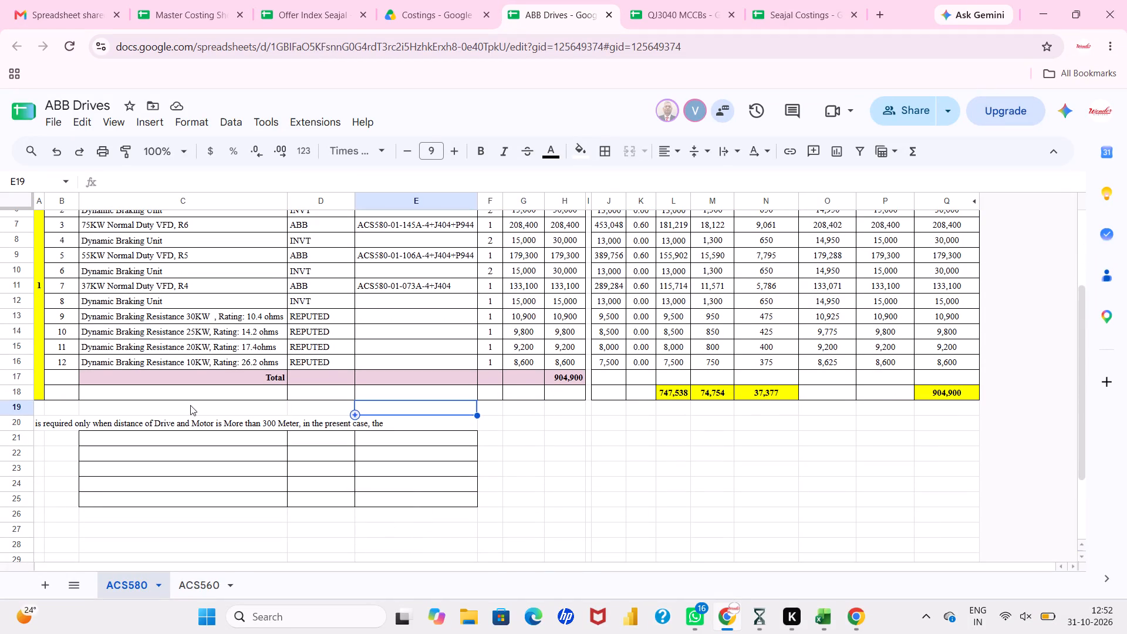
click(190, 405)
scroll(190, 405, right, 2)
drag(21, 425, 9, 497)
right_click(9, 497)
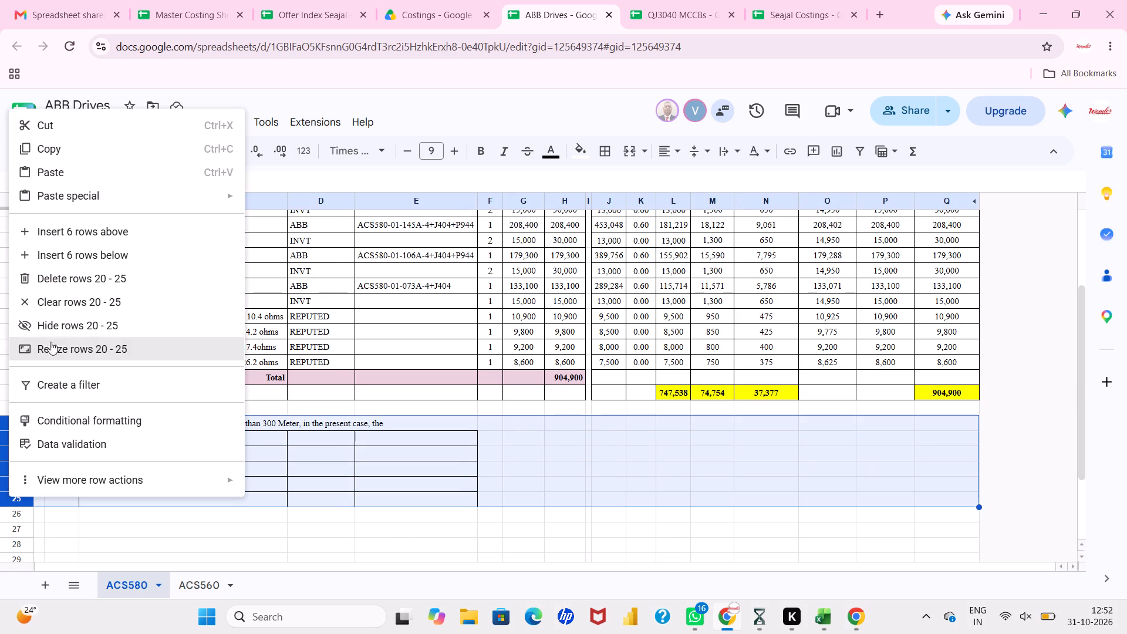
click(73, 277)
click(193, 475)
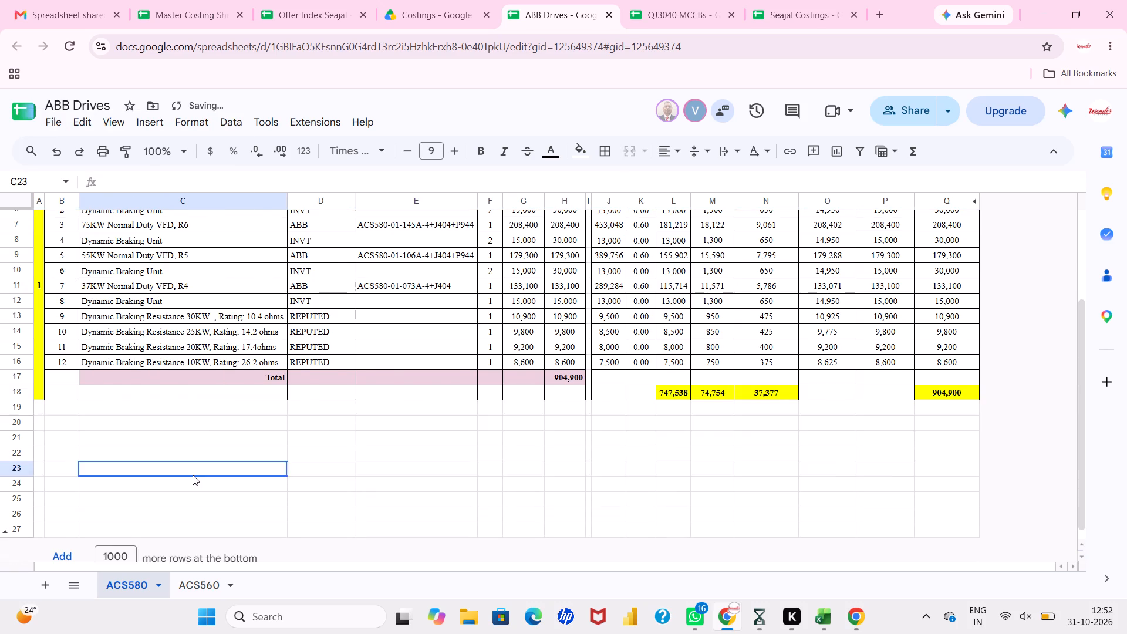
Remove the extra spaces before the comma in cell C13 so it reads "Dynamic Braking Resistance 30KW, Rating: 10.4 ohms".
scroll(193, 475, up, 3)
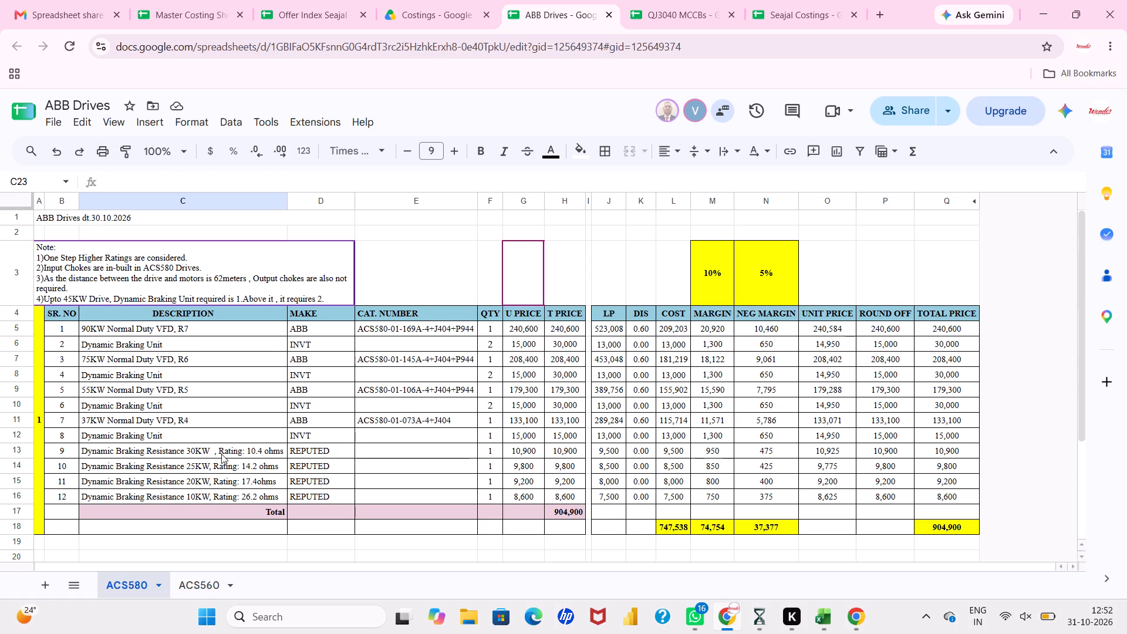
click(221, 454)
double_click(212, 454)
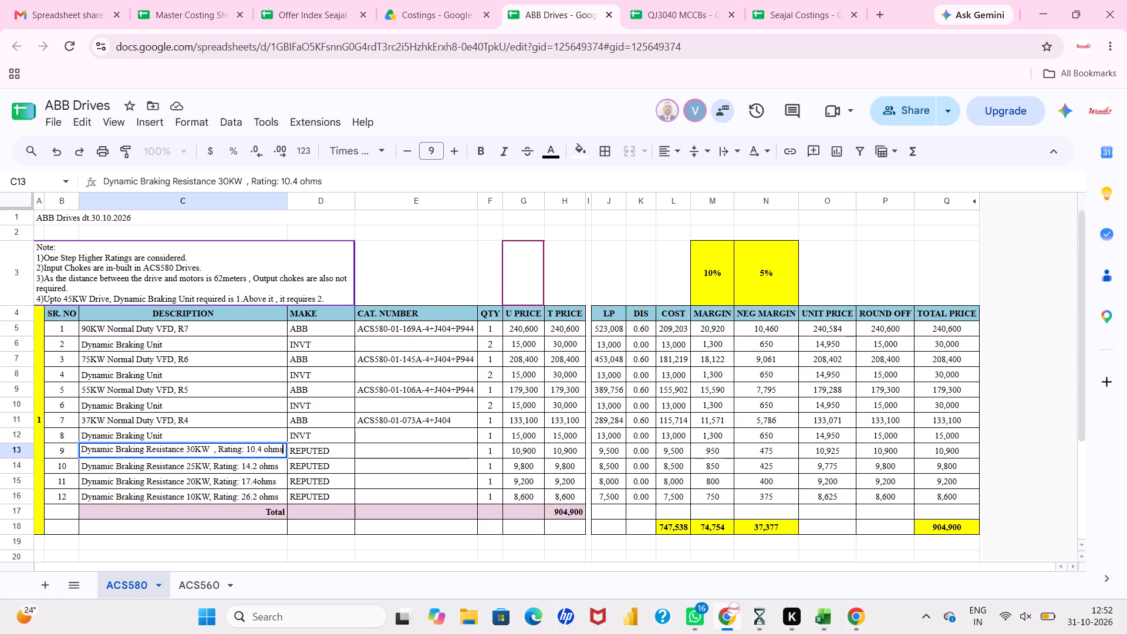
click(212, 454)
key(BackSpace)
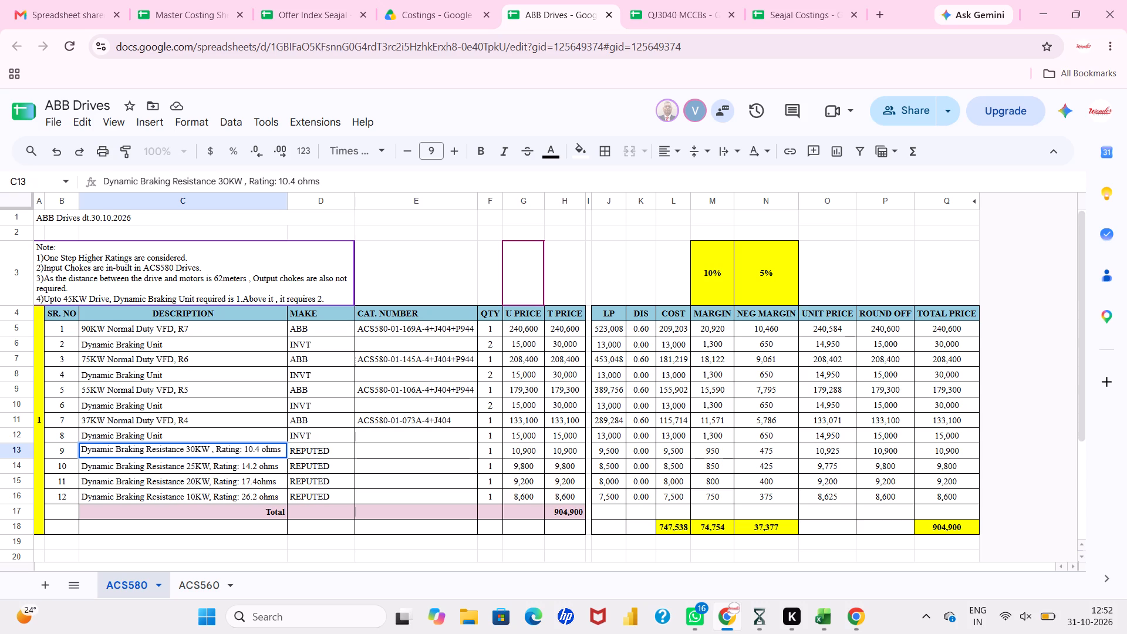
key(Delete)
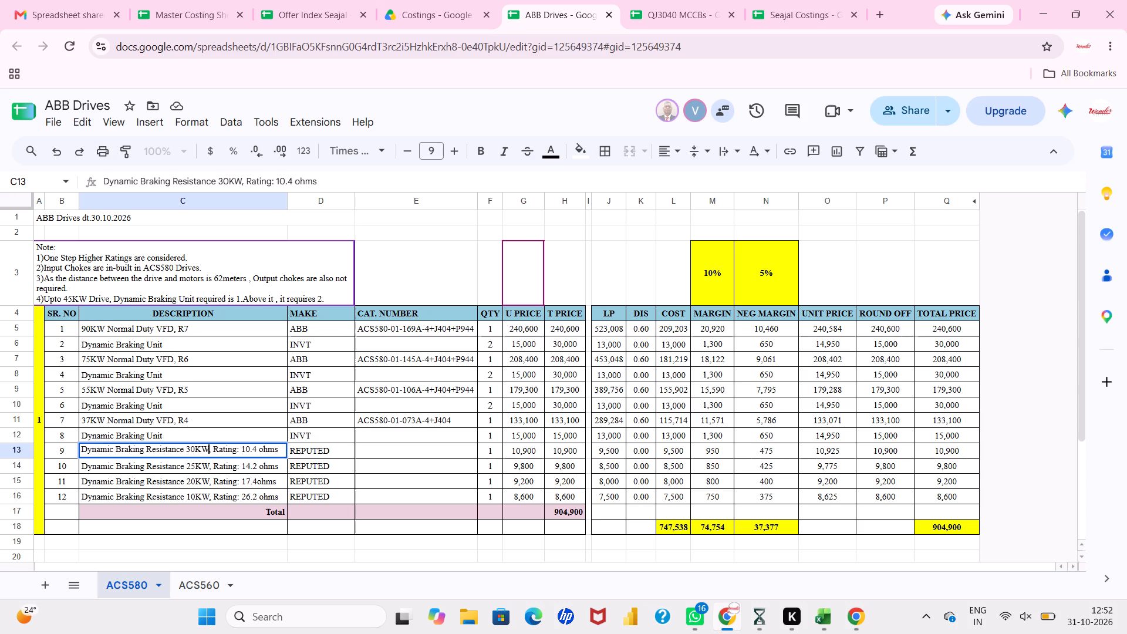
key(Return)
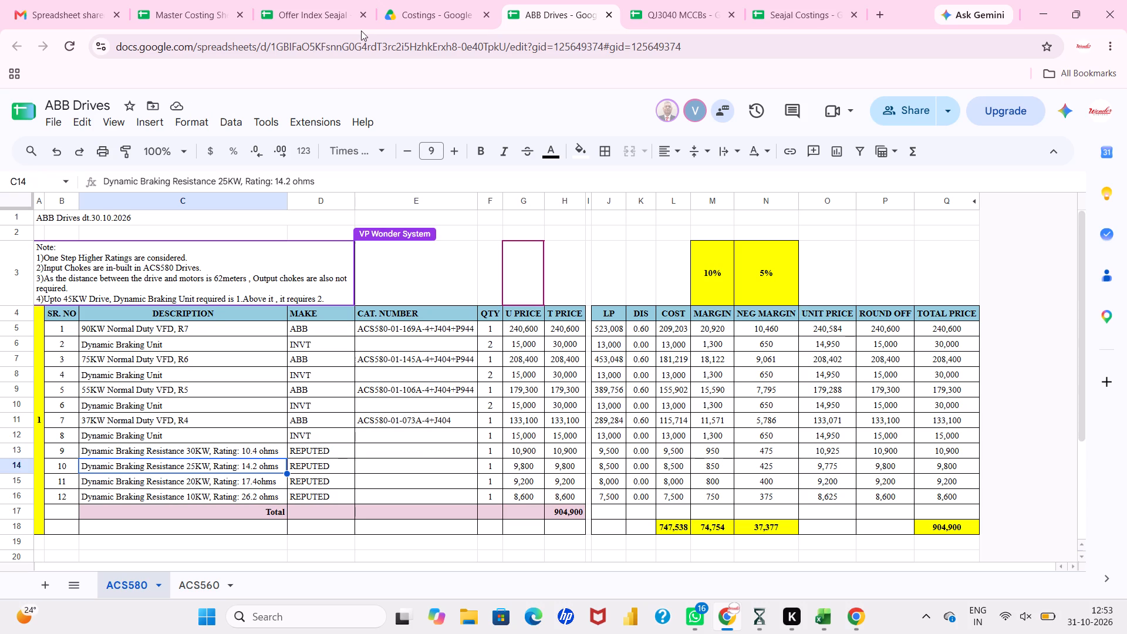
Open the QS1806 Rajasthan Liquor costing from the Costings folder in Drive and examine the feeder items on its BOM R0 sheet.
click(412, 0)
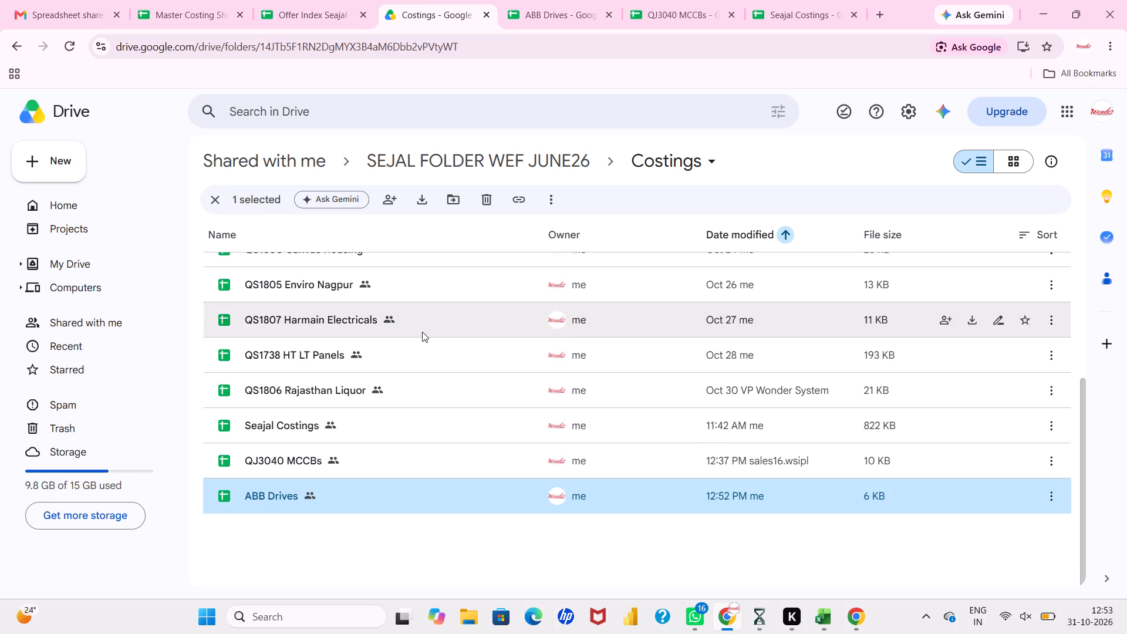
double_click(414, 387)
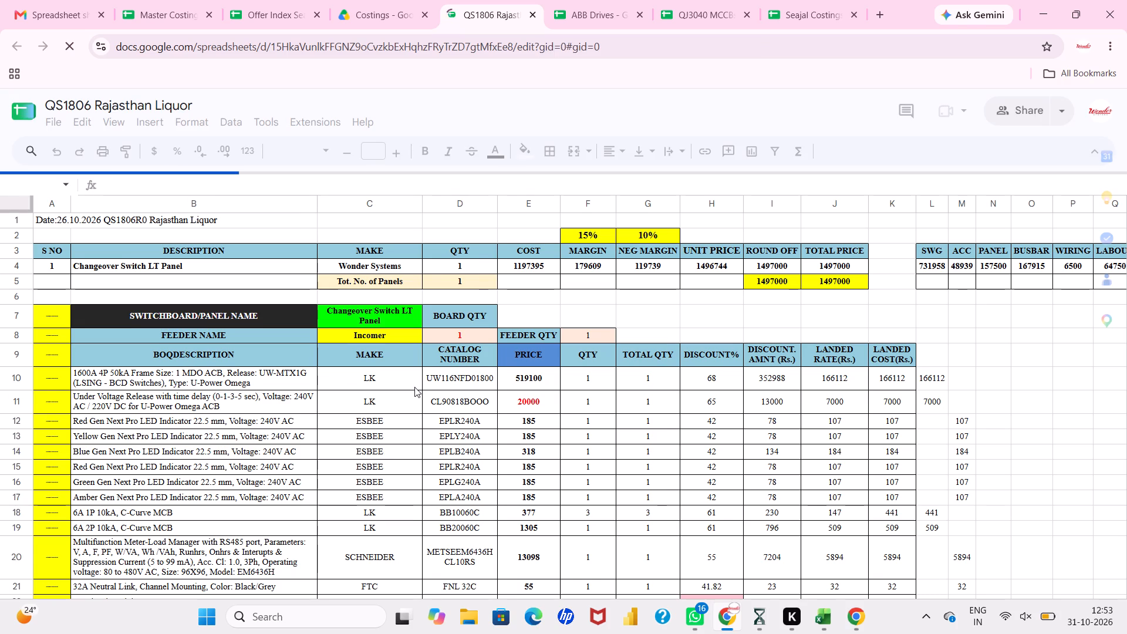
scroll(414, 387, down, 1)
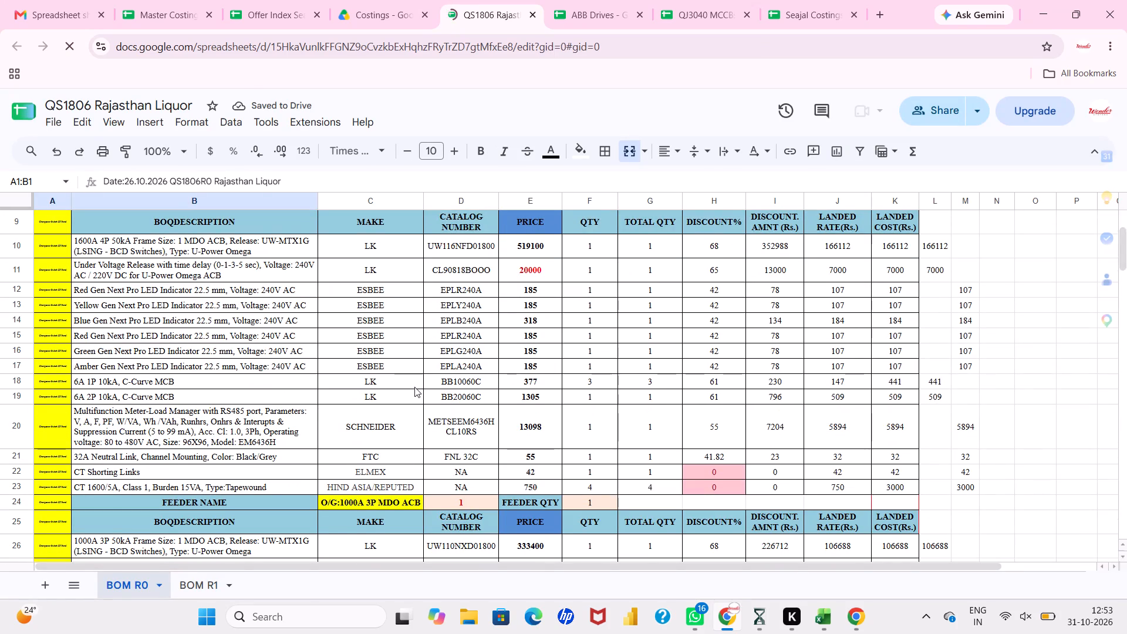
scroll(414, 387, down, 3)
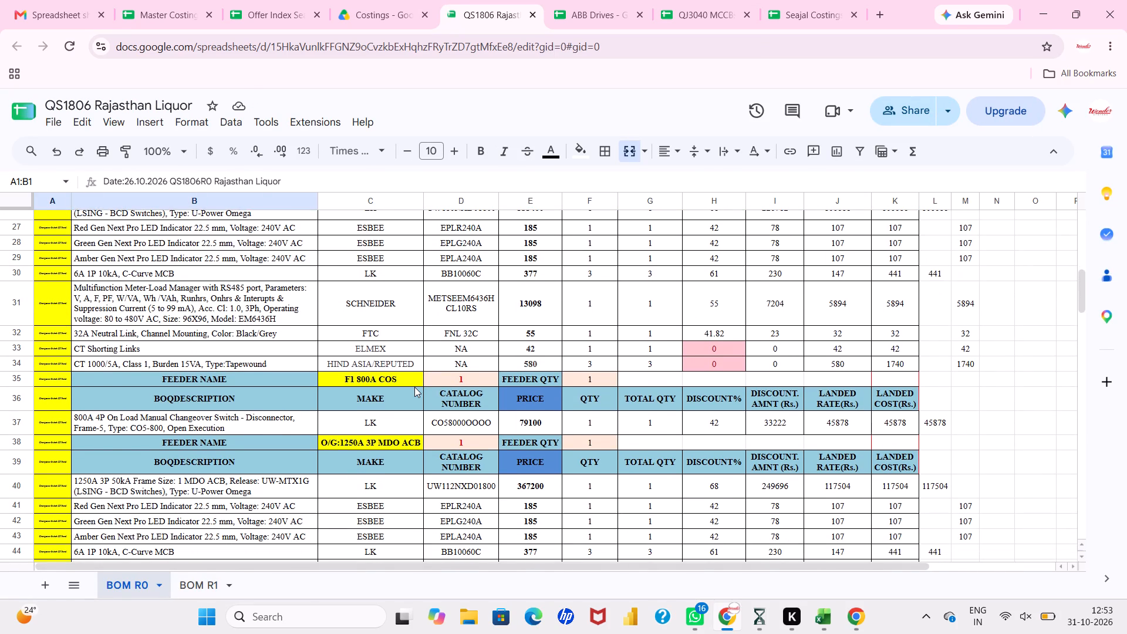
scroll(414, 387, down, 1)
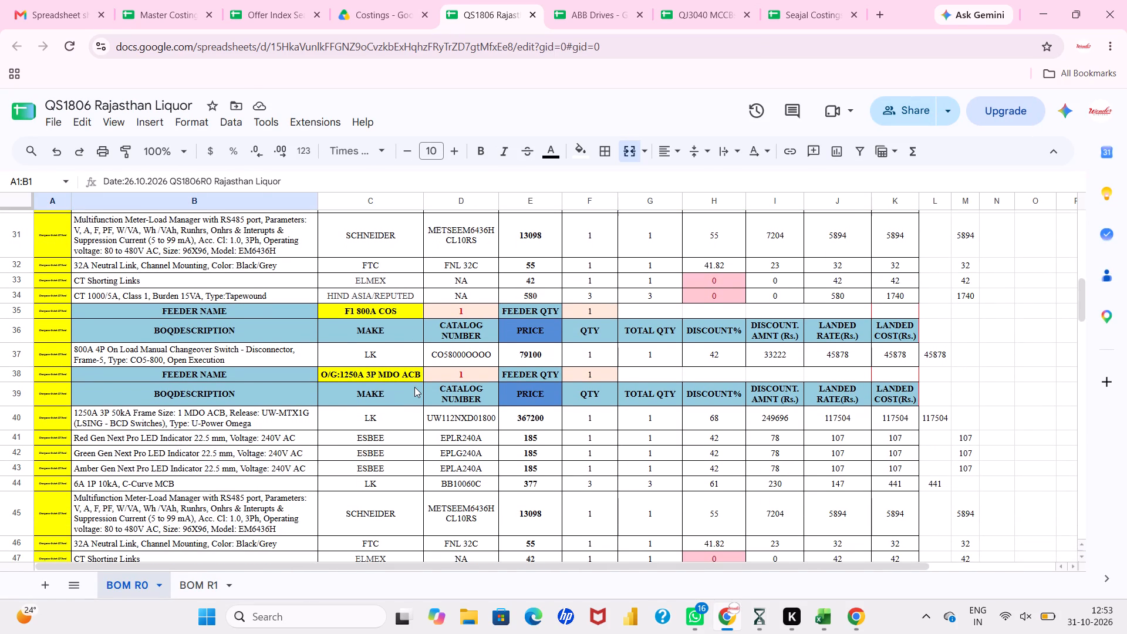
scroll(414, 387, down, 2)
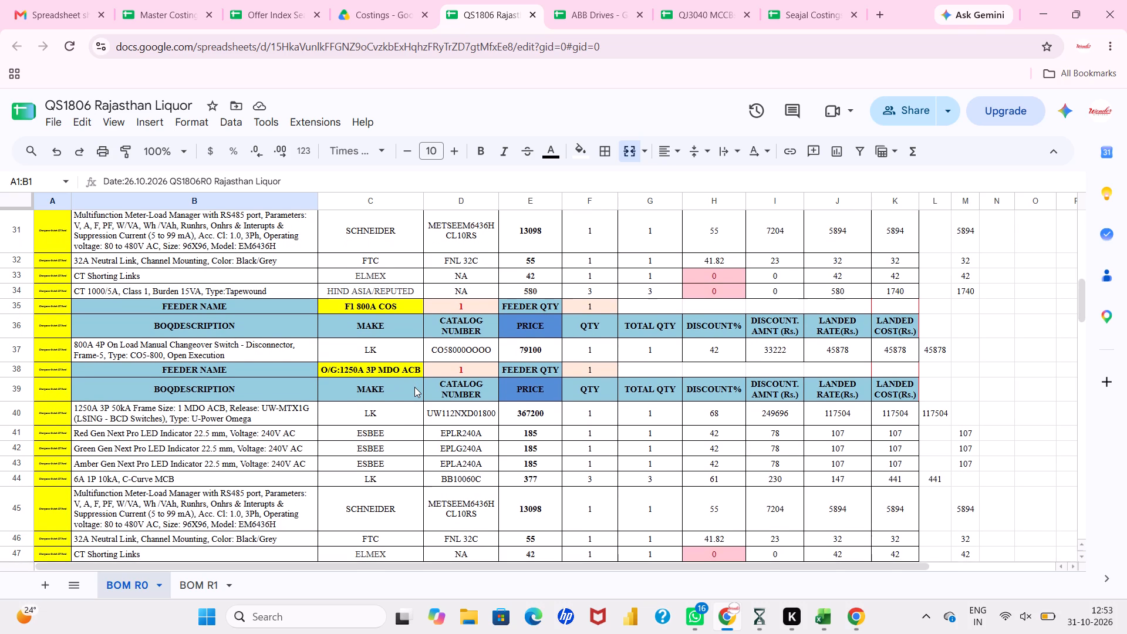
scroll(414, 387, down, 2)
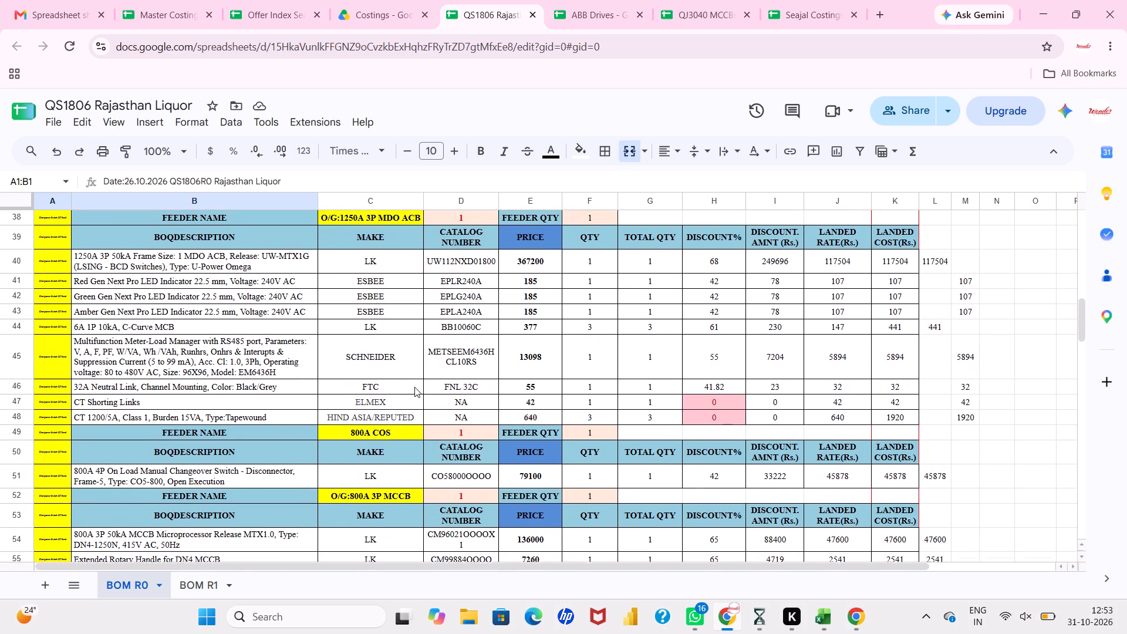
Examine the BOM R1 sheet of QS1806 Rajasthan Liquor, checking its feeder items and the panel cost and margin summary.
click(195, 593)
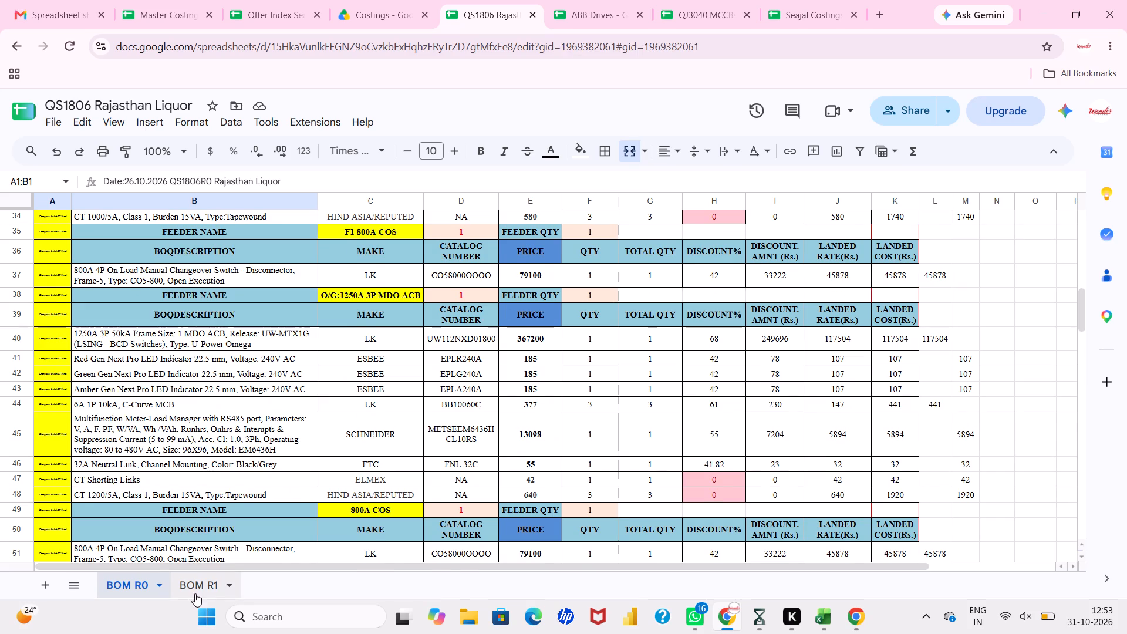
click(508, 292)
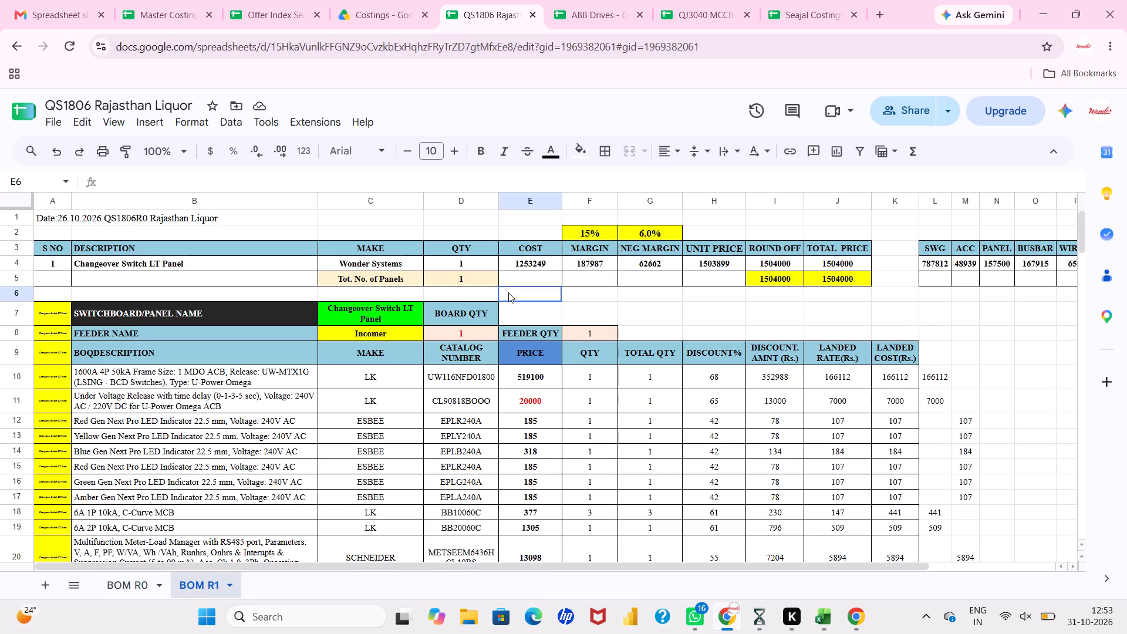
scroll(508, 292, down, 3)
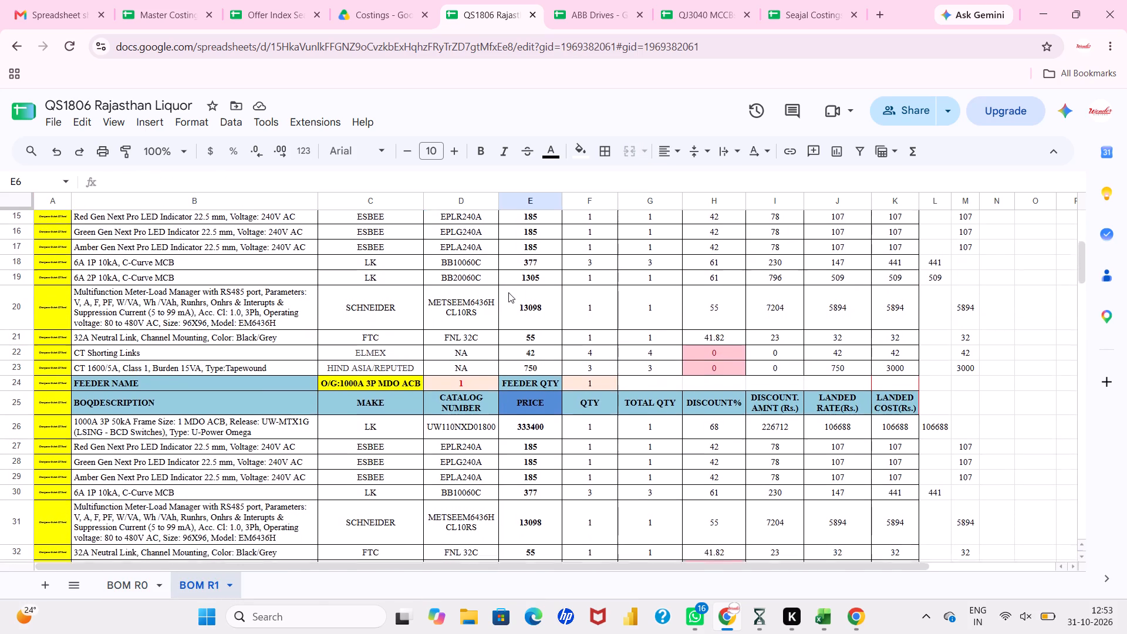
scroll(508, 292, down, 2)
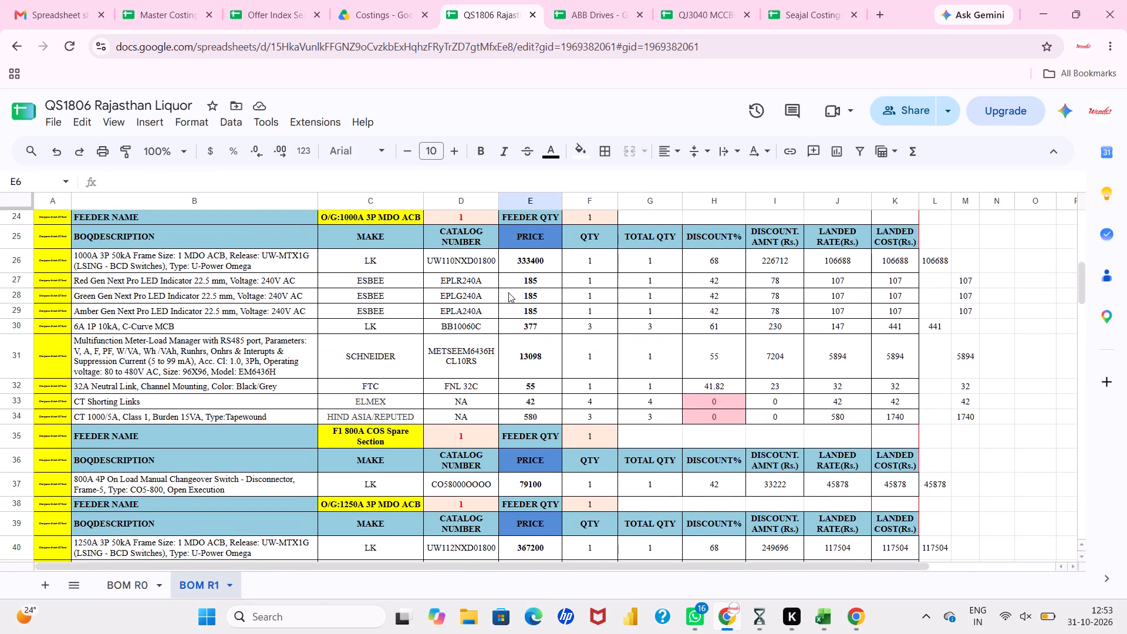
scroll(508, 292, up, 2)
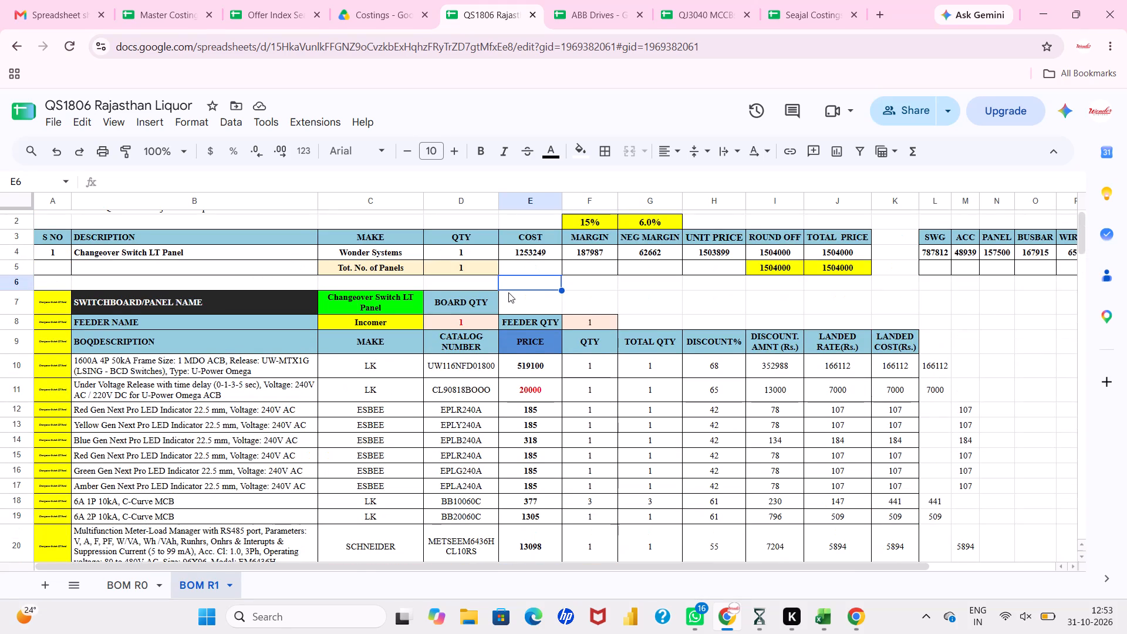
click(570, 312)
click(642, 318)
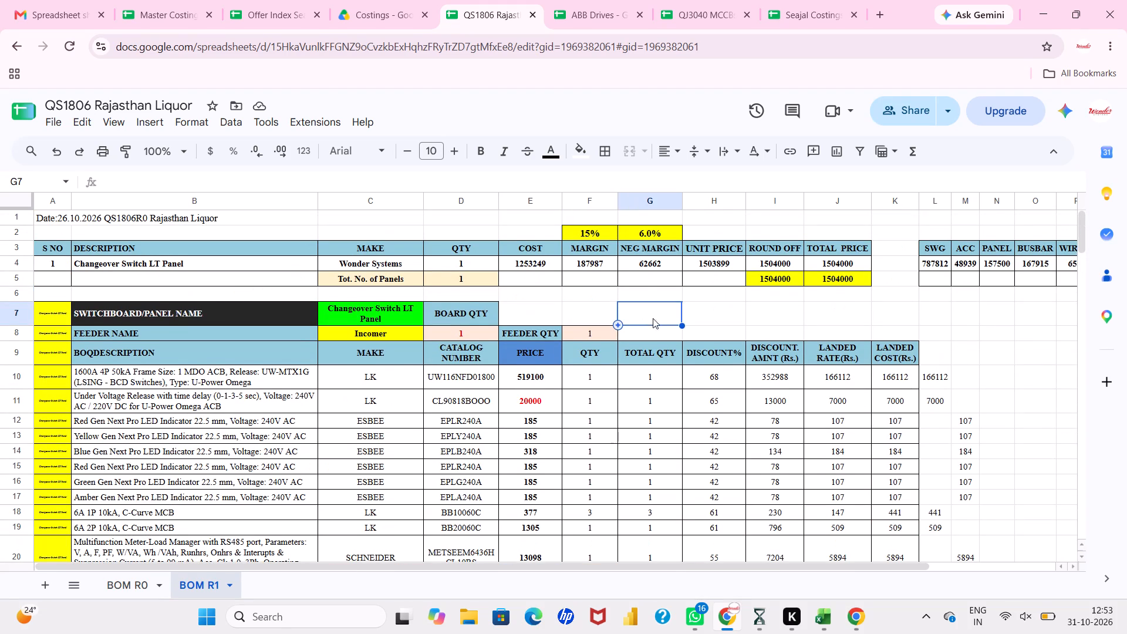
click(700, 313)
click(752, 313)
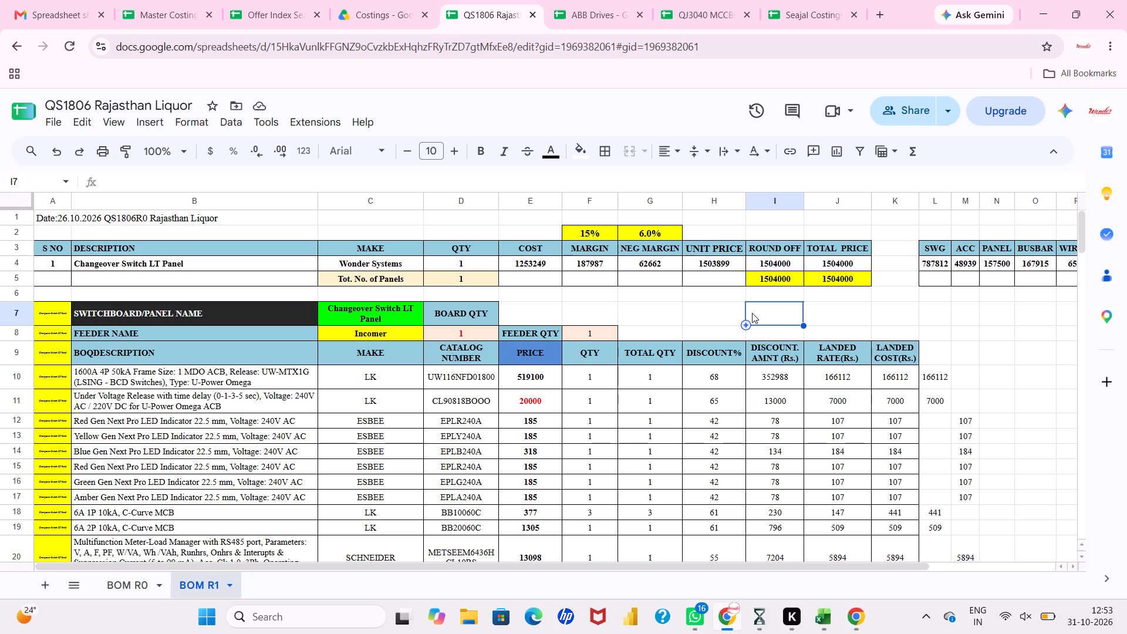
click(690, 311)
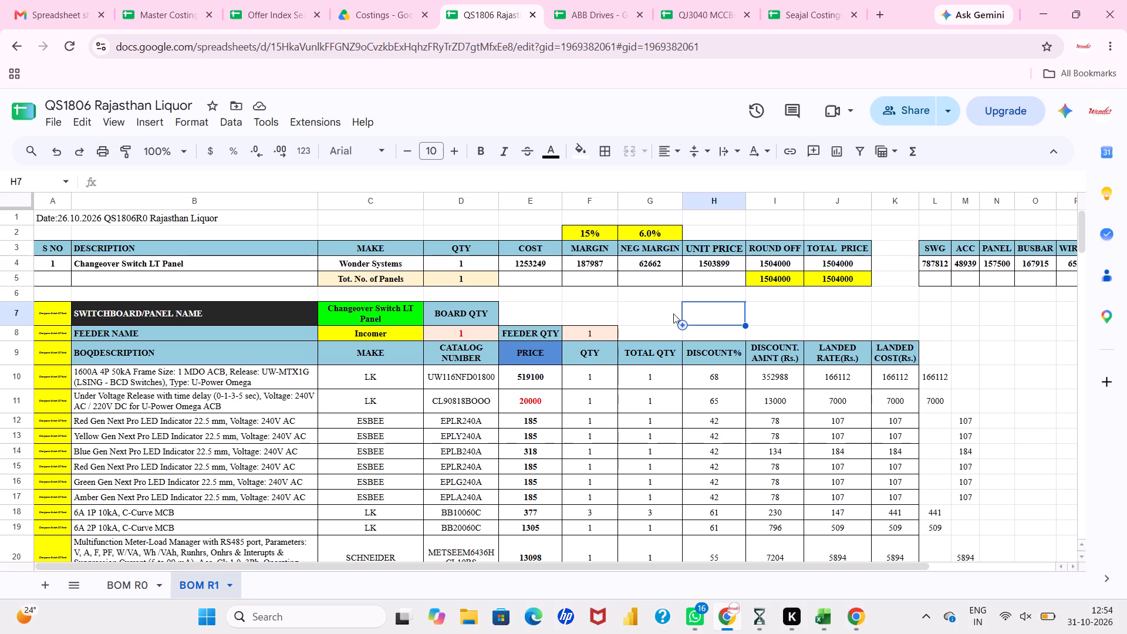
click(664, 313)
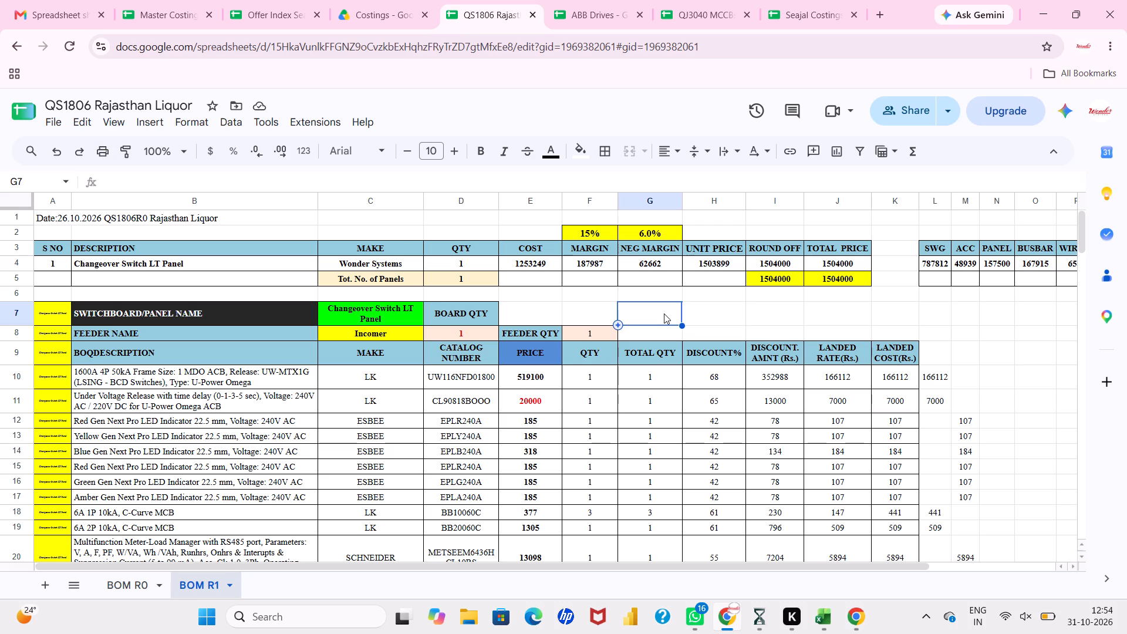
Review the BOM R1 sheet's items from the incomer through the outgoing feeders down to the fabrication cost and overhead rows.
click(627, 334)
scroll(627, 334, down, 2)
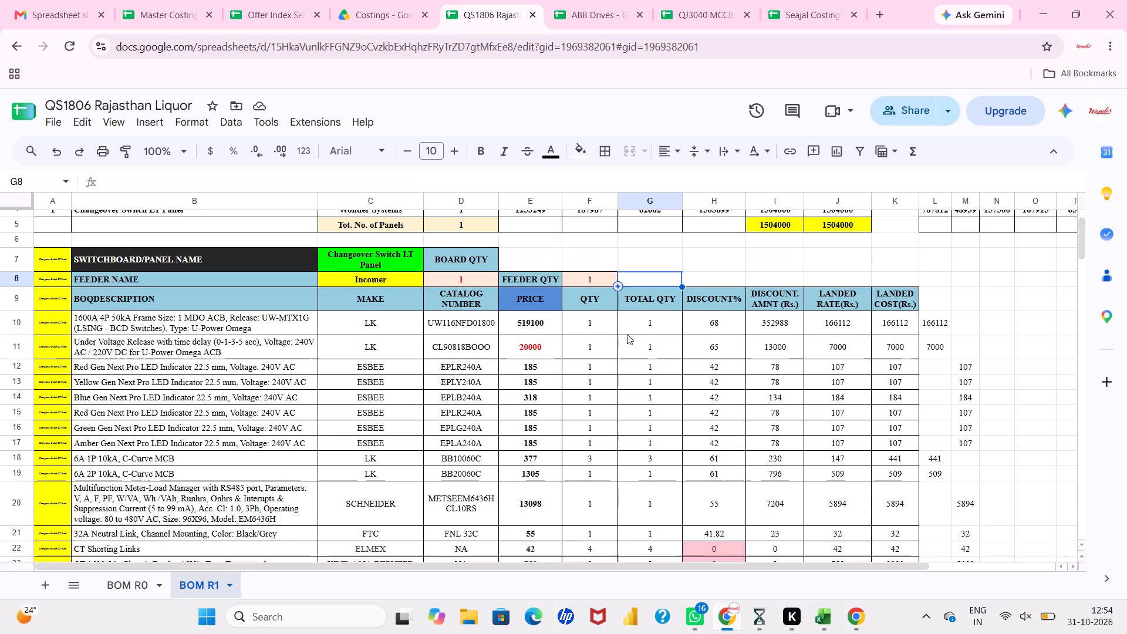
scroll(627, 334, down, 2)
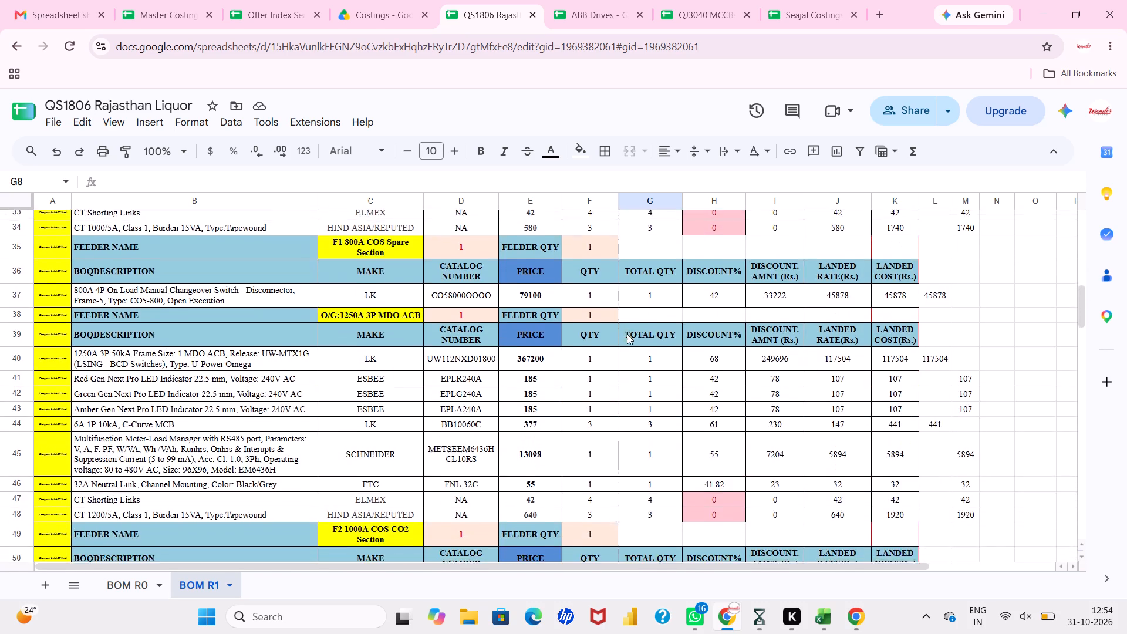
scroll(627, 334, down, 3)
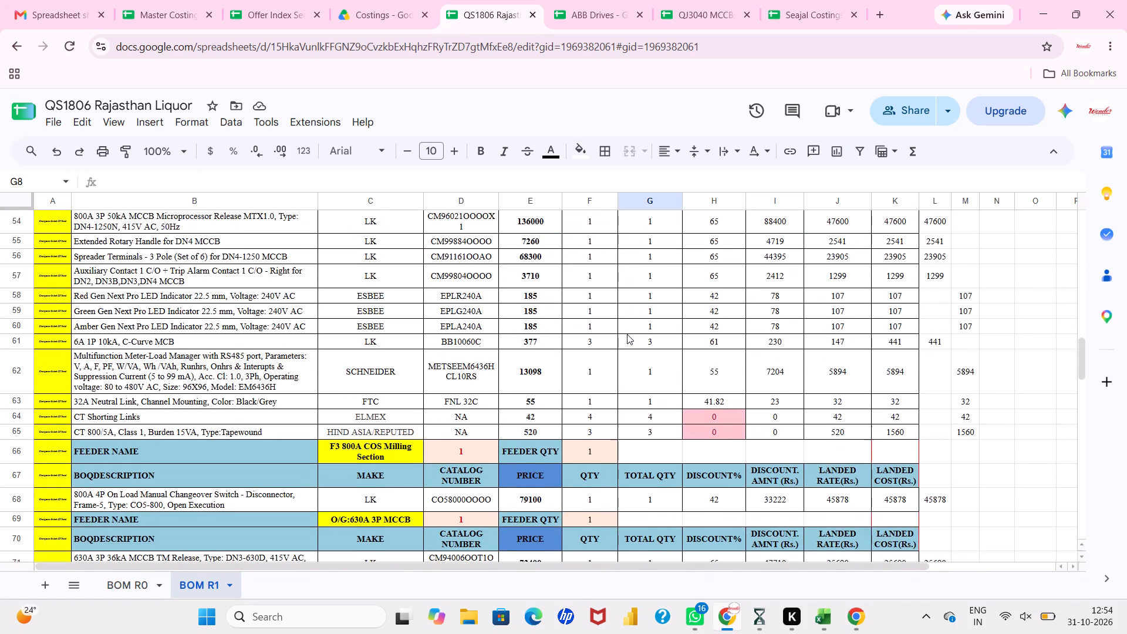
scroll(627, 334, down, 5)
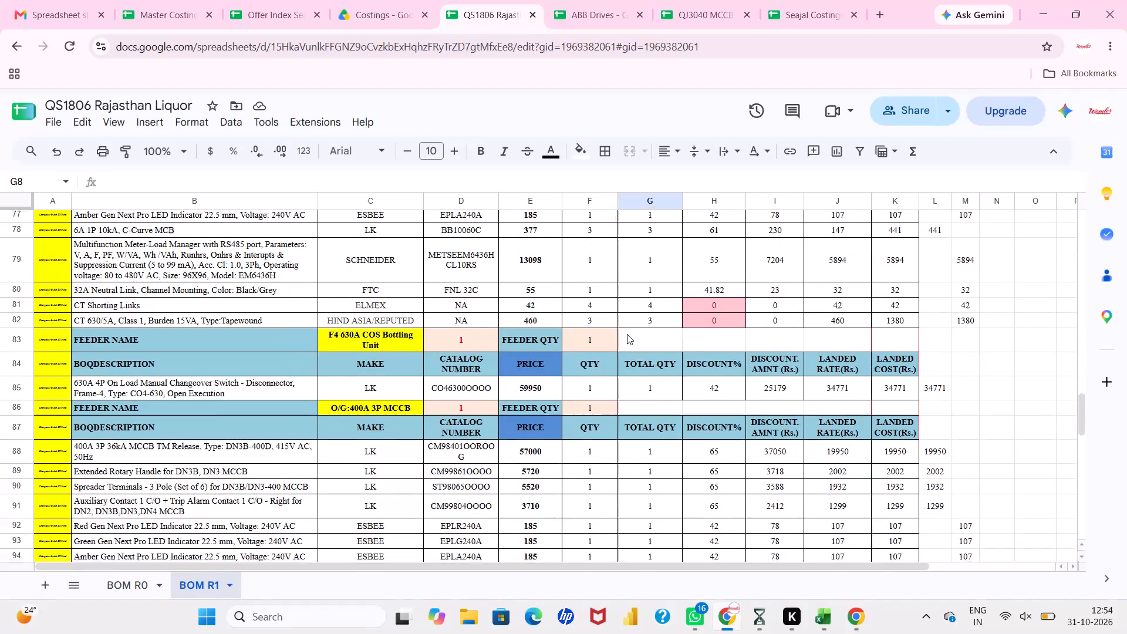
scroll(627, 334, down, 8)
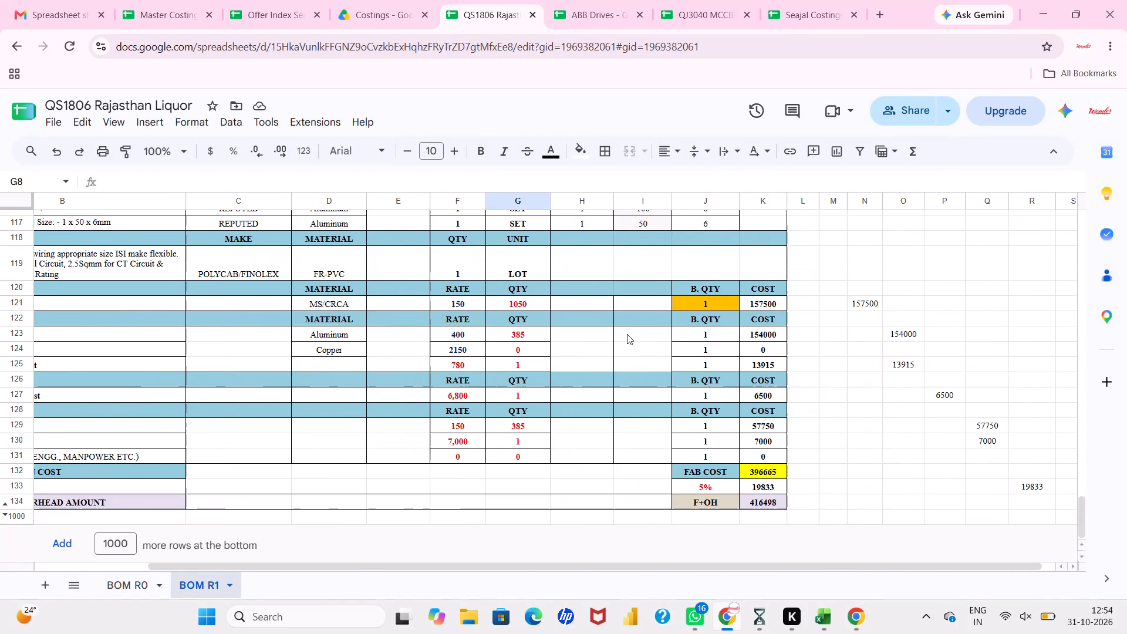
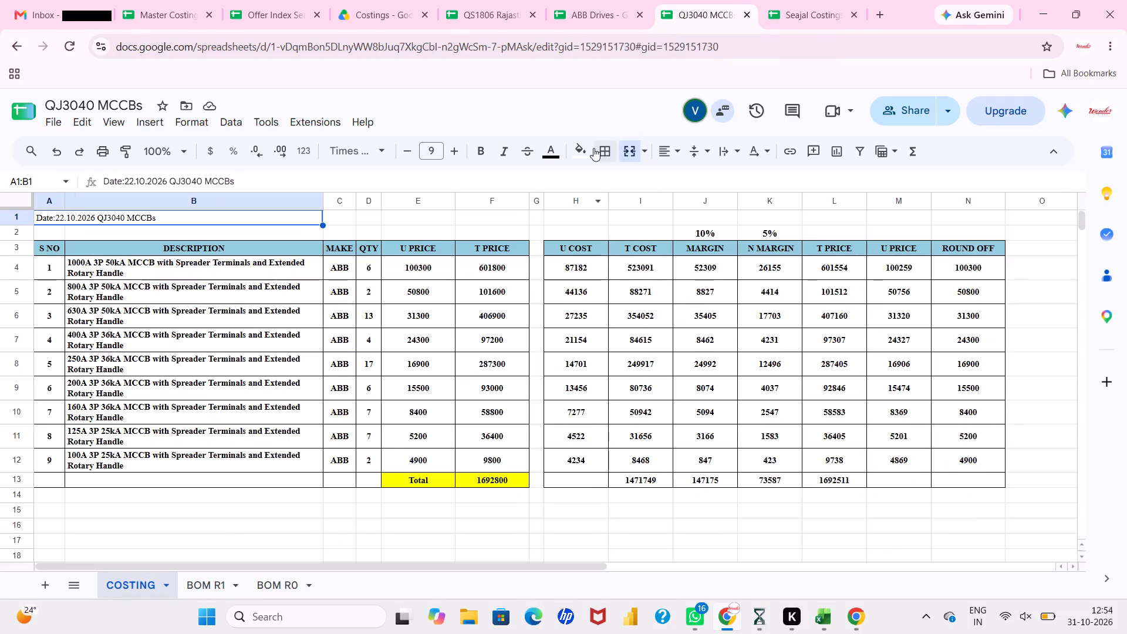
Close the QJ3040 MCCBs costing spreadsheet.
click(750, 13)
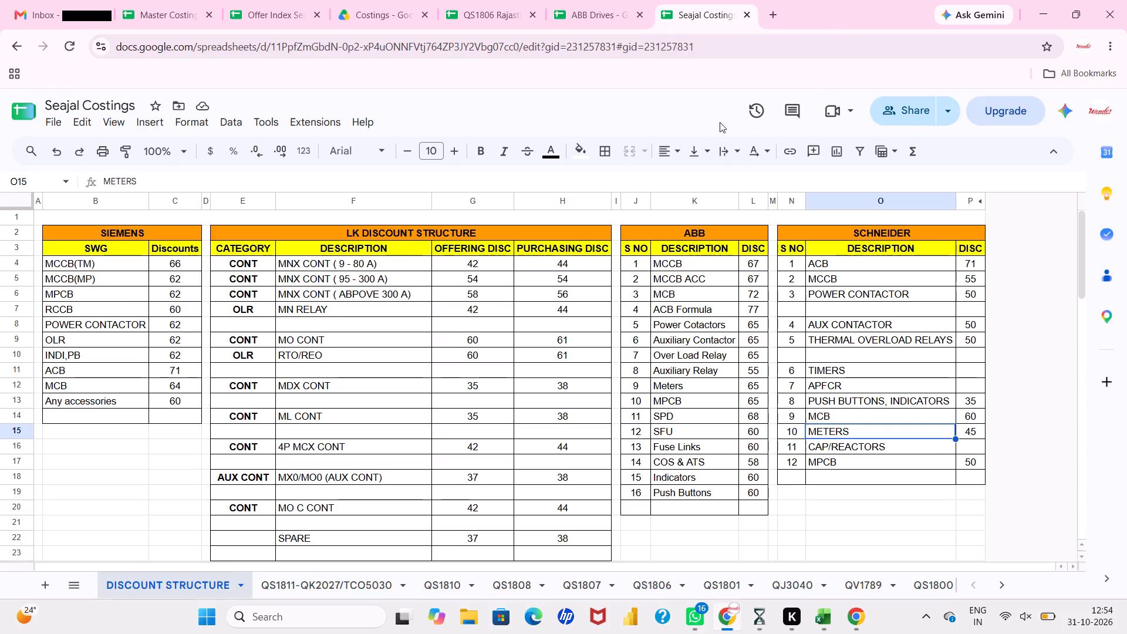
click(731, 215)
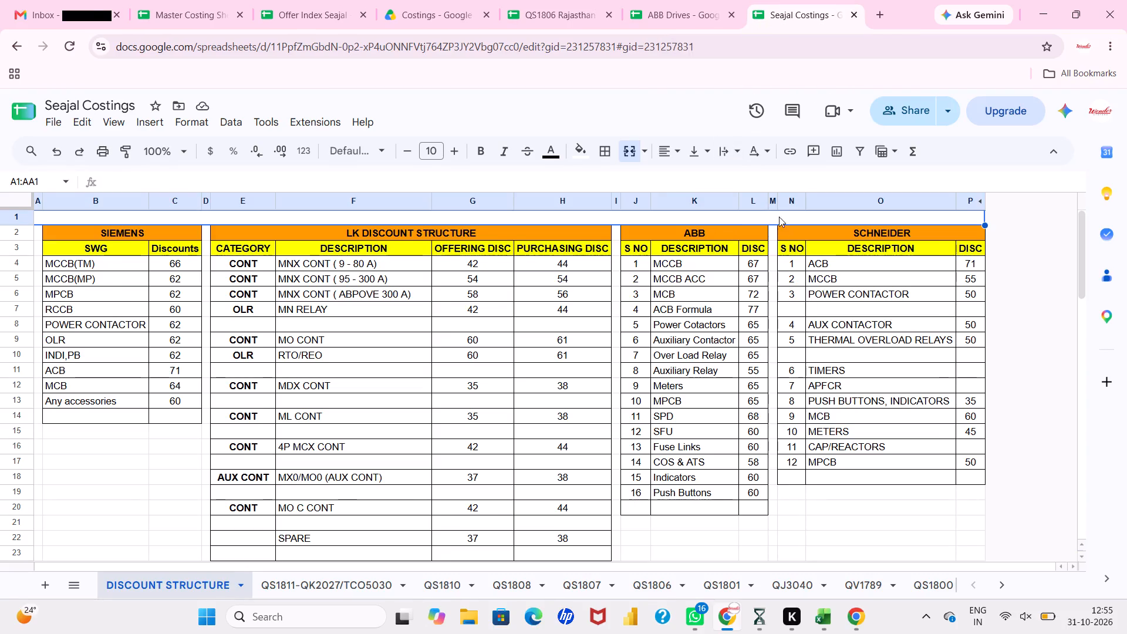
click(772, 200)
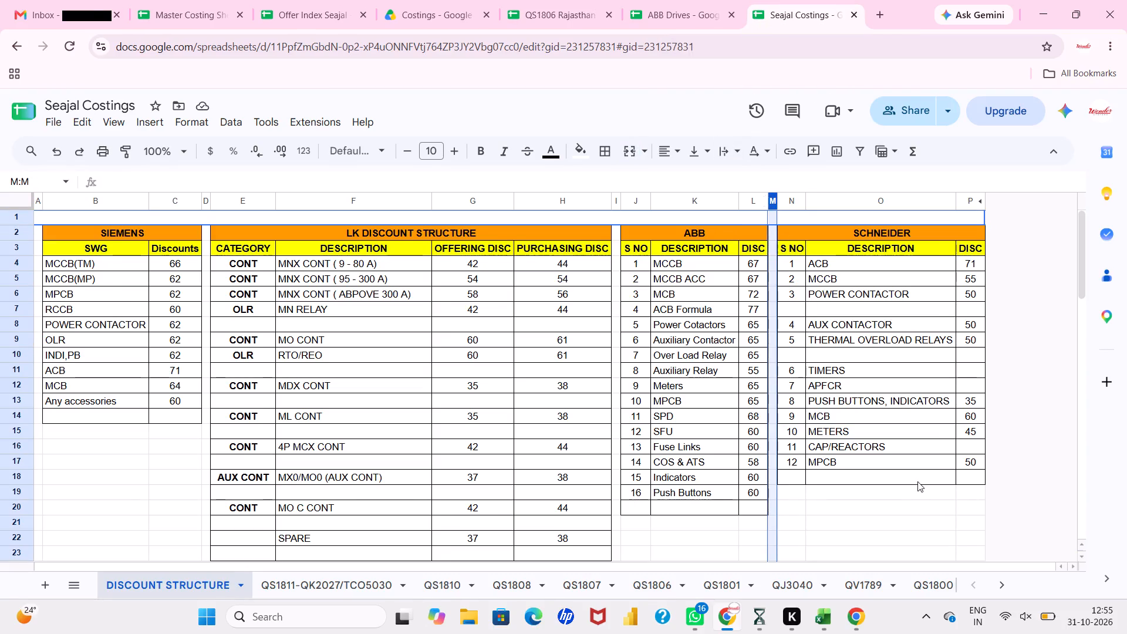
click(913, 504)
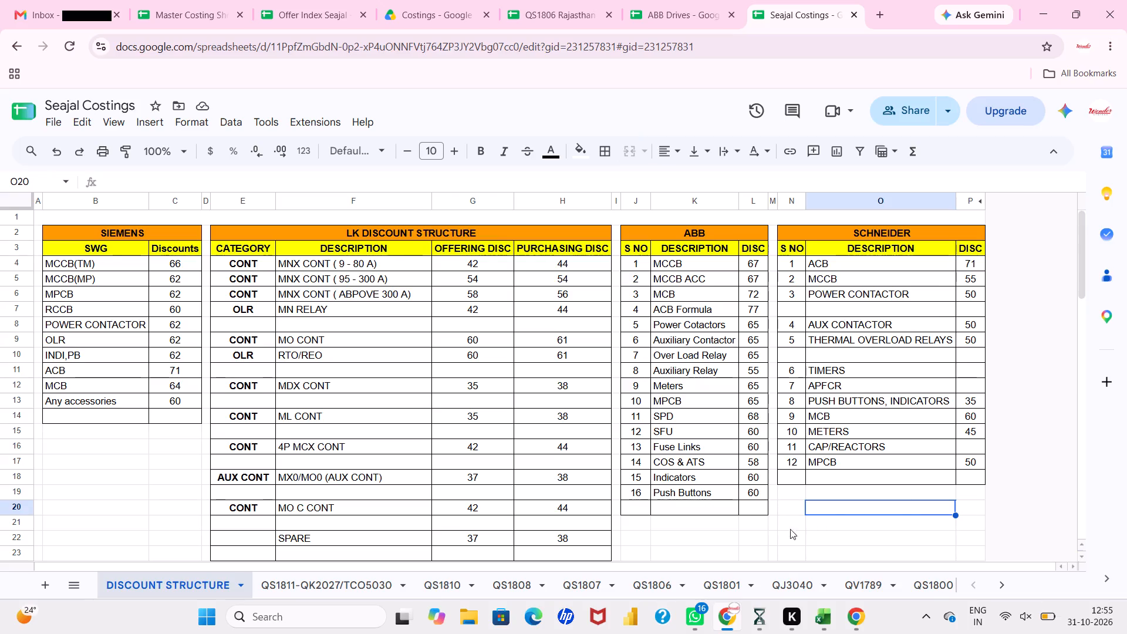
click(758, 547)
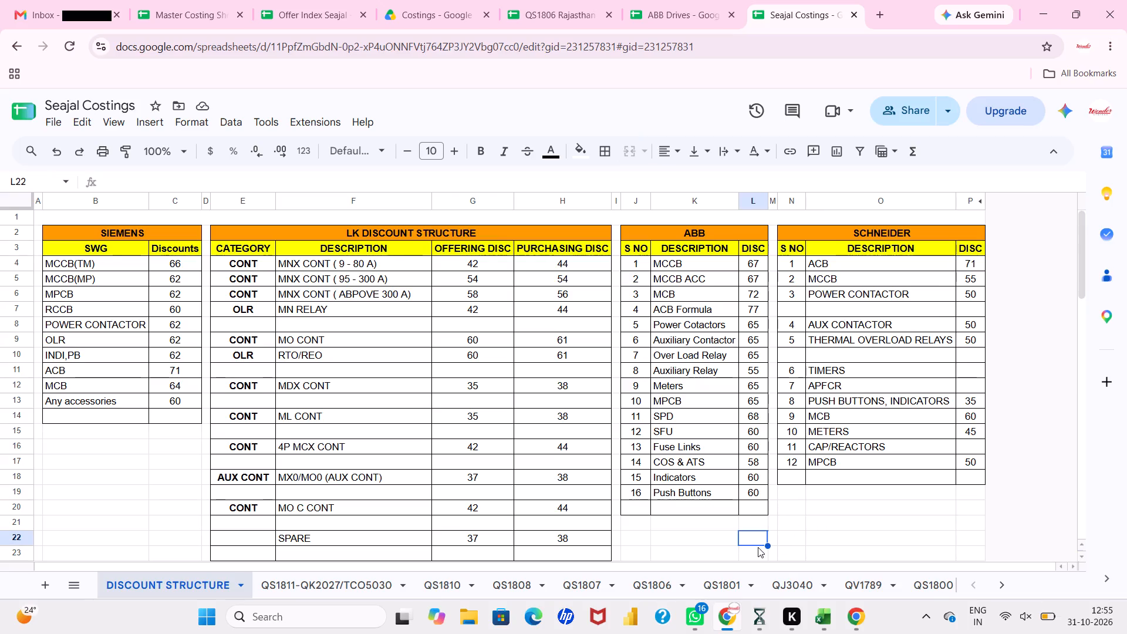
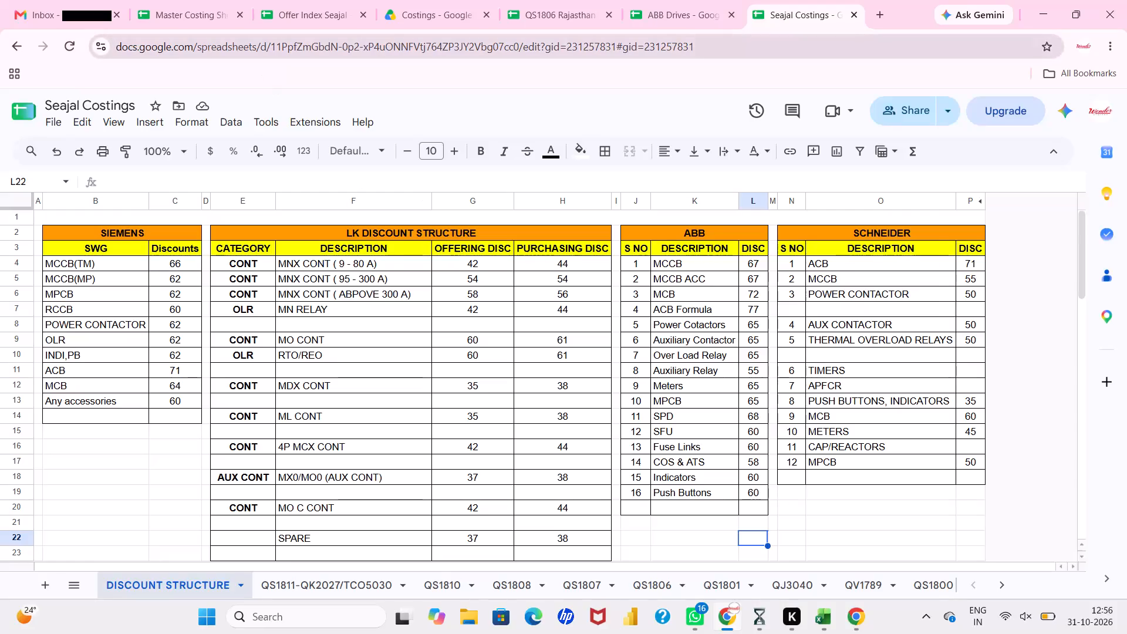
Close the Master Costing Sheet spreadsheet.
click(239, 16)
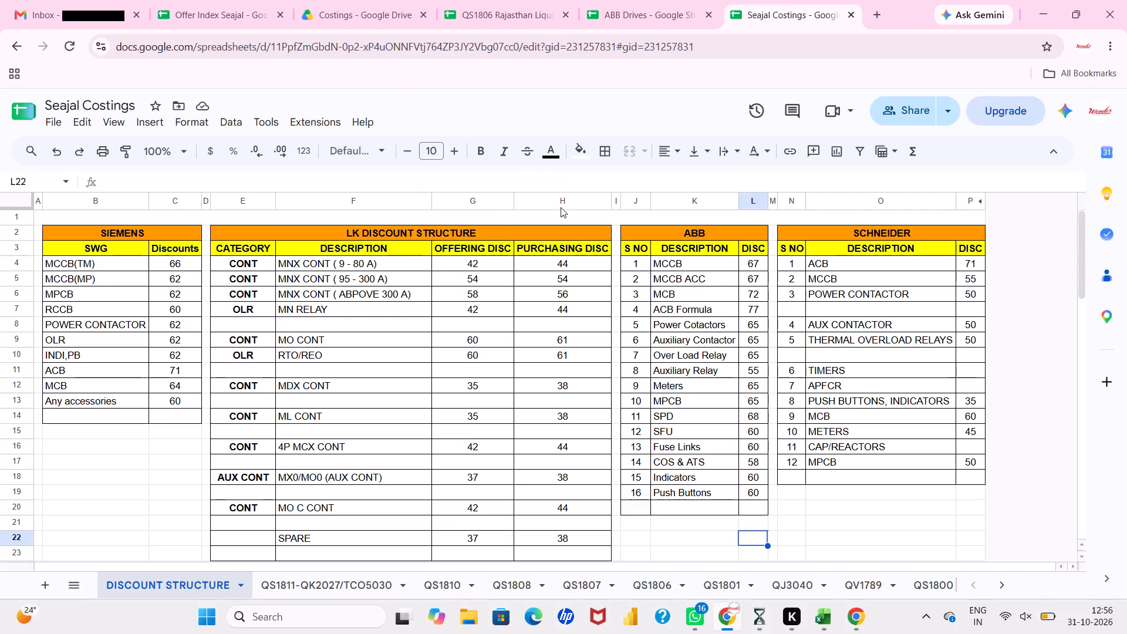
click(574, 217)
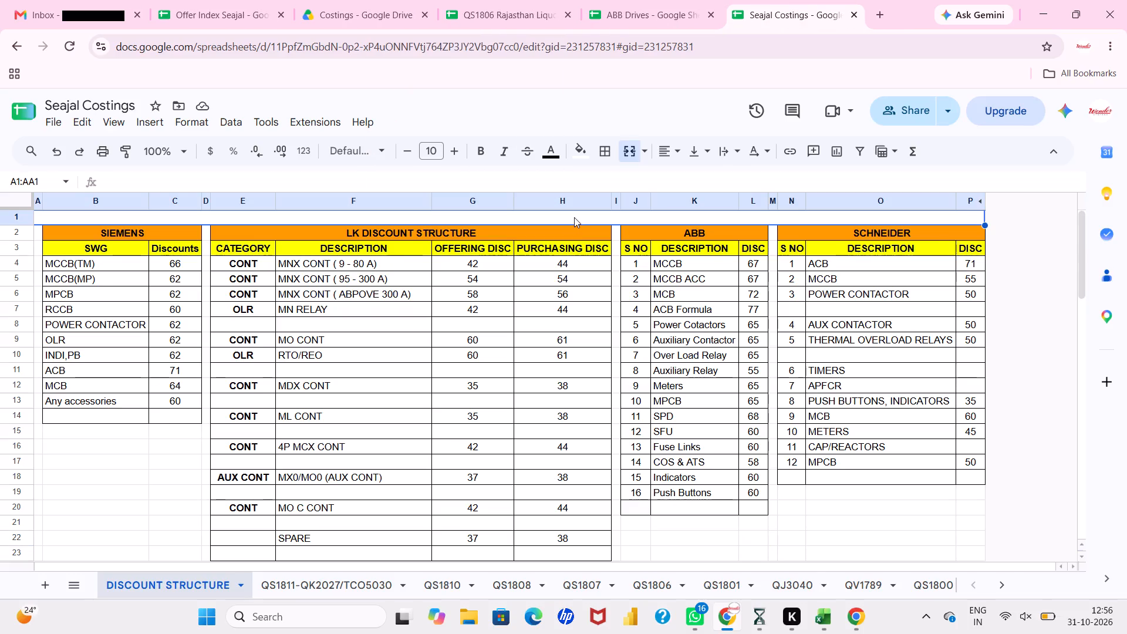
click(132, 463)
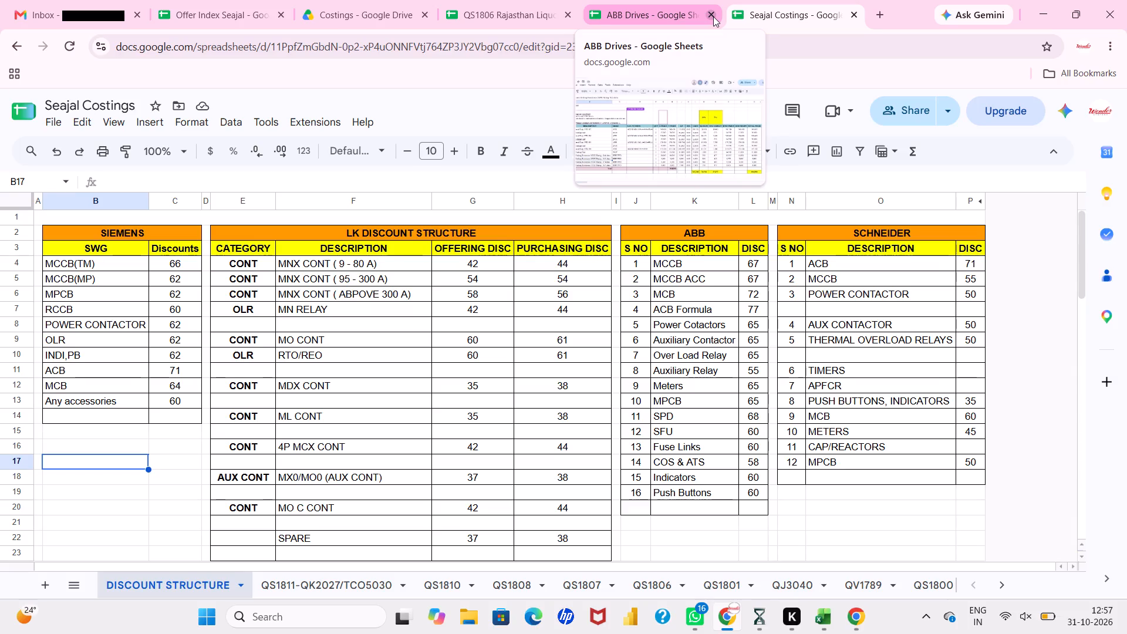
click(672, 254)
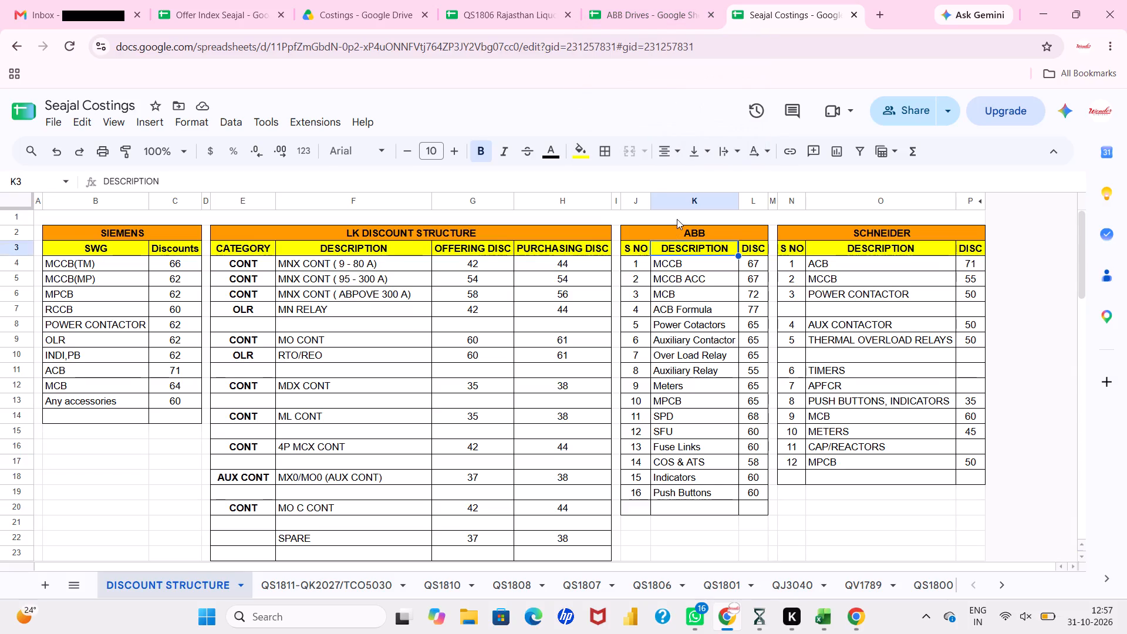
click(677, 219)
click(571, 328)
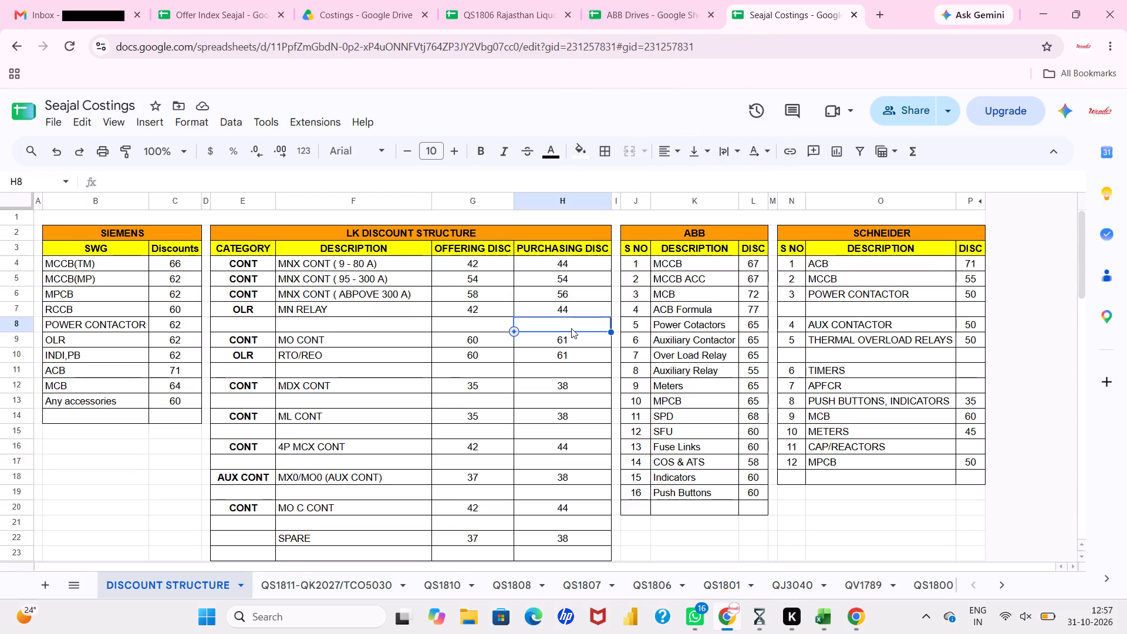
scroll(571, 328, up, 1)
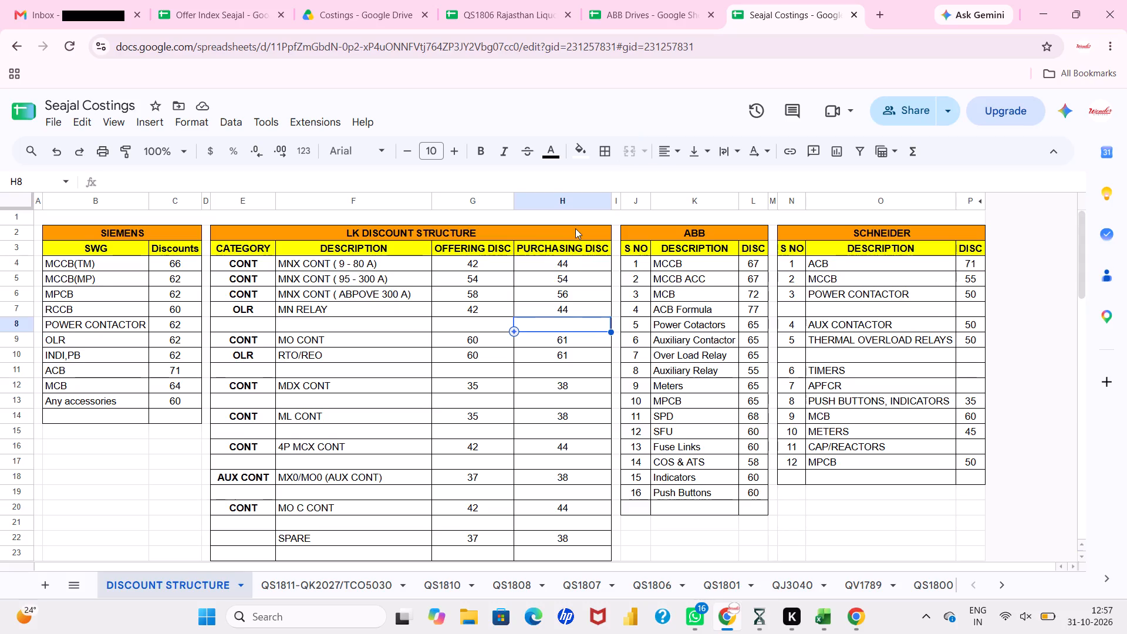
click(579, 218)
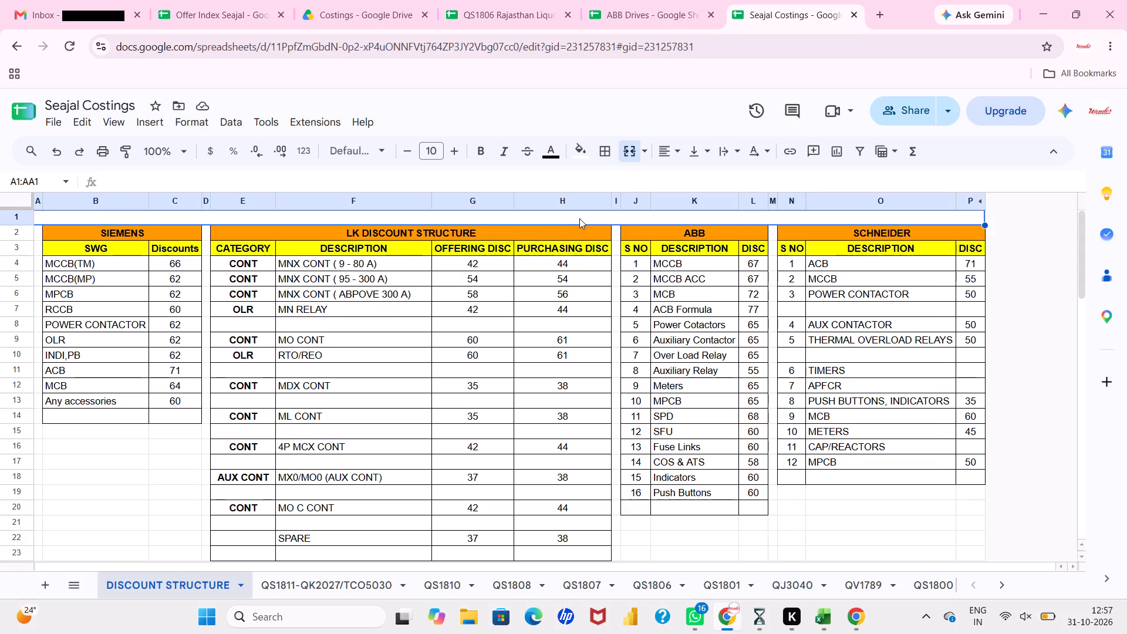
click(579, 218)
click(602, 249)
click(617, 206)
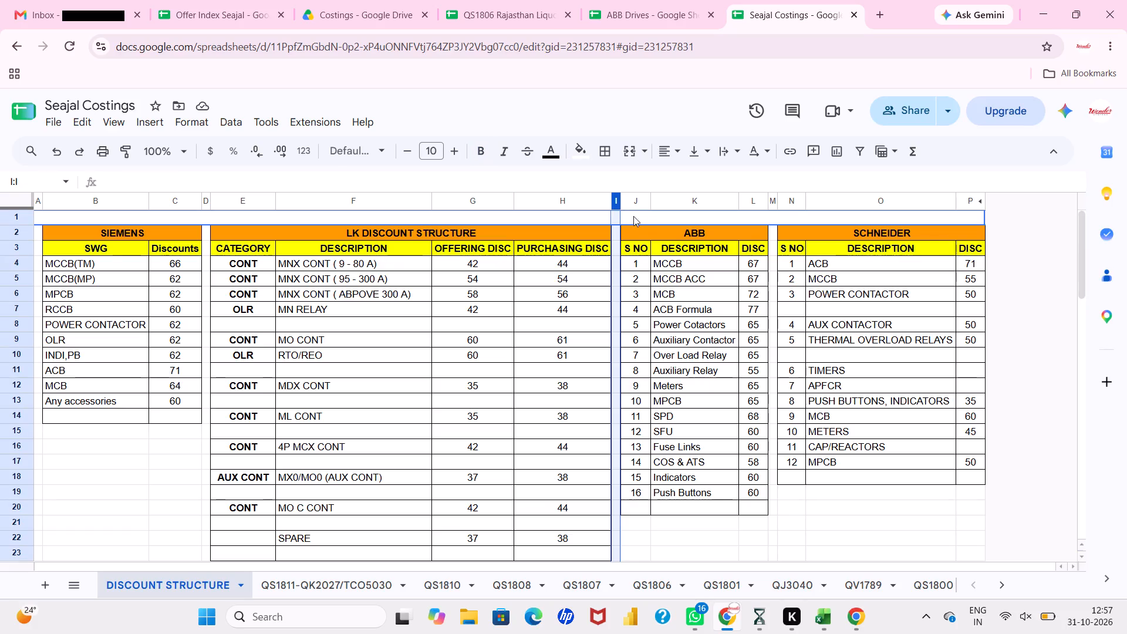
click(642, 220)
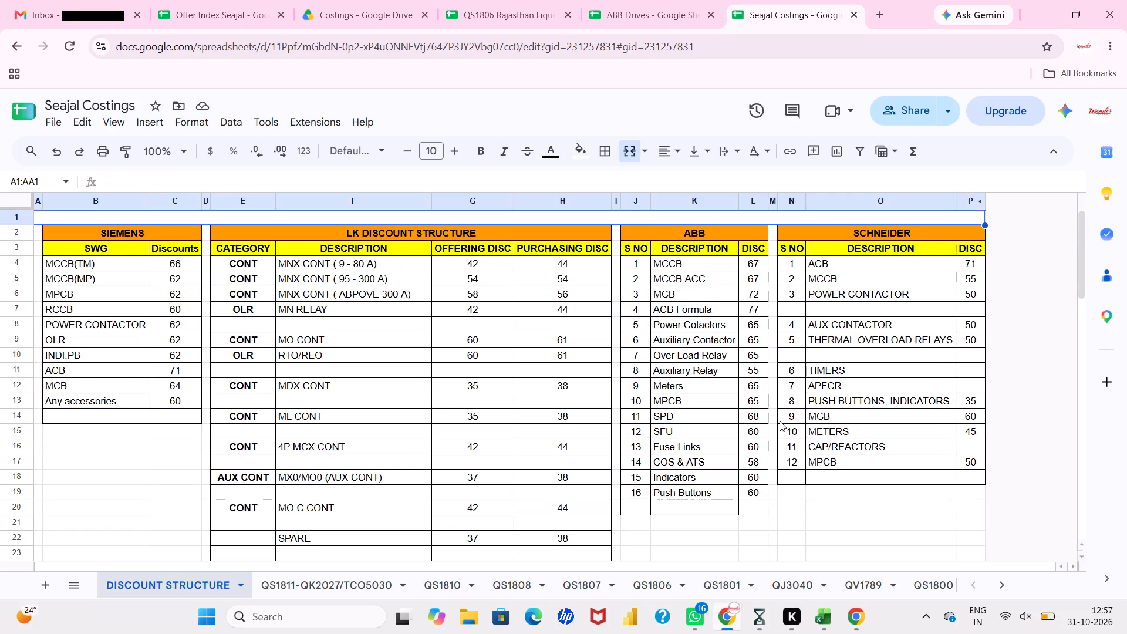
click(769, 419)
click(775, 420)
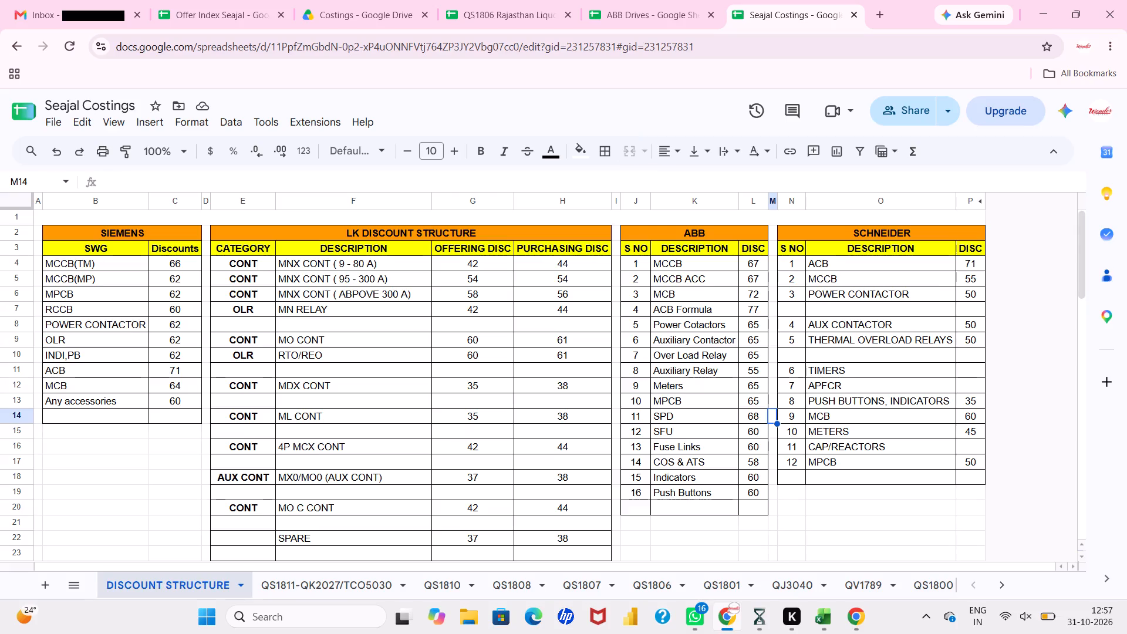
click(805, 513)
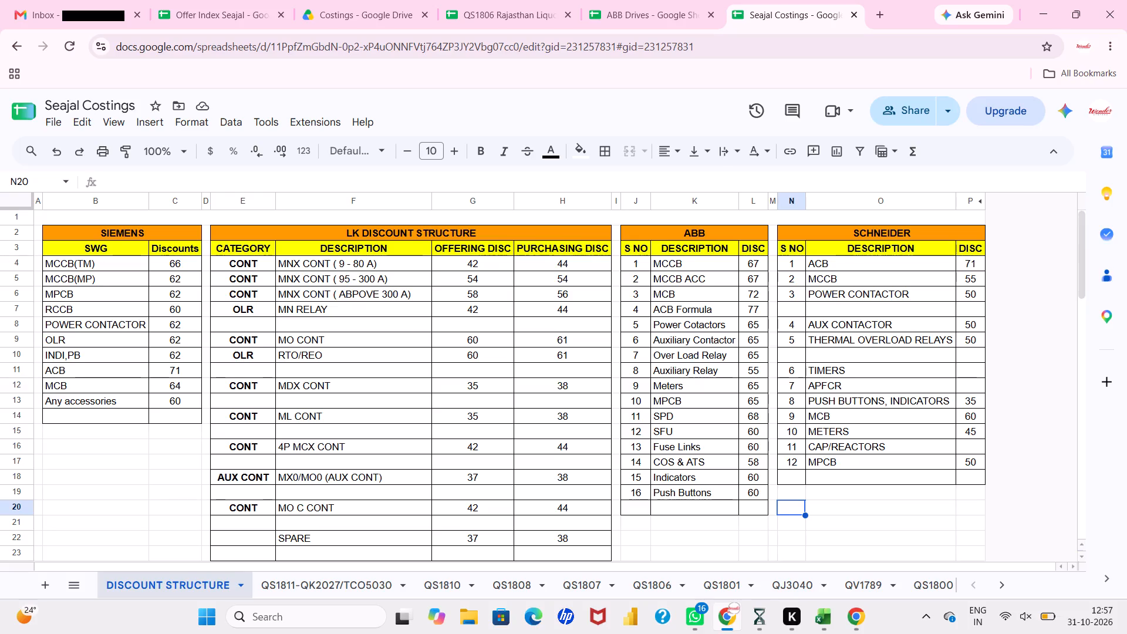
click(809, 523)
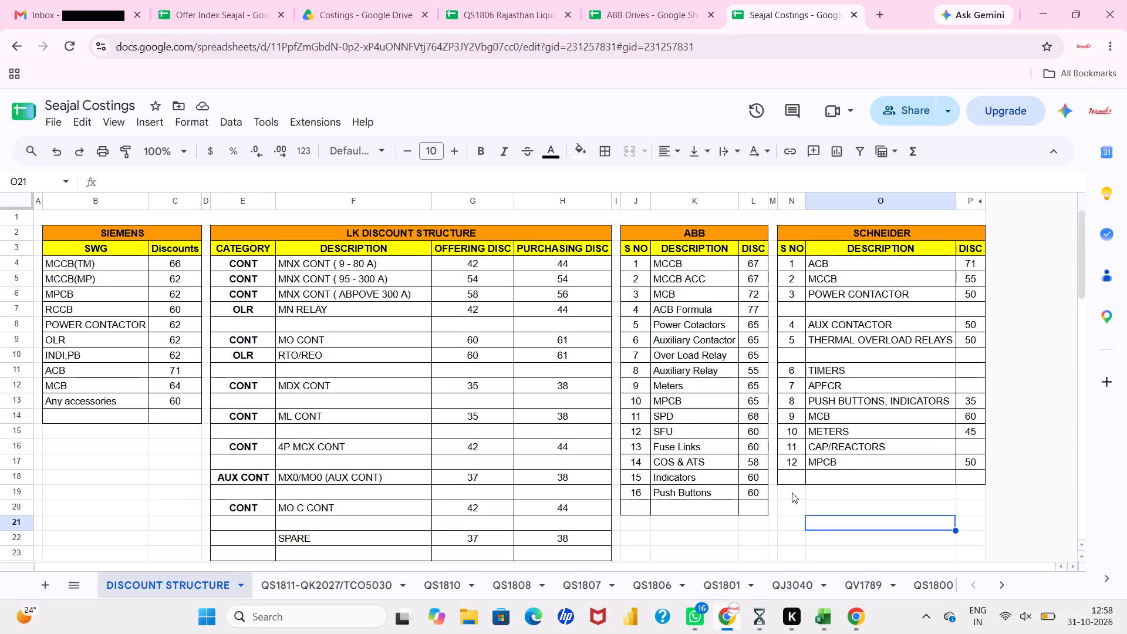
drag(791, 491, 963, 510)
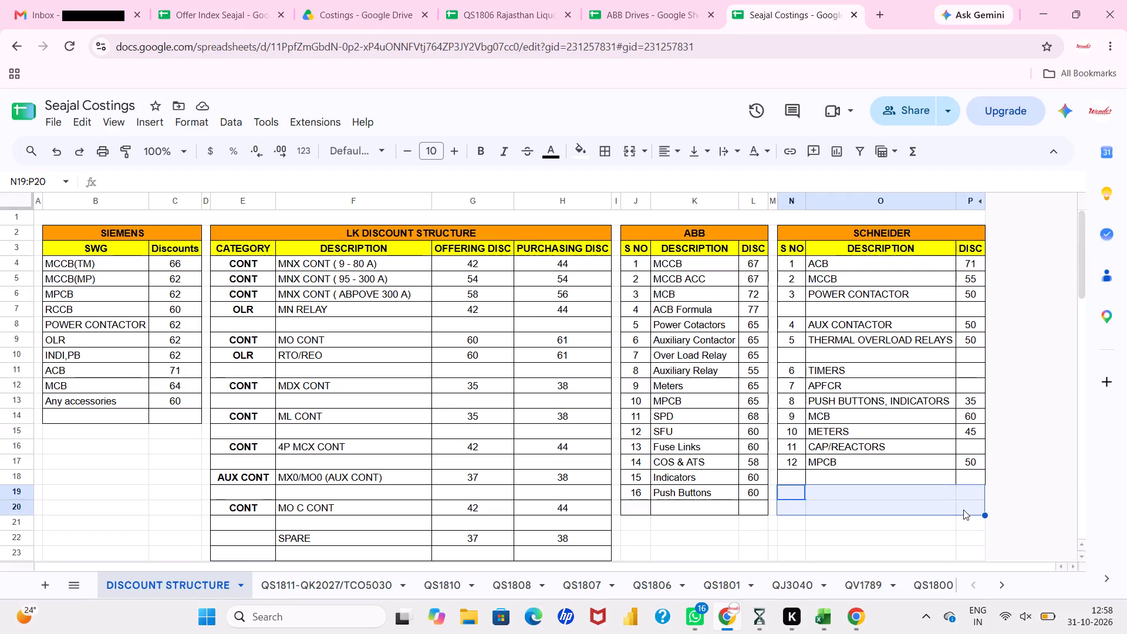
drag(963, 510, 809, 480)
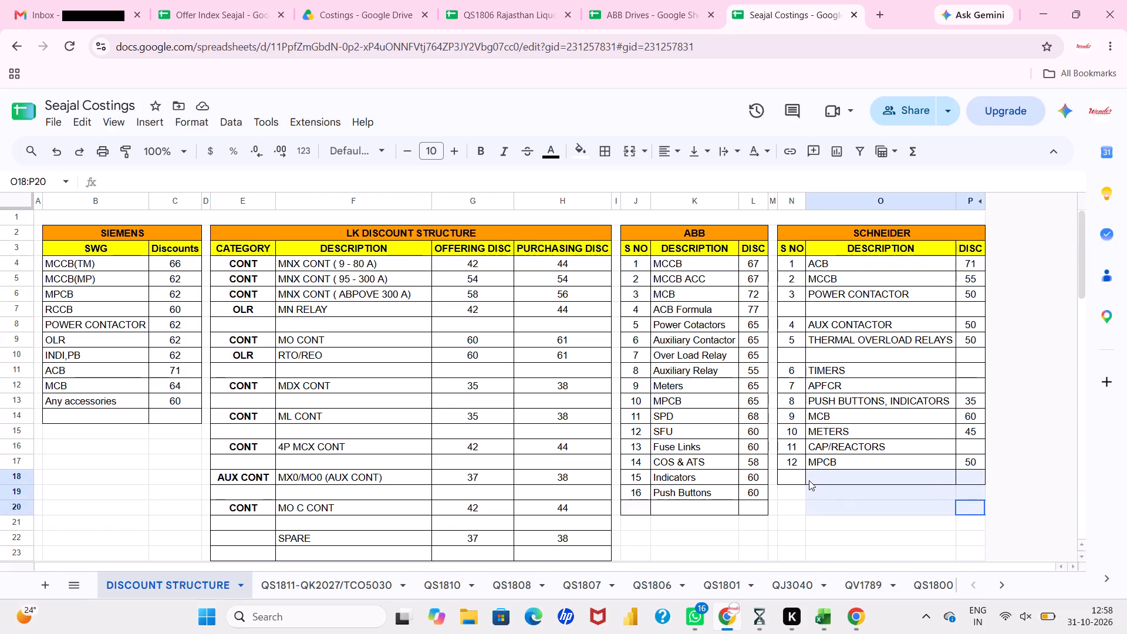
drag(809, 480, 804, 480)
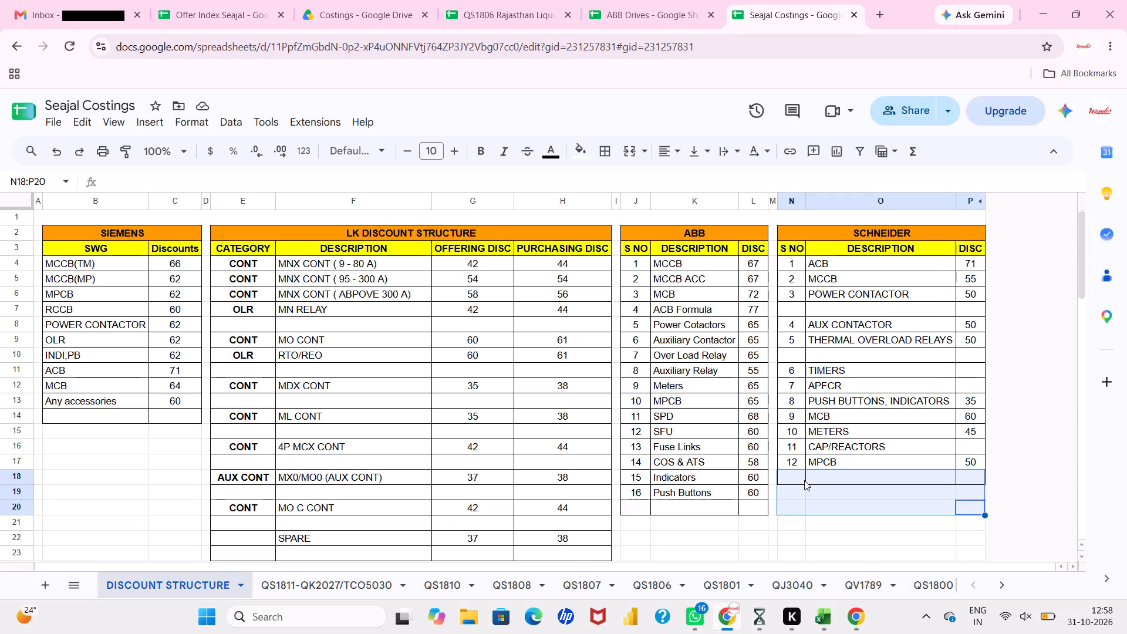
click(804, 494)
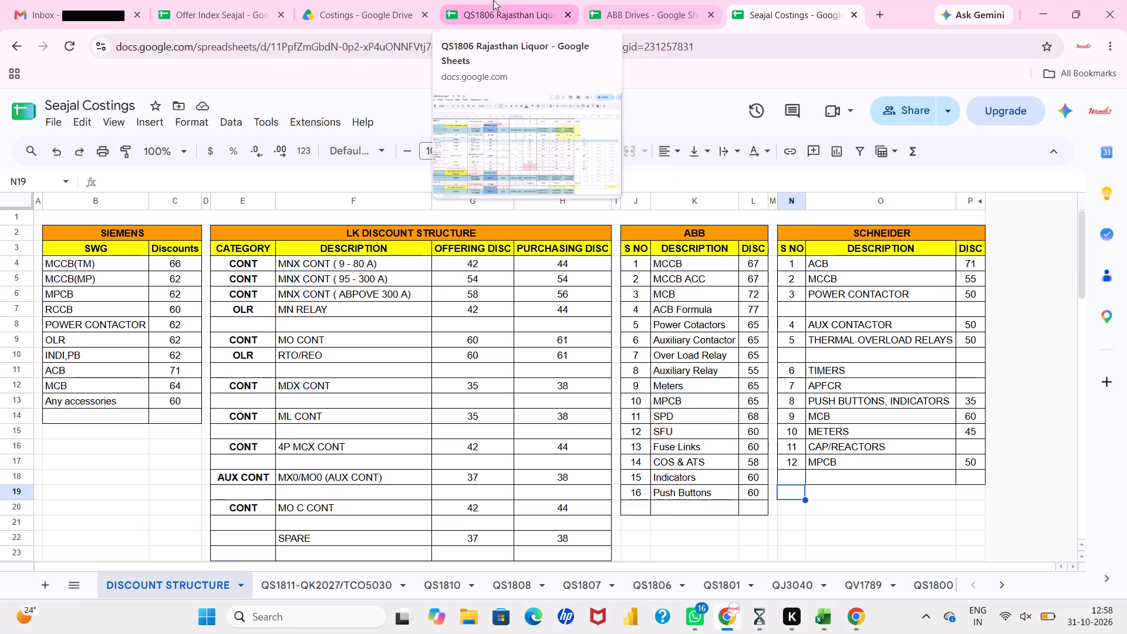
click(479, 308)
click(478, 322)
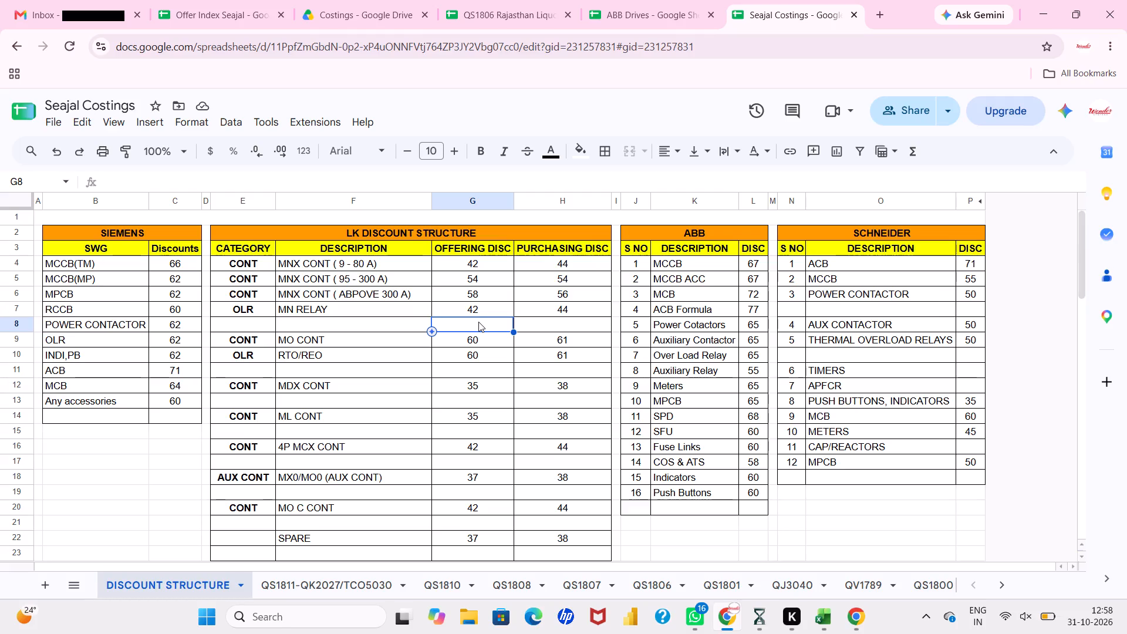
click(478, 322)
Delete the blank cells E8:H8 and then E10:H10 in the LK discount structure table, shifting the cells below up.
drag(273, 323, 558, 331)
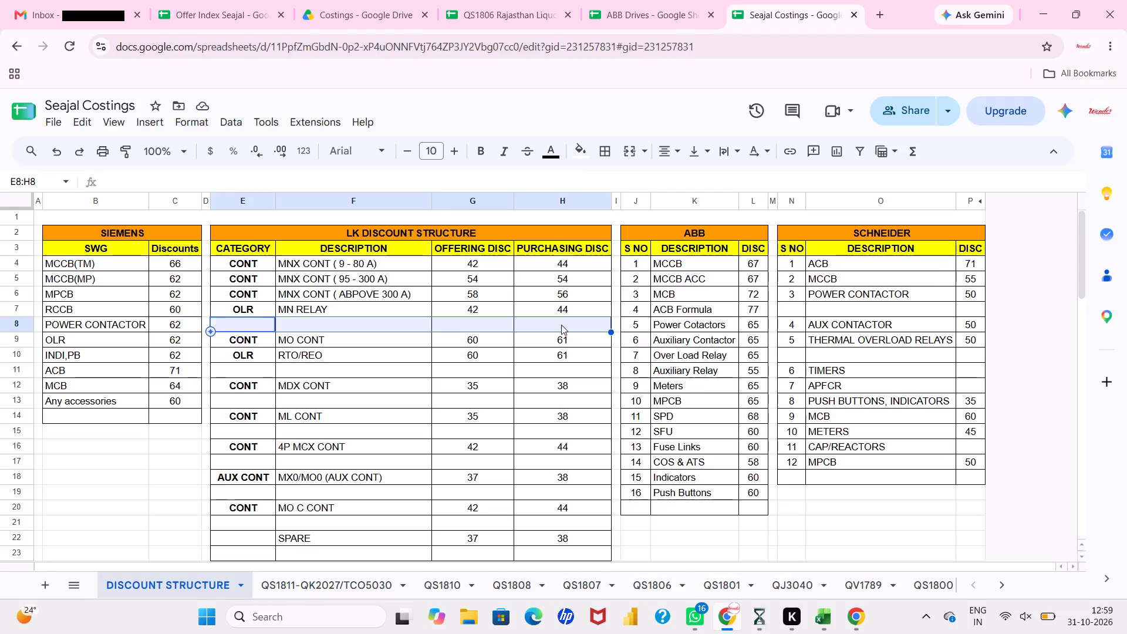
right_click(561, 325)
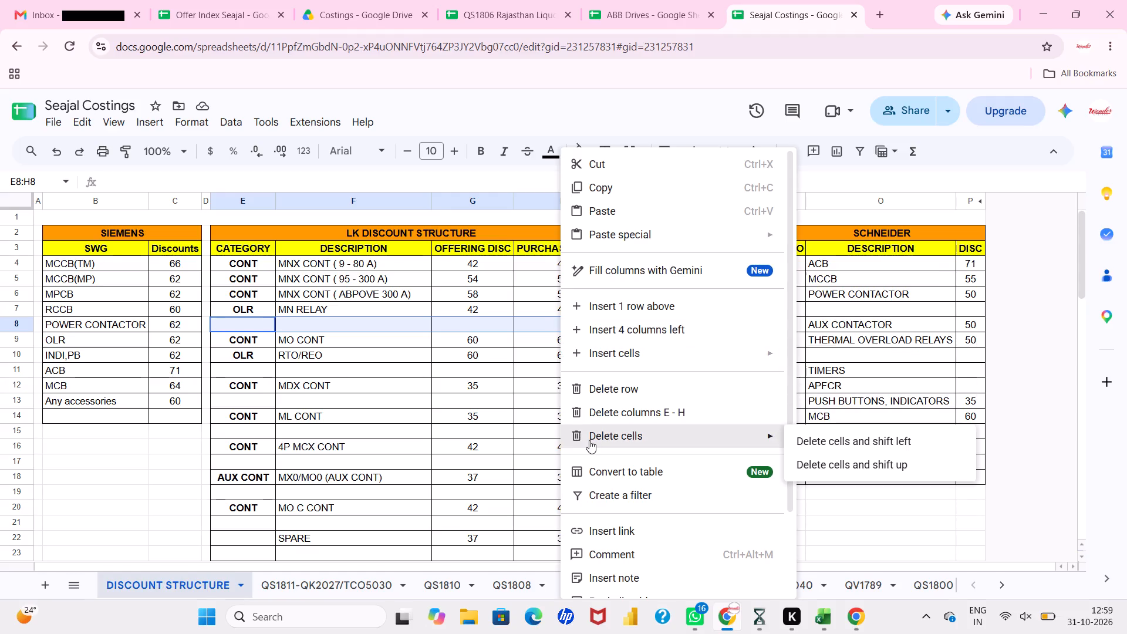
click(818, 458)
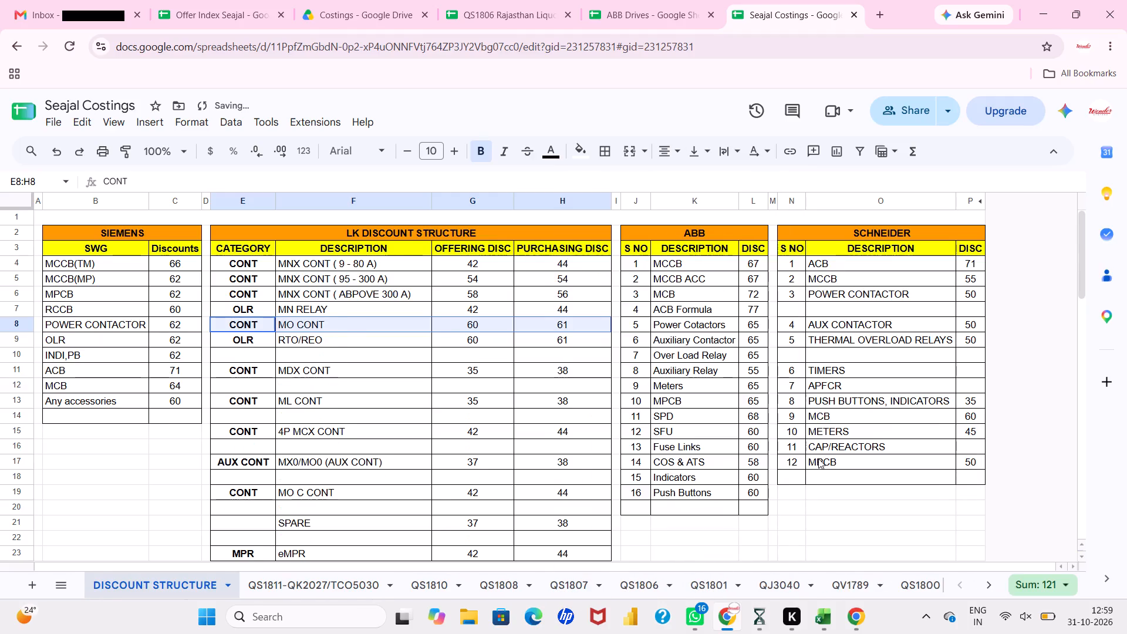
drag(268, 358, 546, 356)
right_click(546, 356)
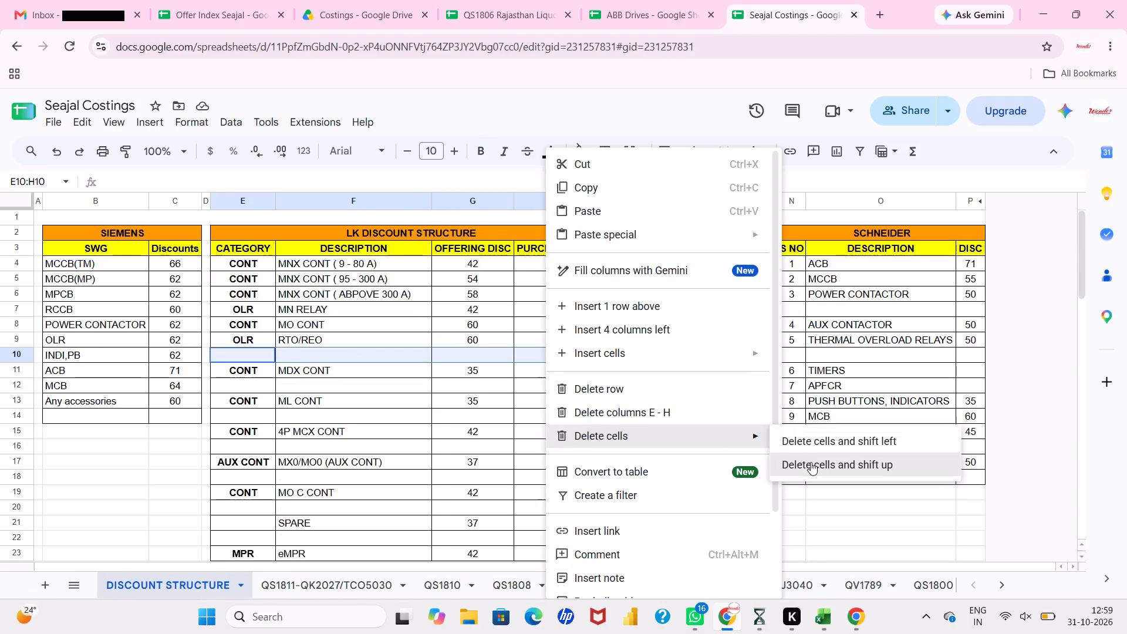
click(811, 462)
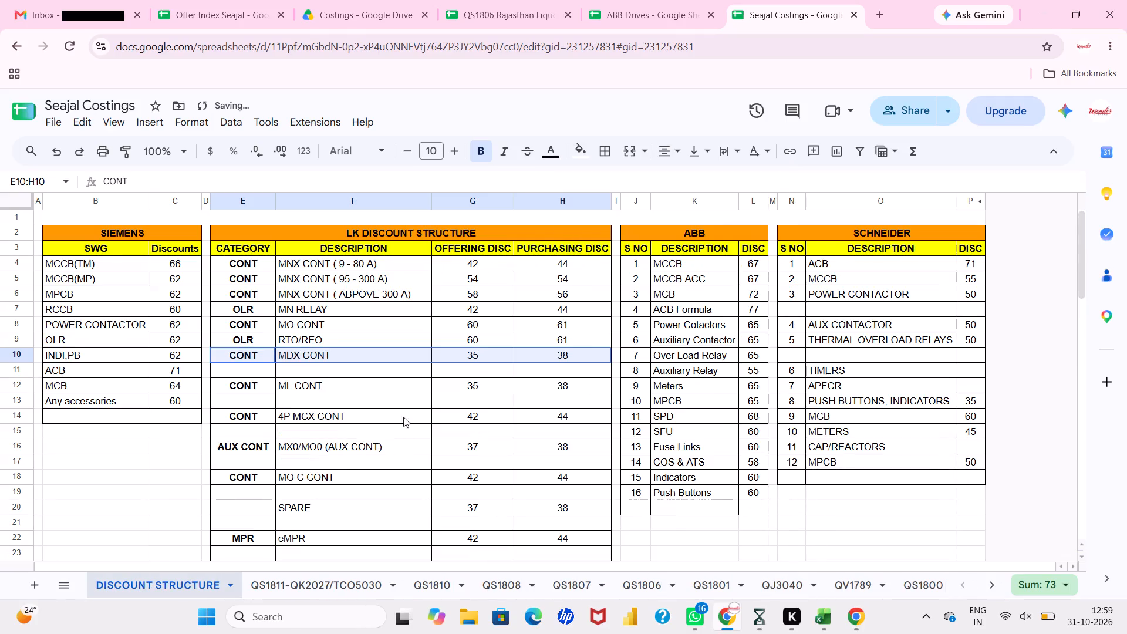
Delete the blank cells E11:H11 below MDX CONT and then E12:H12 below ML CONT, shifting the LK table's cells up.
scroll(368, 427, down, 1)
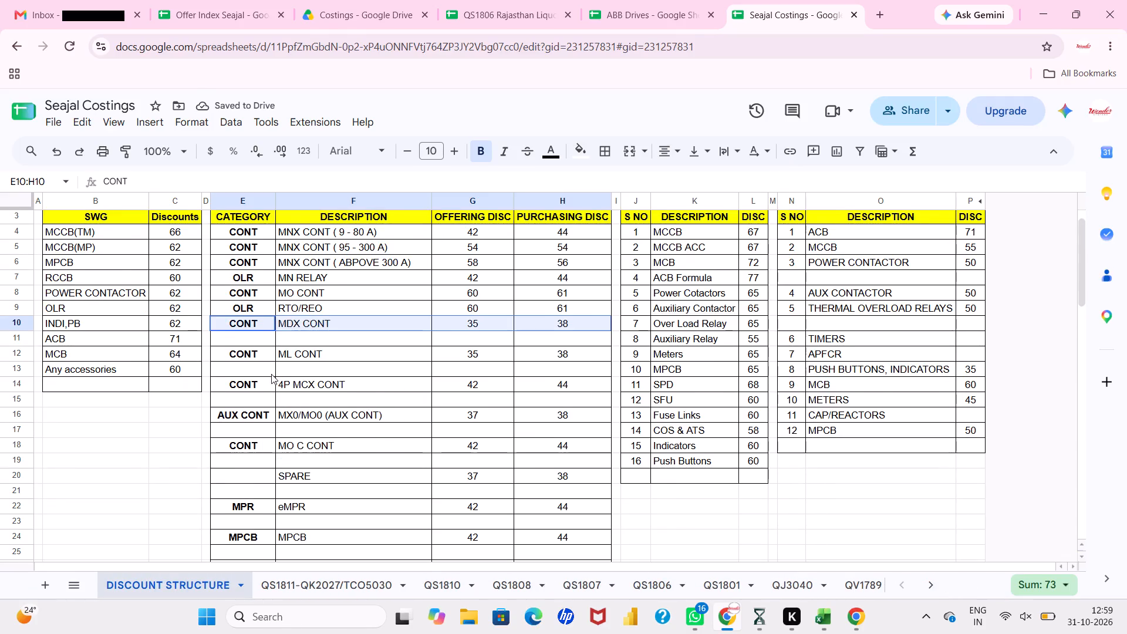
scroll(271, 374, down, 5)
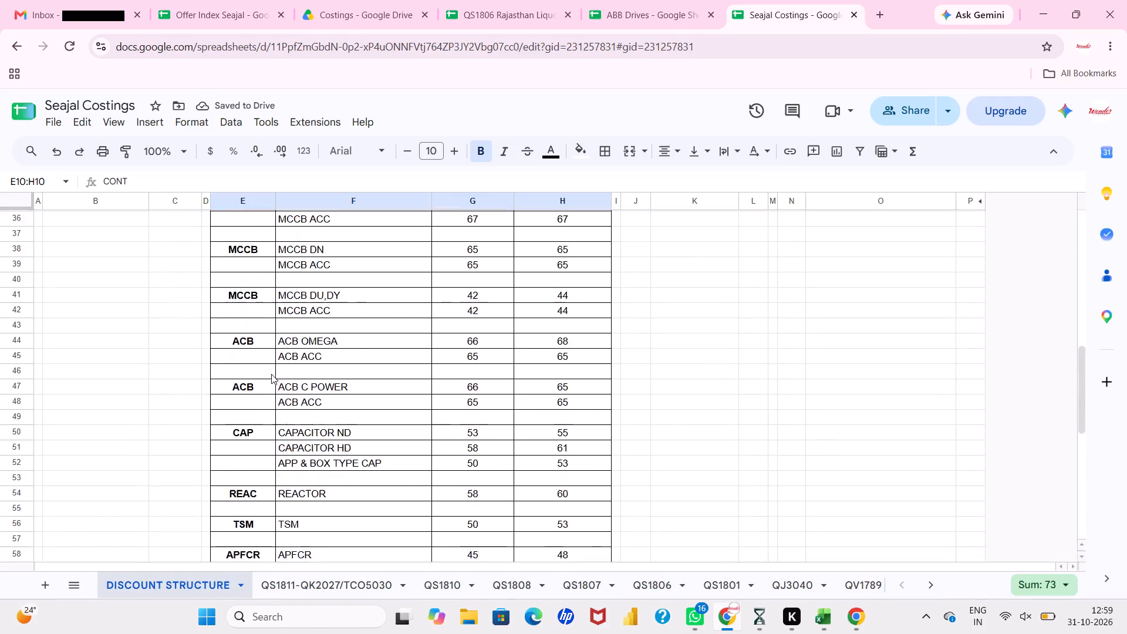
scroll(271, 374, down, 1)
scroll(271, 374, up, 4)
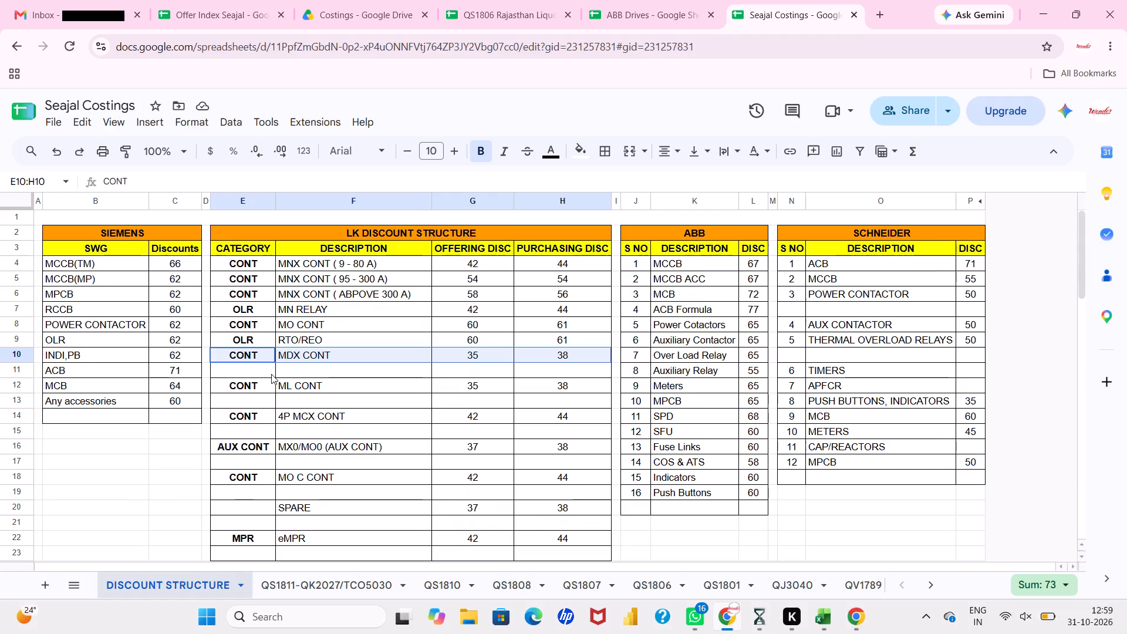
click(697, 539)
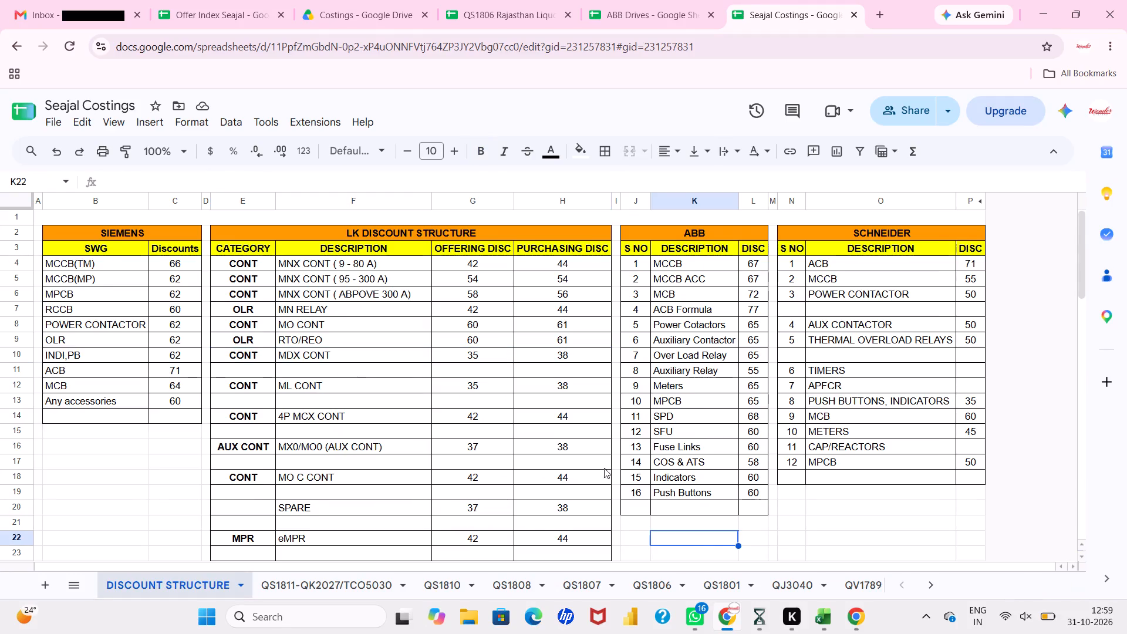
drag(240, 367, 508, 370)
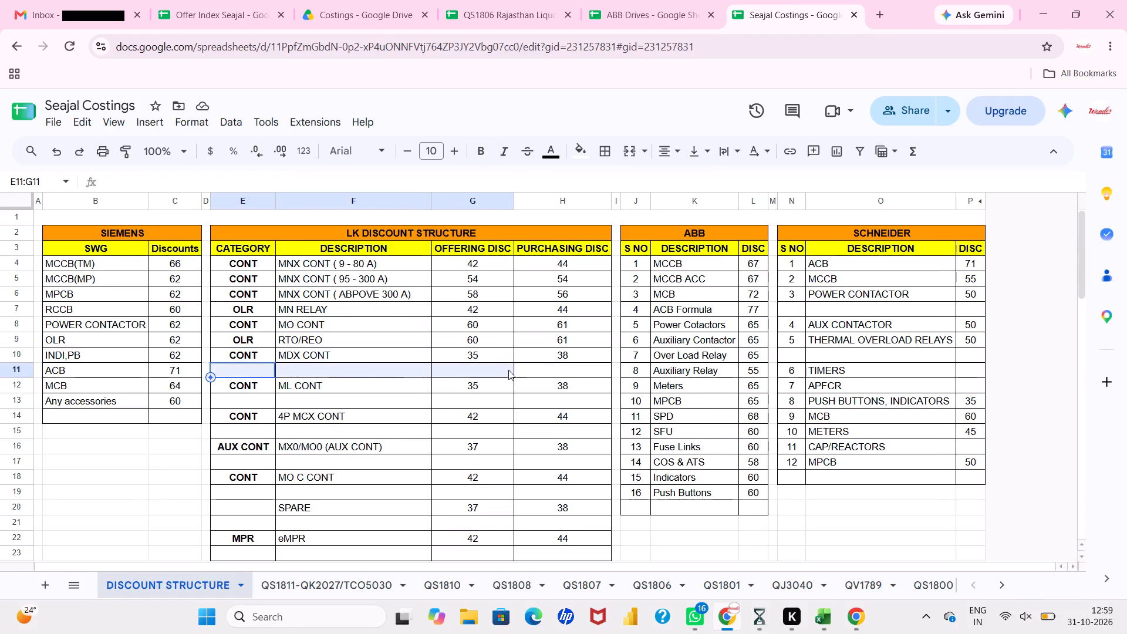
drag(508, 370, 539, 370)
right_click(539, 370)
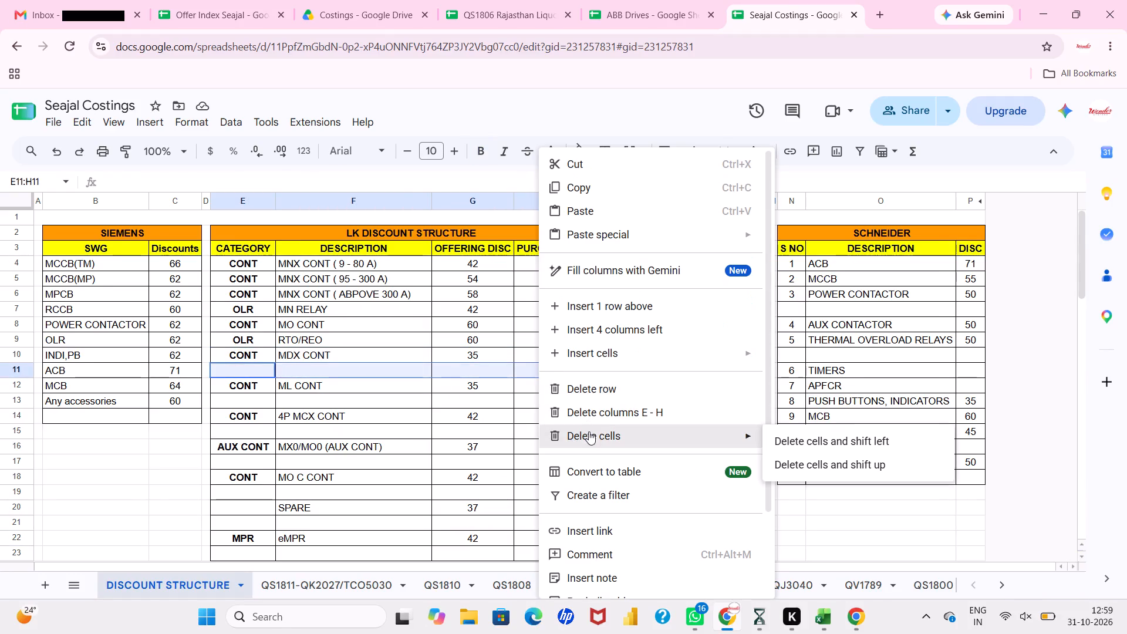
click(801, 455)
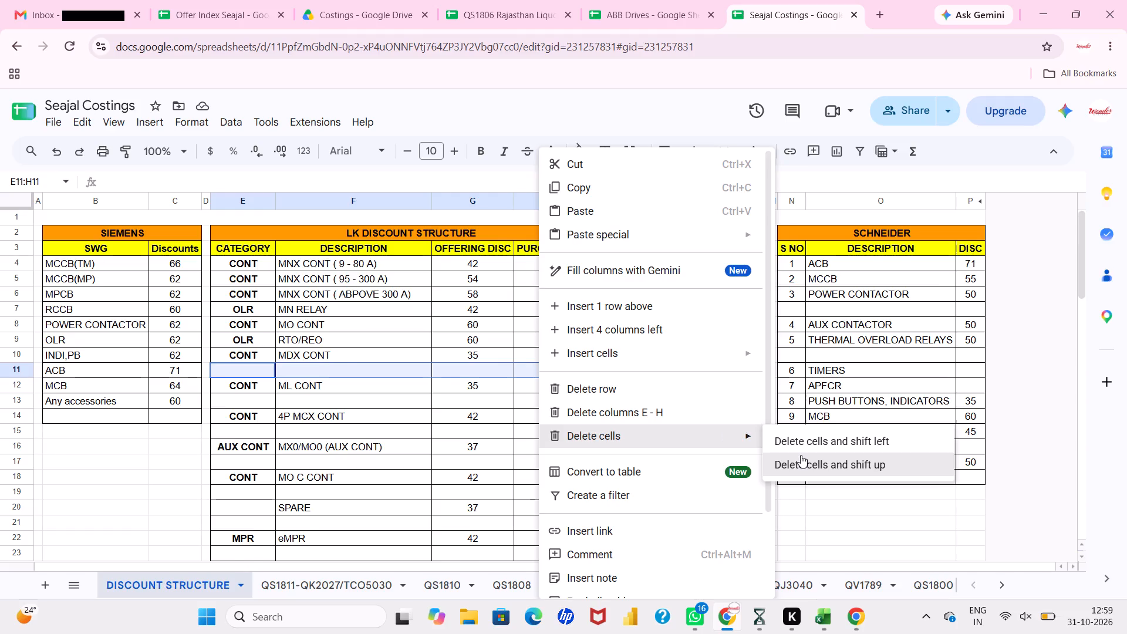
drag(264, 386, 278, 387)
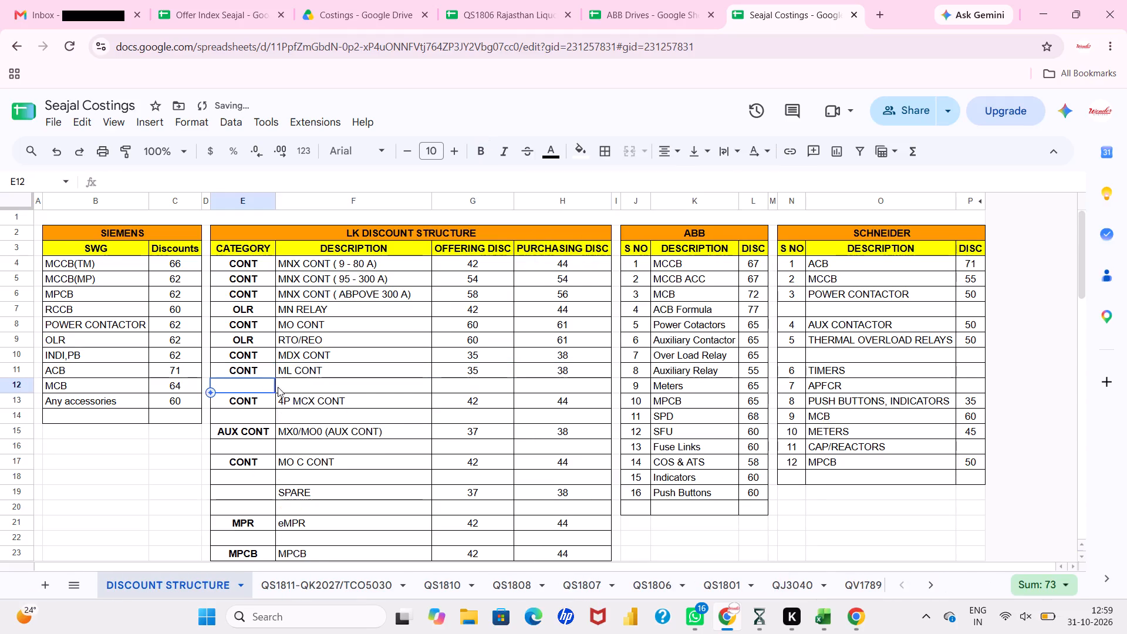
drag(278, 387, 553, 390)
right_click(553, 390)
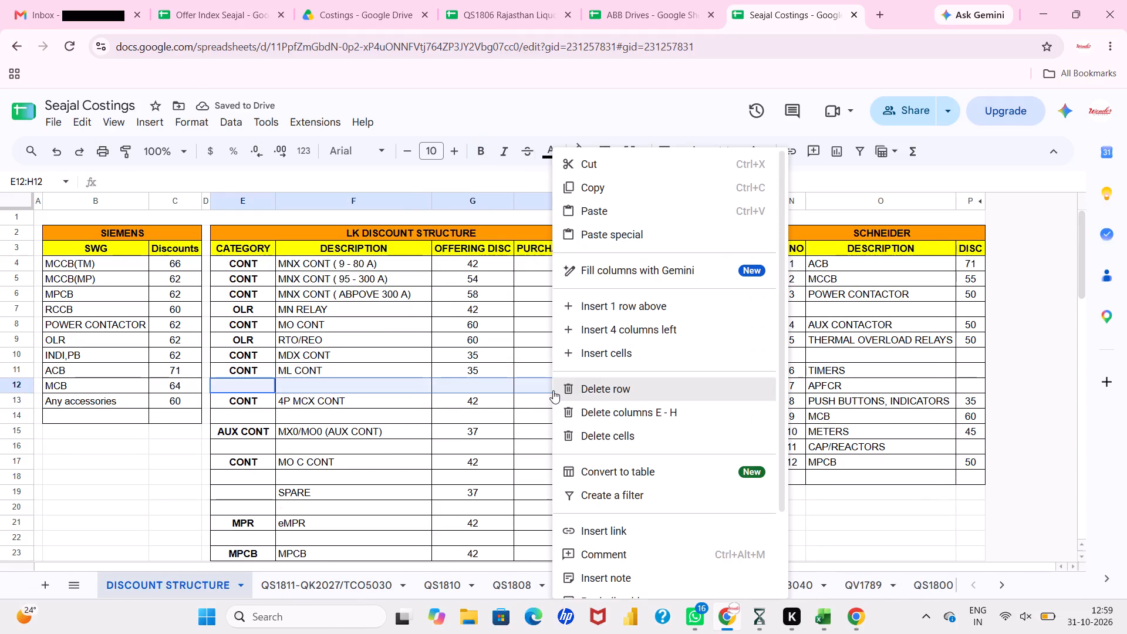
click(853, 462)
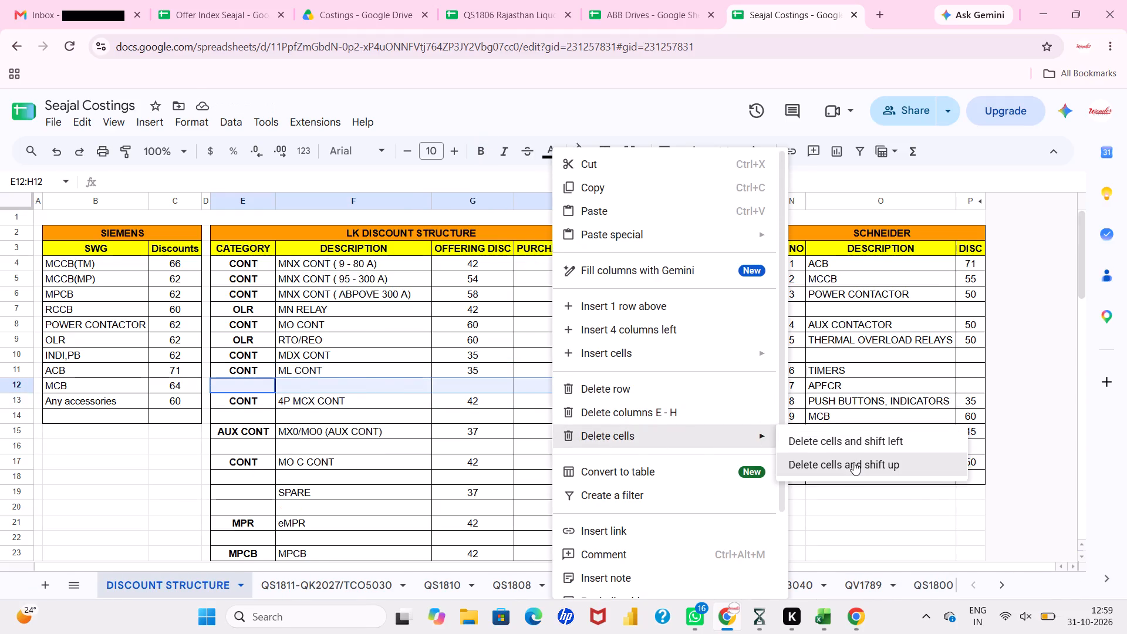
Delete the blank cells E13:H13 below 4P MCX CONT and then E14:H14 below MX0/MO0 (AUX CONT), shifting the LK table's cells up.
drag(262, 397, 329, 402)
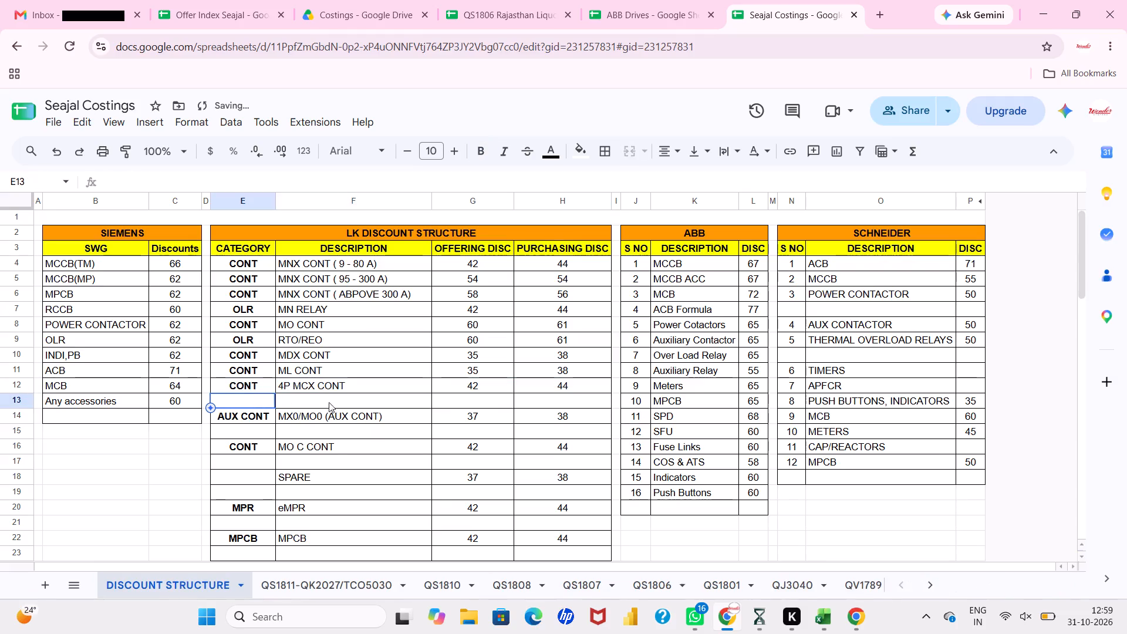
drag(329, 402, 562, 408)
right_click(562, 408)
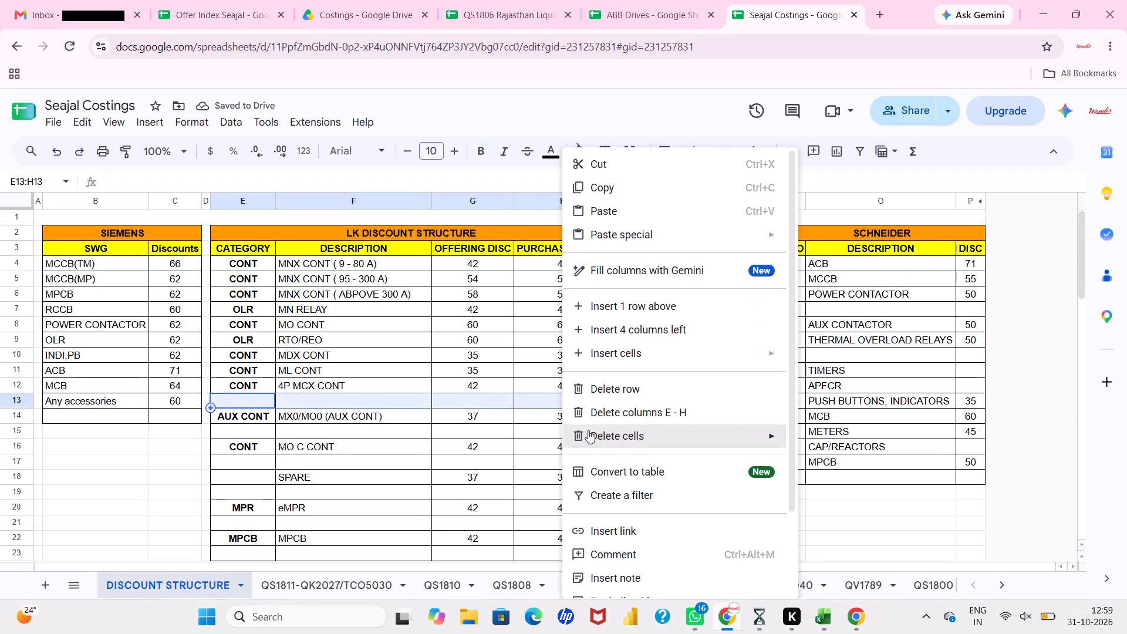
click(825, 459)
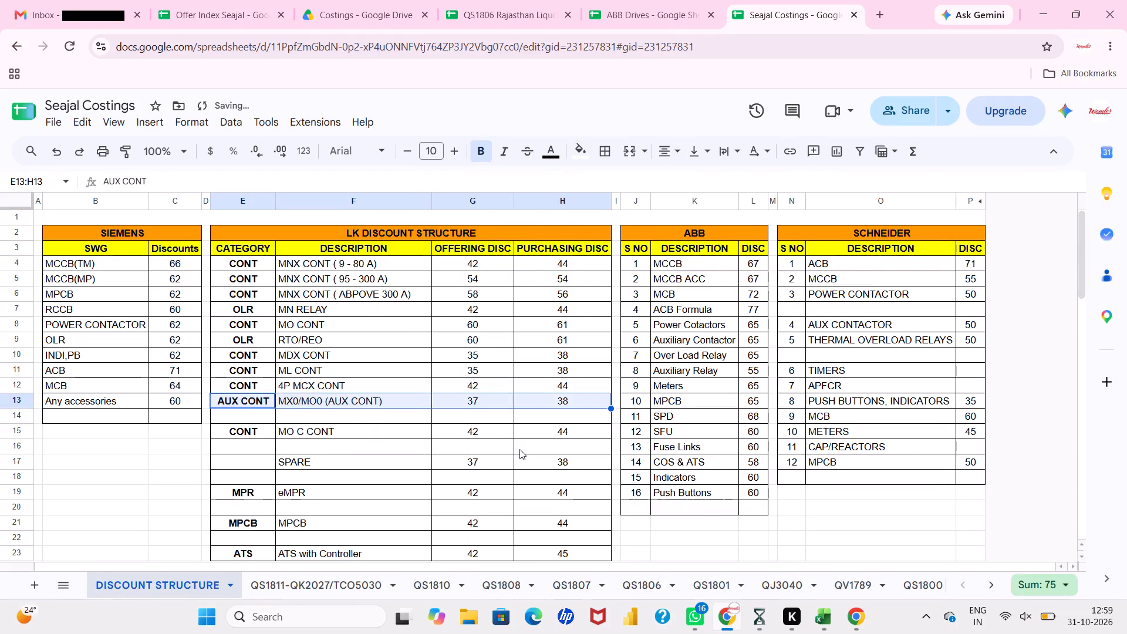
drag(564, 420, 330, 404)
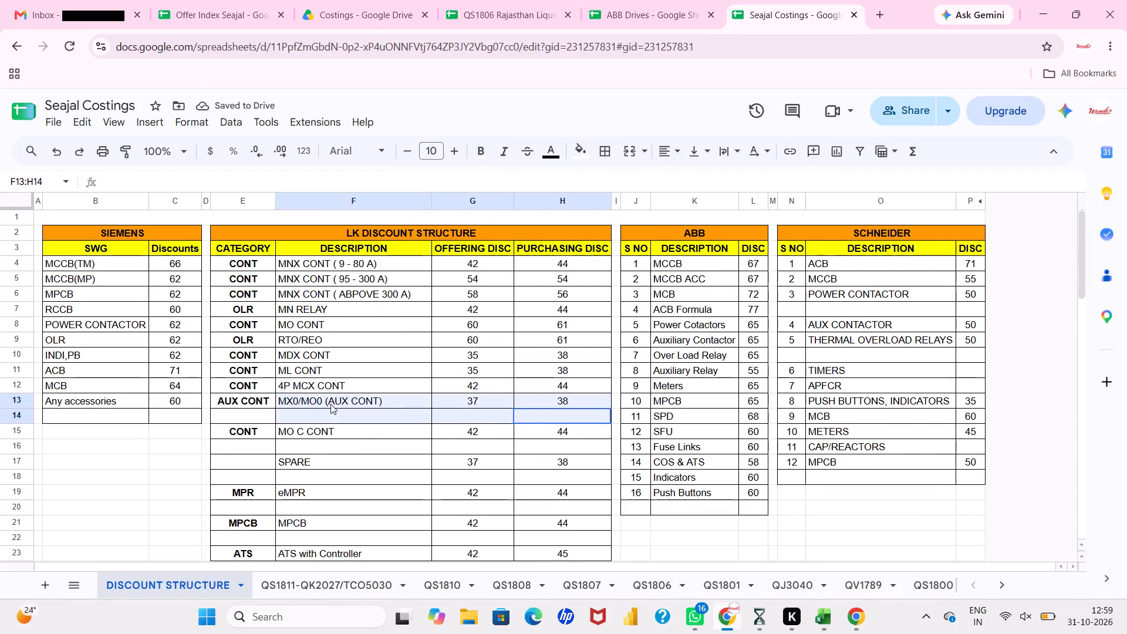
drag(330, 404, 265, 414)
right_click(265, 414)
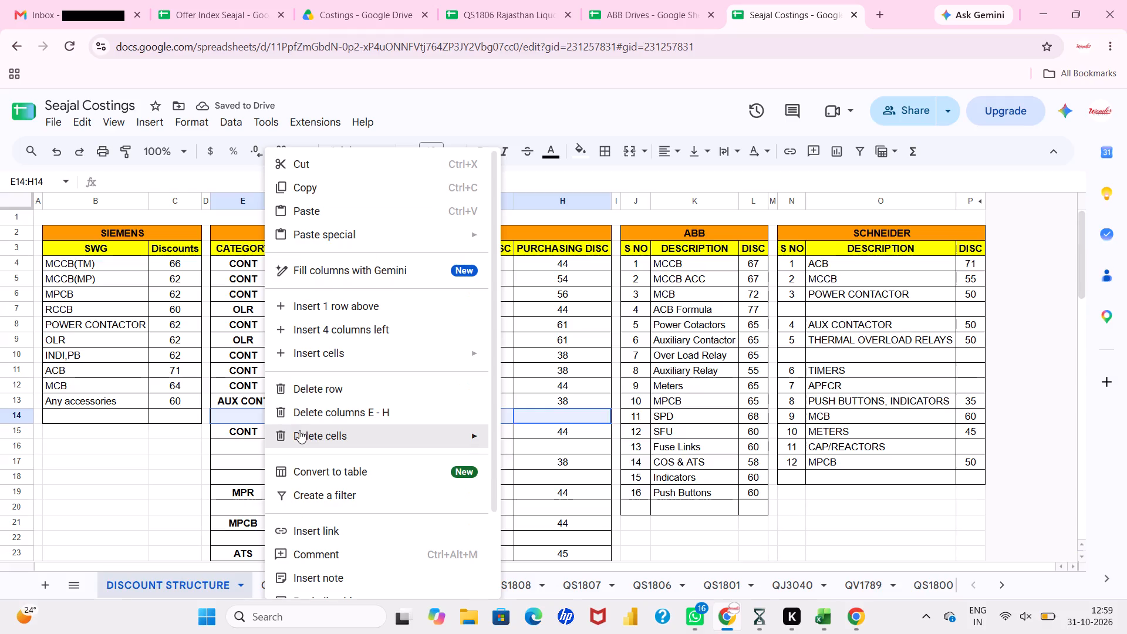
click(540, 463)
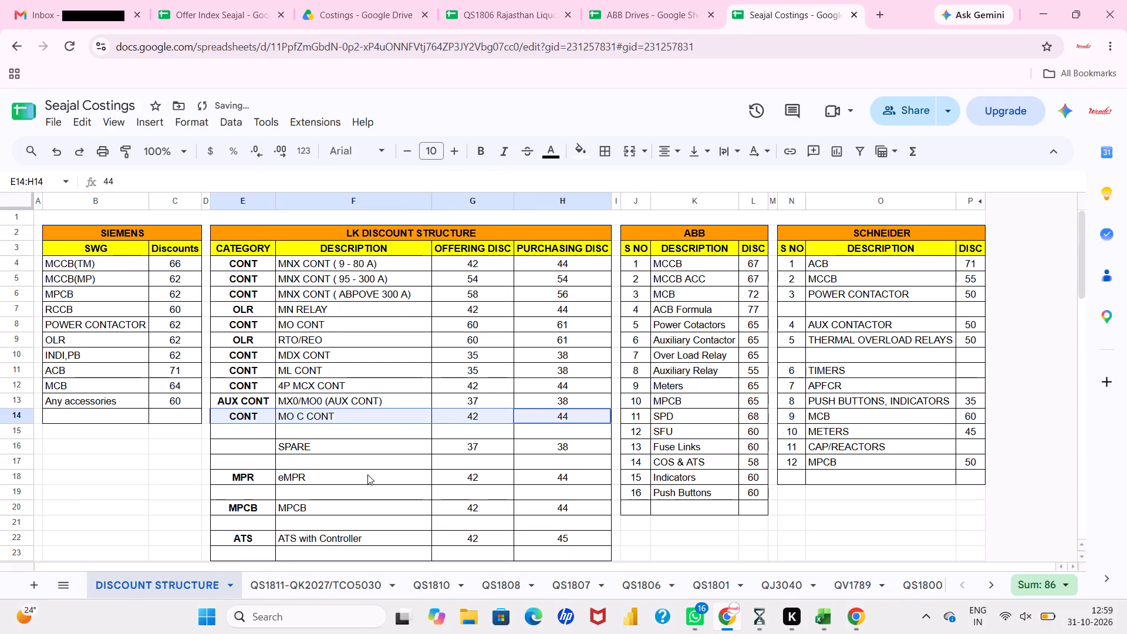
Delete the blank cells E15:H15 below MO C CONT and then E16:H16 below SPARE, shifting the LK table's cells up.
drag(268, 430, 556, 433)
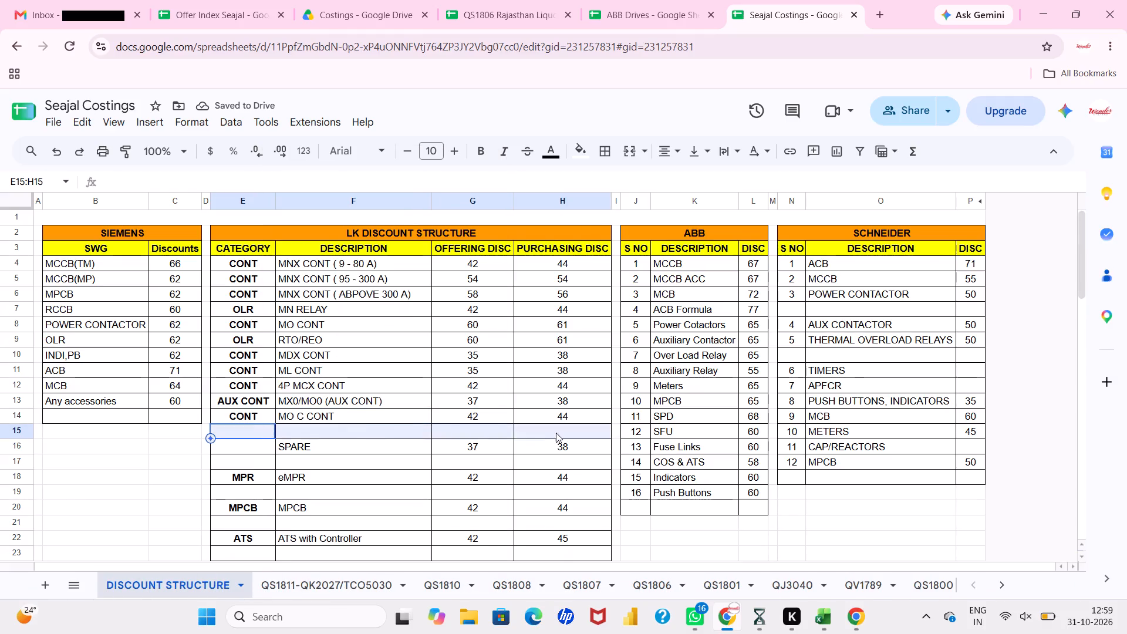
drag(556, 433, 557, 433)
right_click(557, 433)
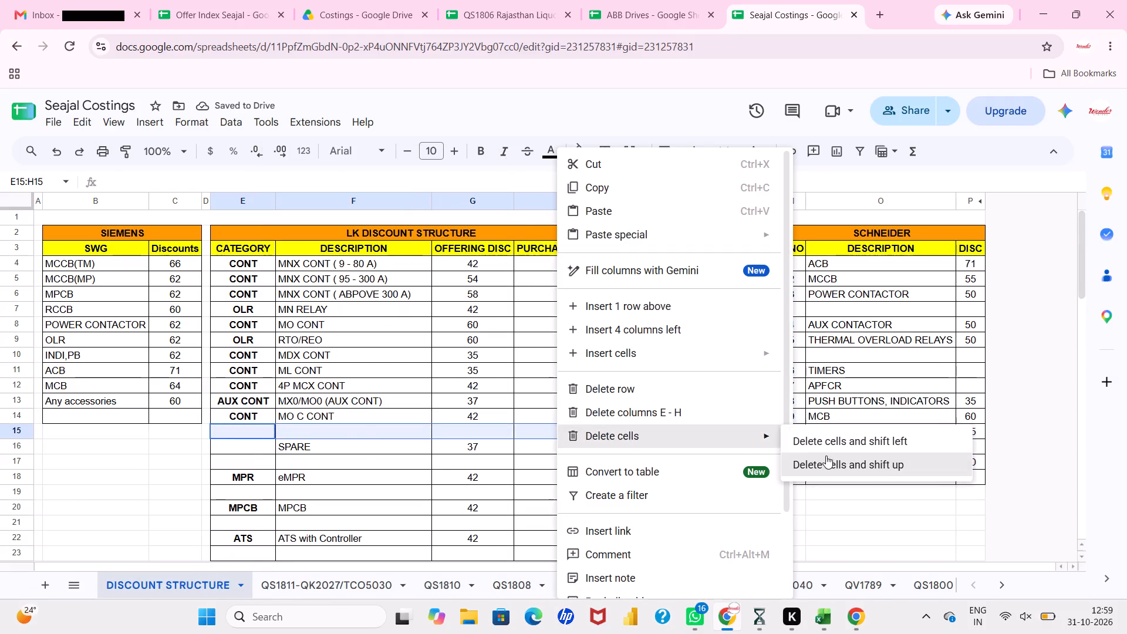
click(826, 456)
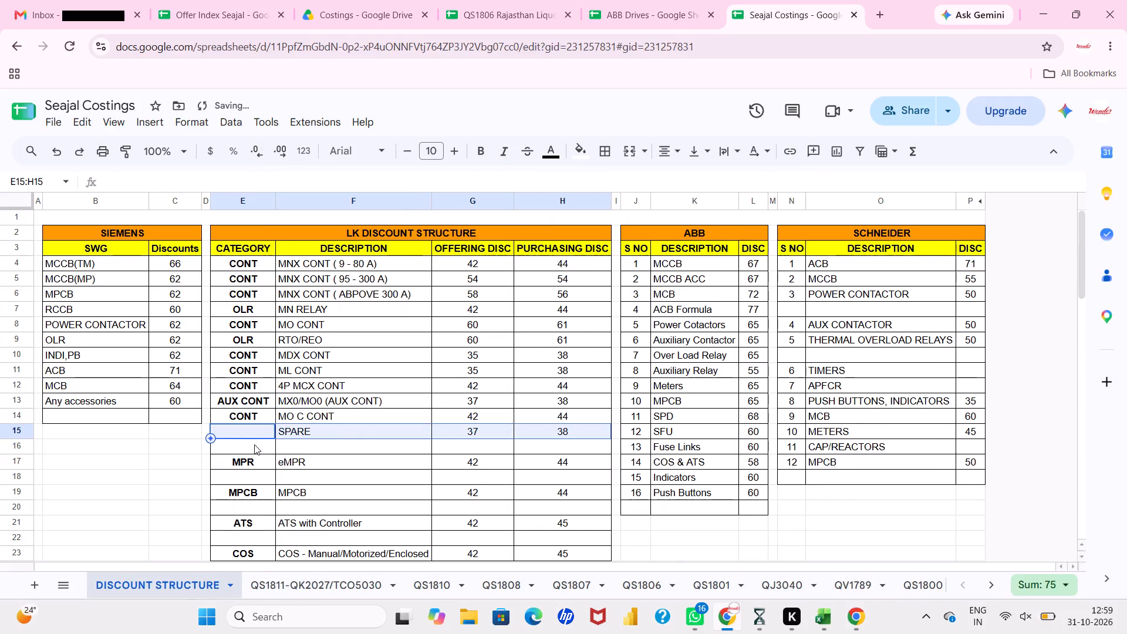
drag(254, 444, 553, 443)
right_click(553, 443)
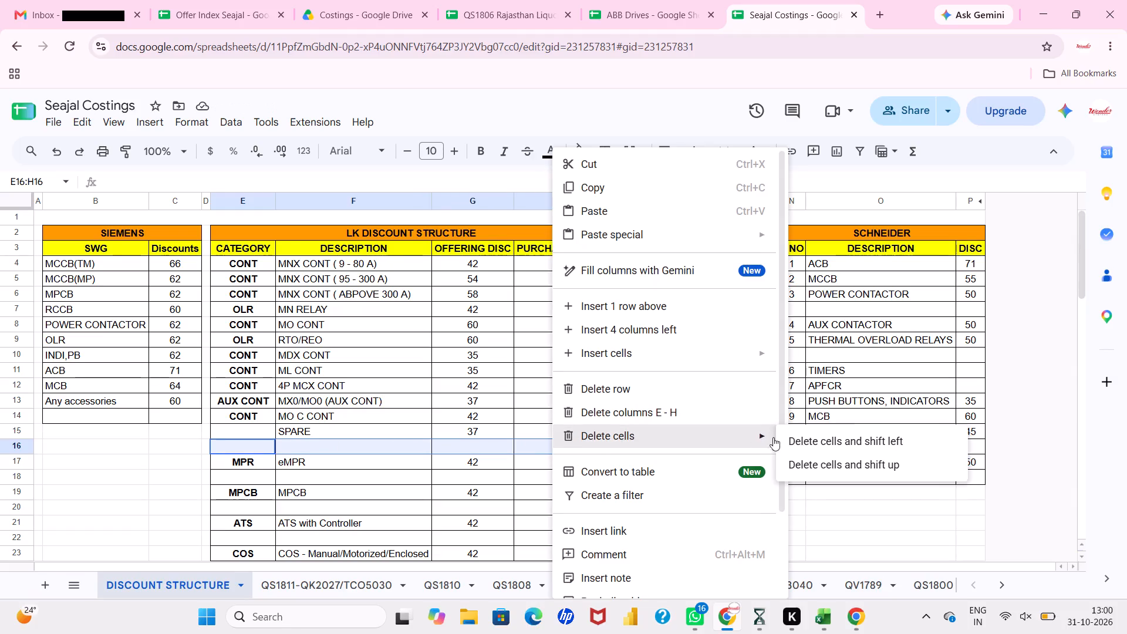
click(815, 464)
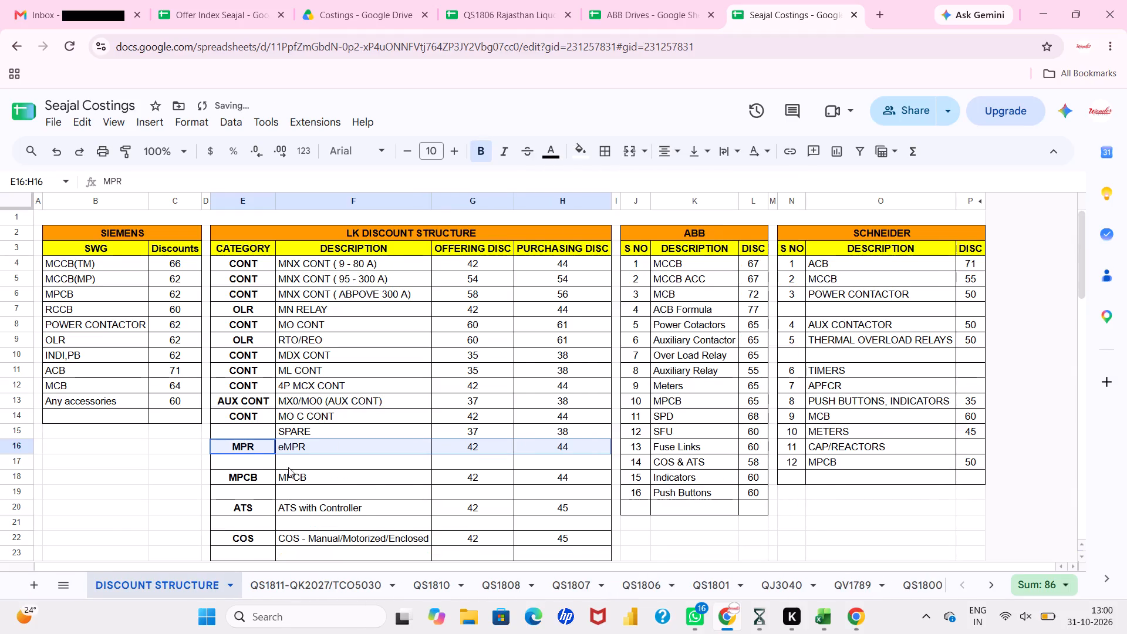
Delete the blank cells E17:H17 below eMPR in the LK discount structure table, shifting the cells below up.
drag(263, 462, 552, 464)
right_click(552, 464)
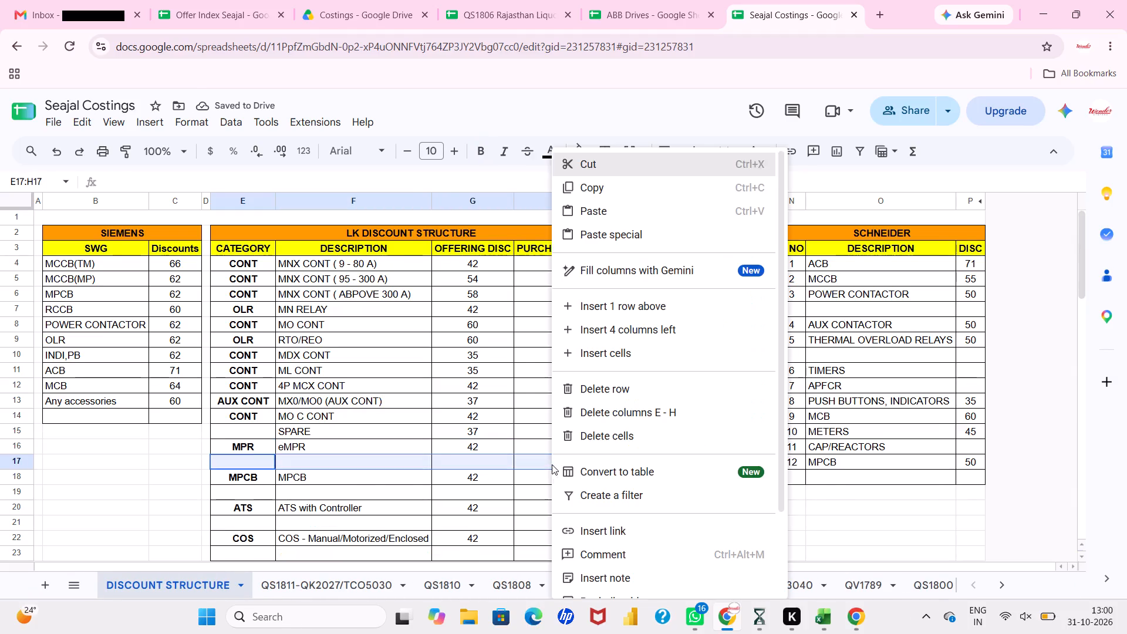
click(815, 464)
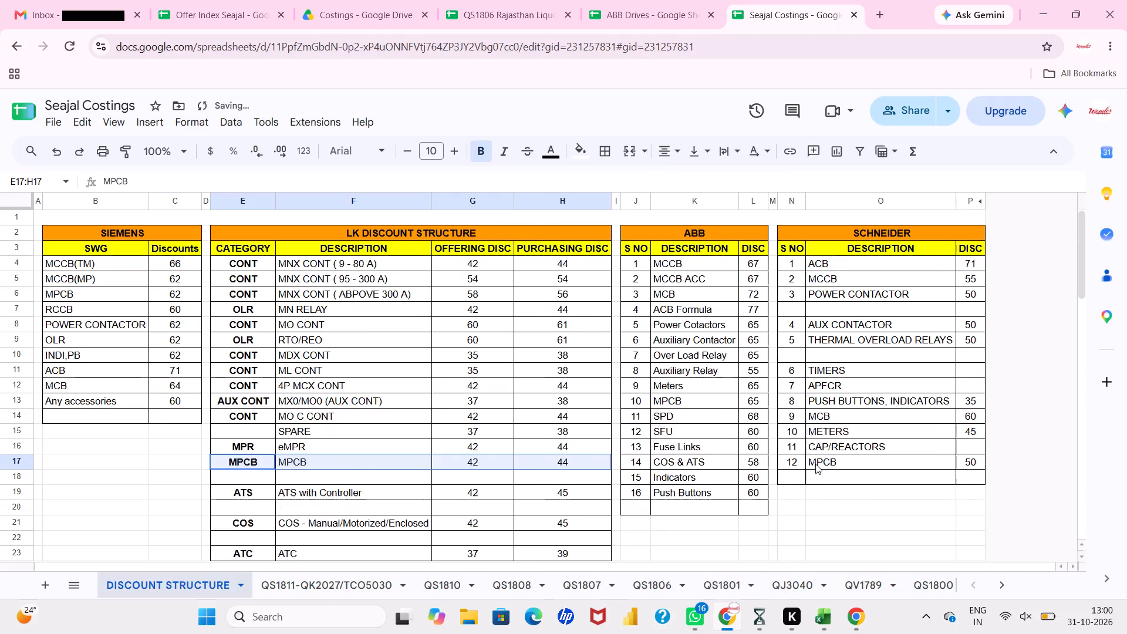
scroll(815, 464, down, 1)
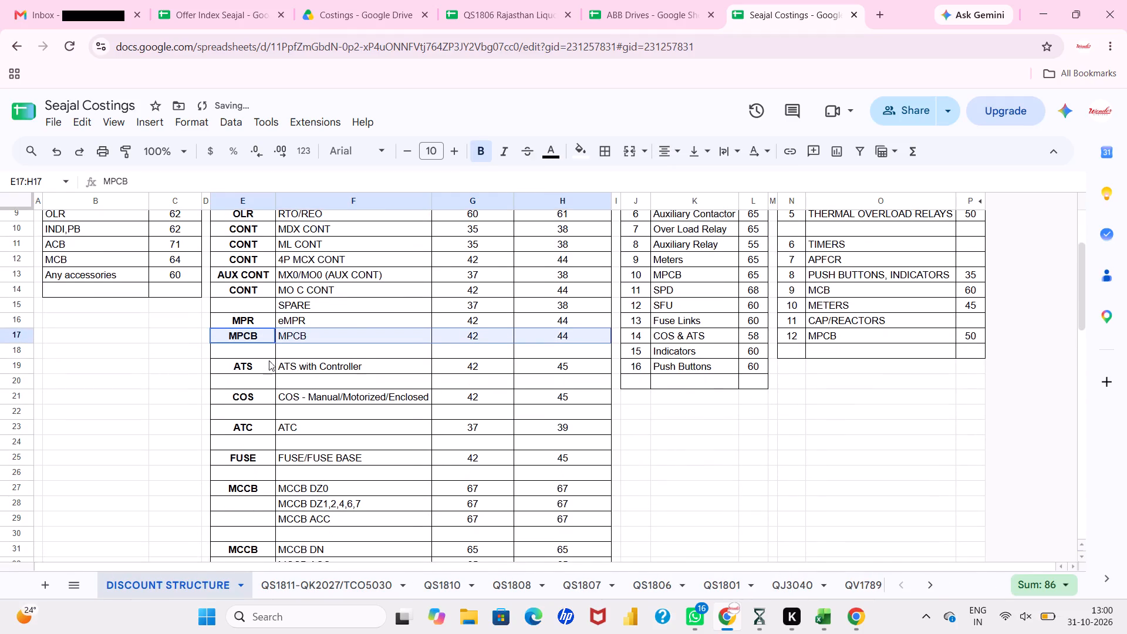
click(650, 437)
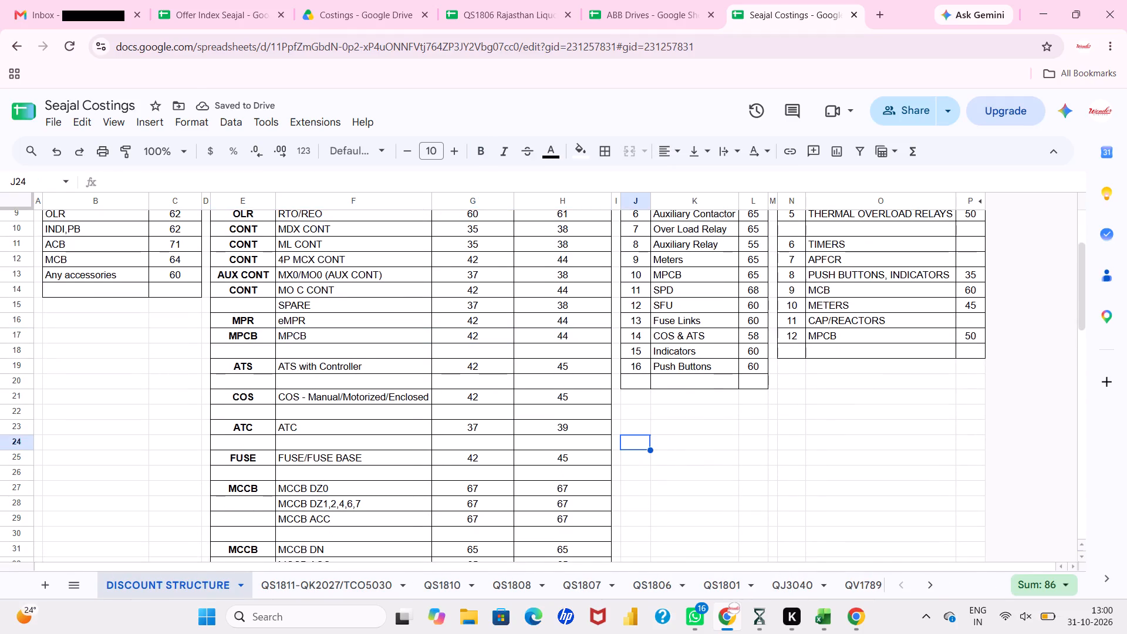
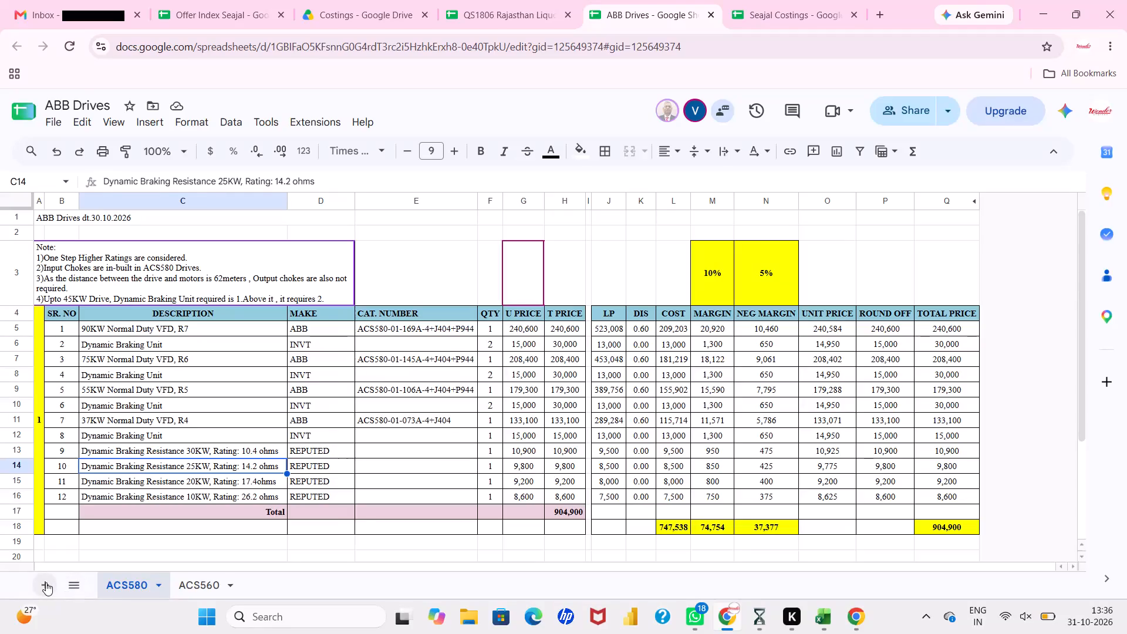
Move the new blank sheet ahead of ACS580 in the ABB Drives workbook and rename it ACS880.
drag(198, 586, 104, 582)
right_click(104, 582)
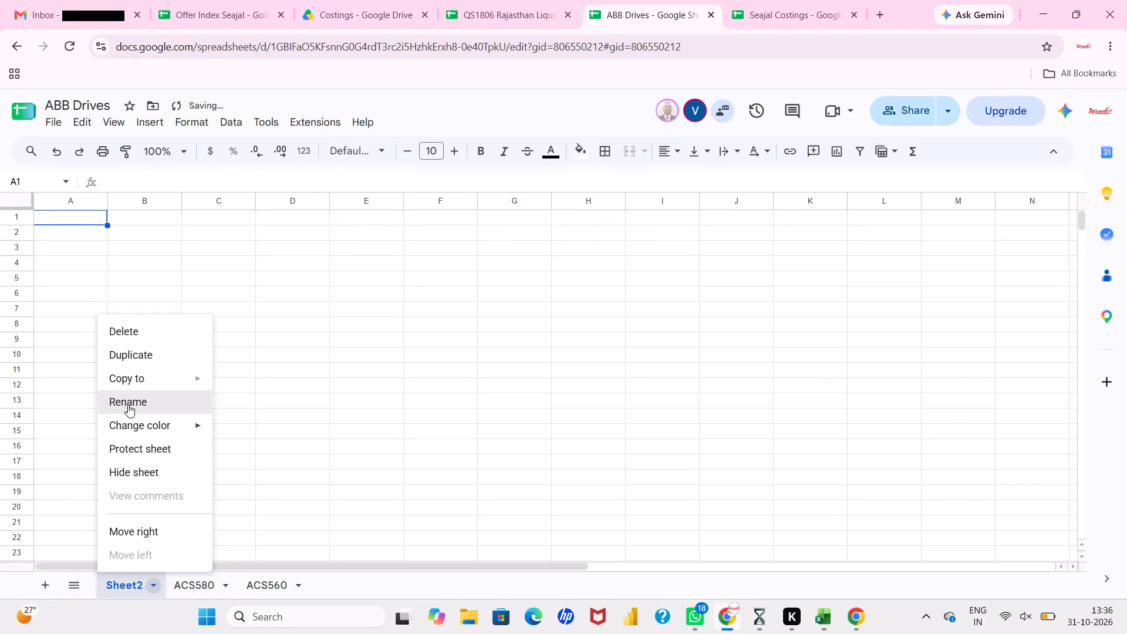
click(130, 399)
text(ACS880)
key(Return)
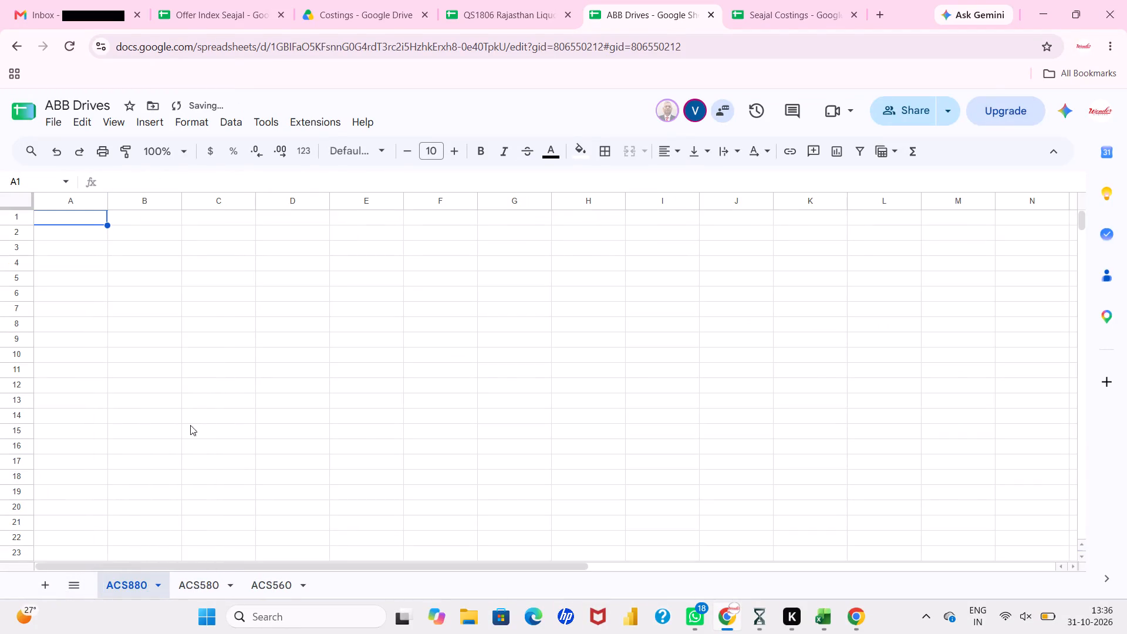
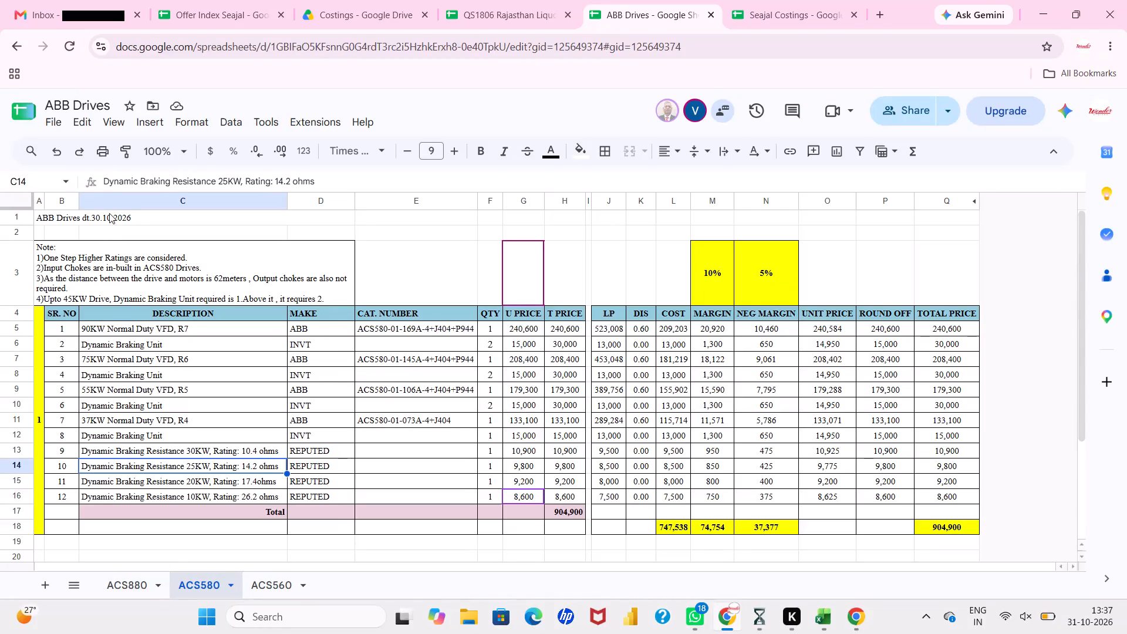
Copy the whole ACS580 costing table with its title and notes, A1:Q18, into the ACS880 sheet starting at cell A1.
drag(109, 215, 330, 281)
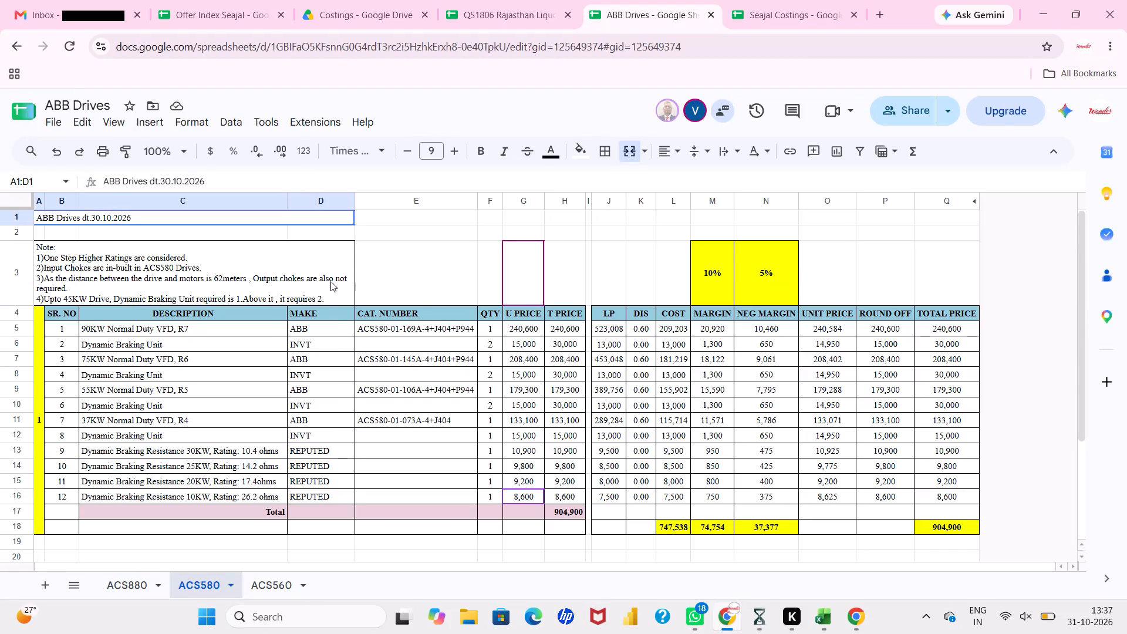
drag(330, 281, 940, 412)
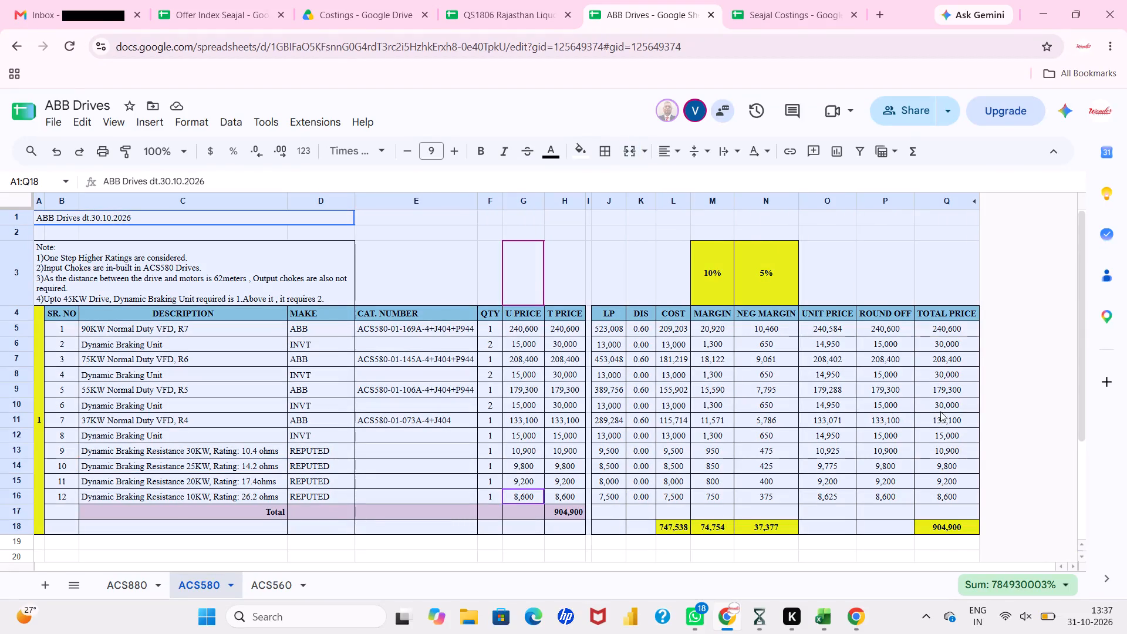
drag(940, 412, 942, 419)
key(ctrl+c)
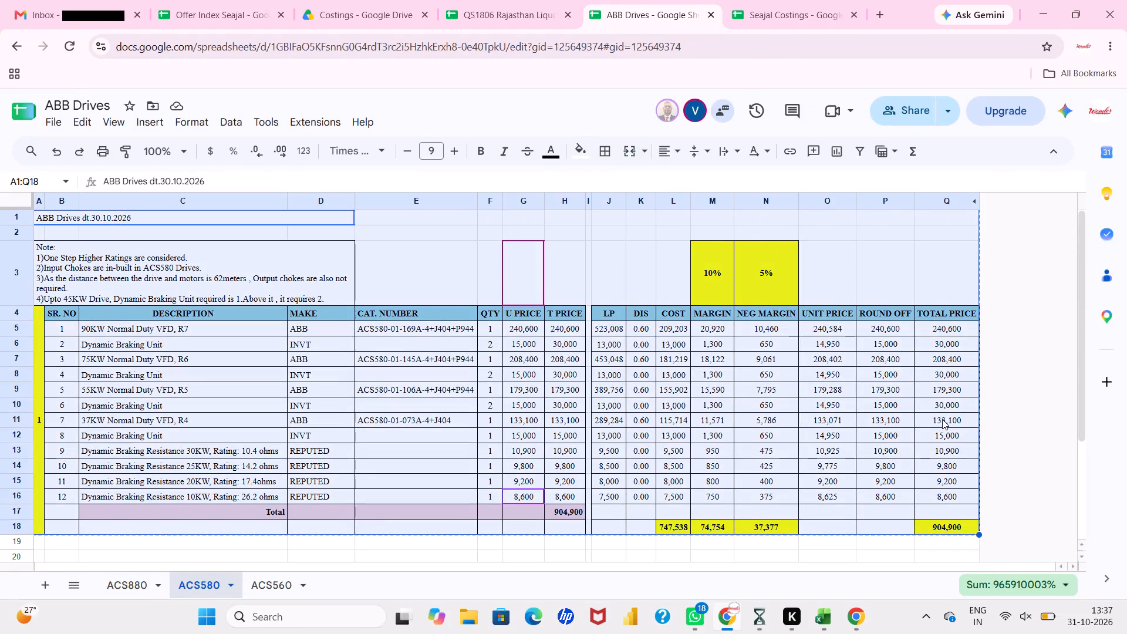
click(106, 578)
click(66, 215)
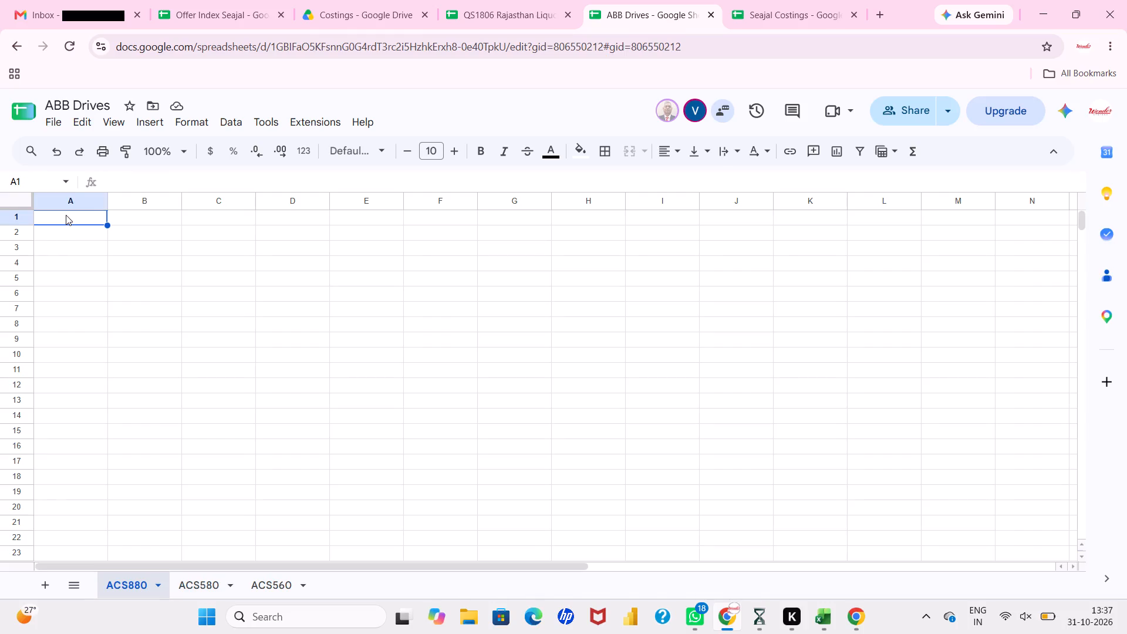
key(ctrl+v)
Change the date in the ACS880 sheet's title to 31.10.2026.
click(85, 220)
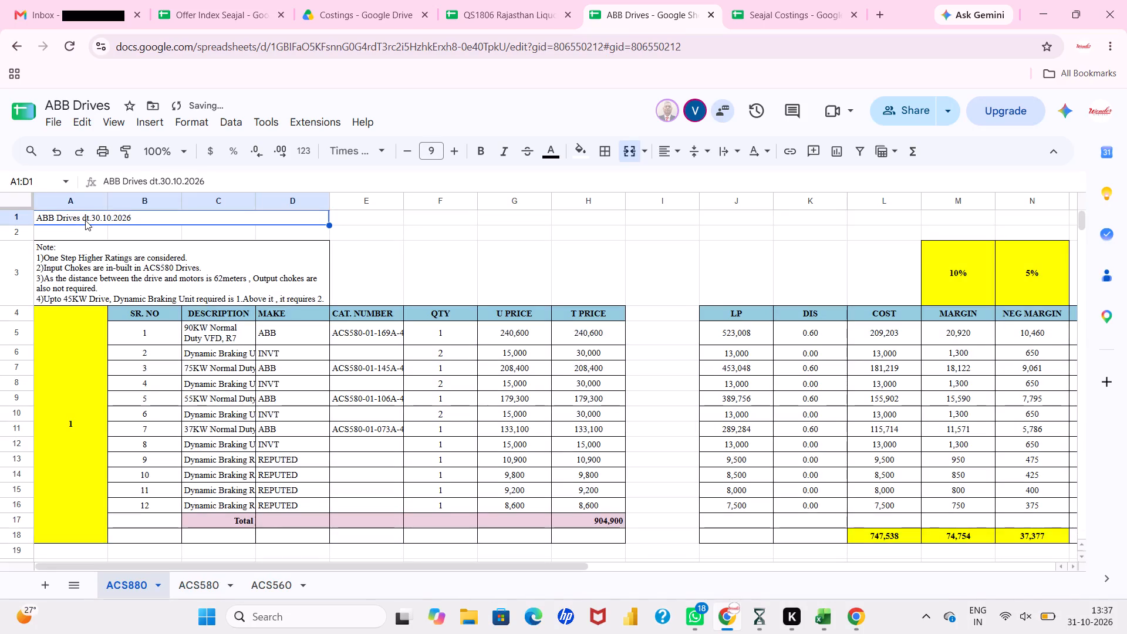
click(171, 183)
key(BackSpace)
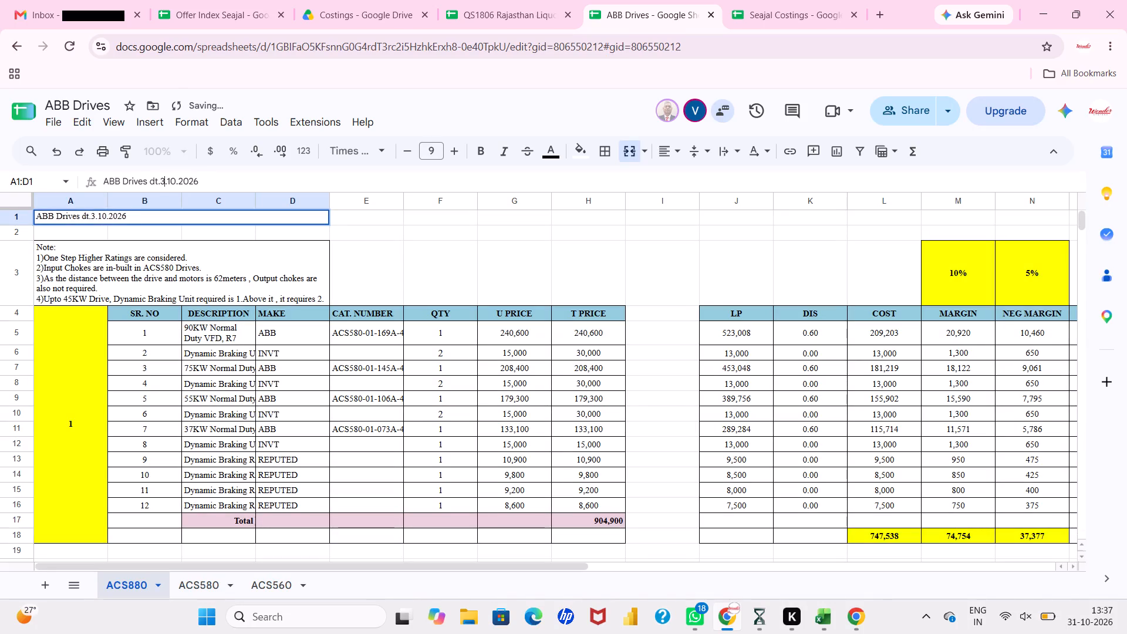
key(1)
key(Return)
Edit note 2 on the ACS880 sheet so the input chokes are described as in-built in ACS880 Drives.
click(178, 286)
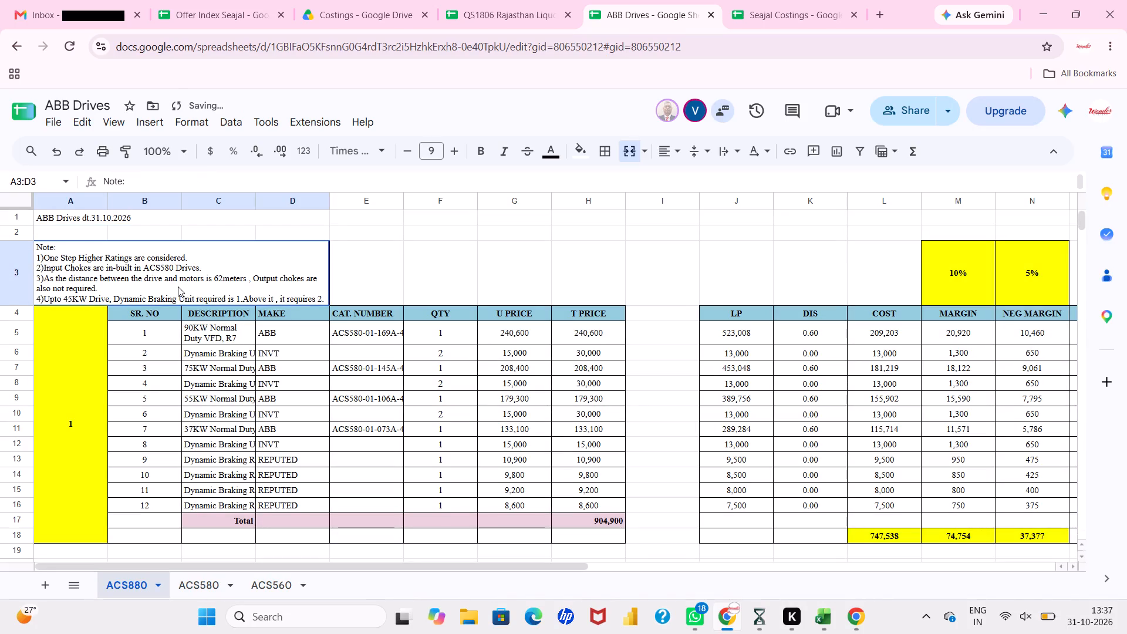
double_click(166, 275)
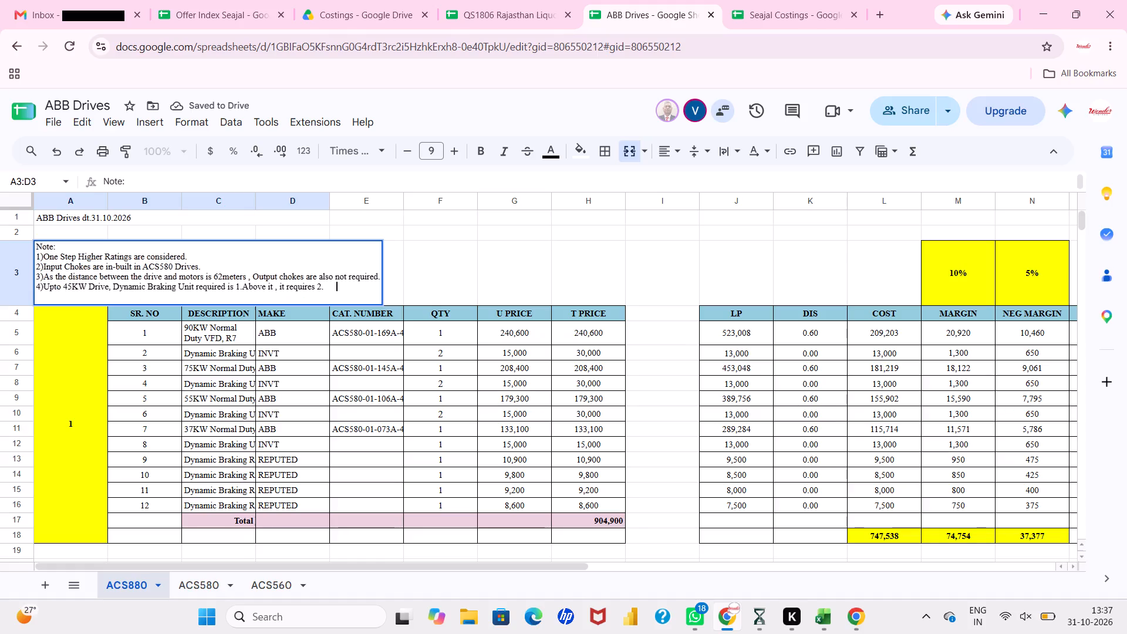
click(165, 269)
key(BackSpace)
key(8)
key(Return)
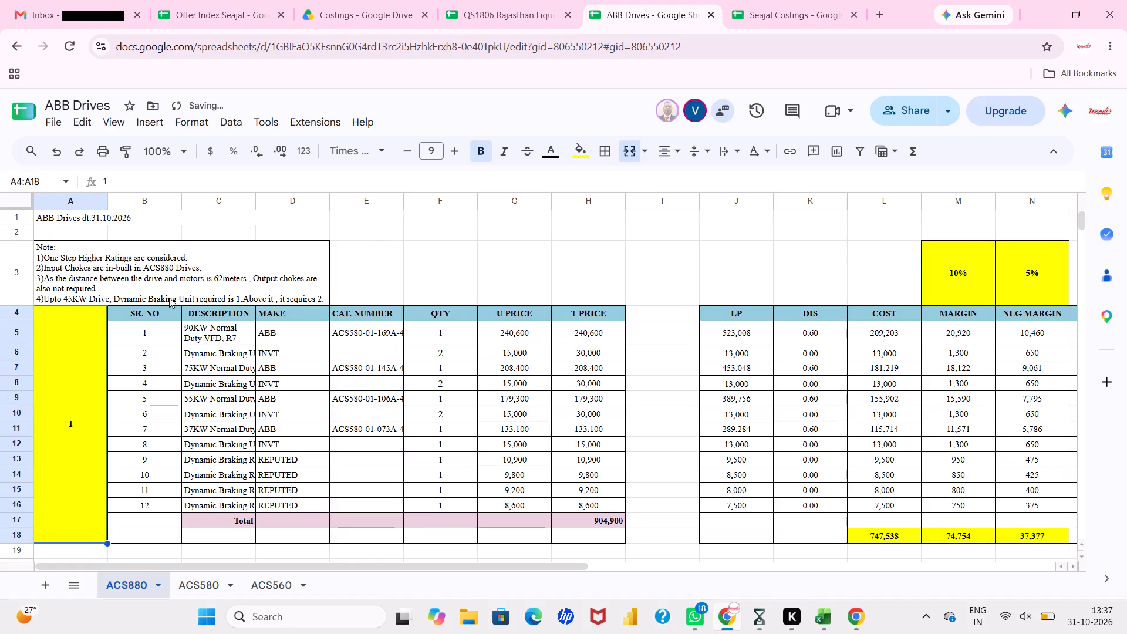
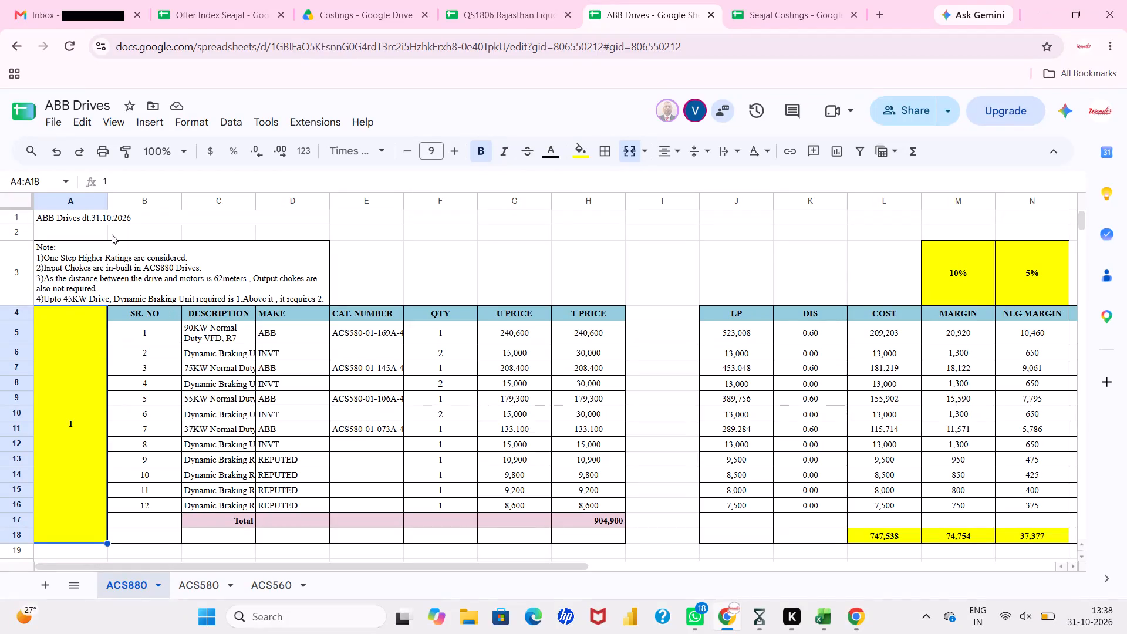
Narrow column A on the ACS880 sheet and fit the SR. NO, DESCRIPTION and CAT. NUMBER columns to their contents.
drag(110, 204, 53, 215)
click(123, 418)
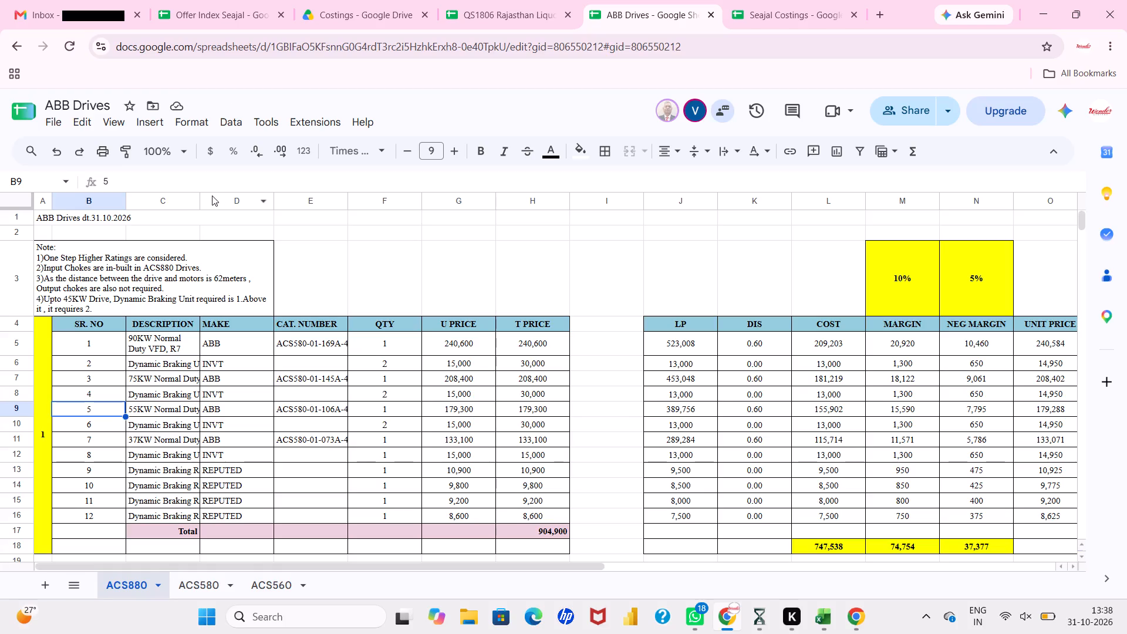
drag(199, 202, 280, 202)
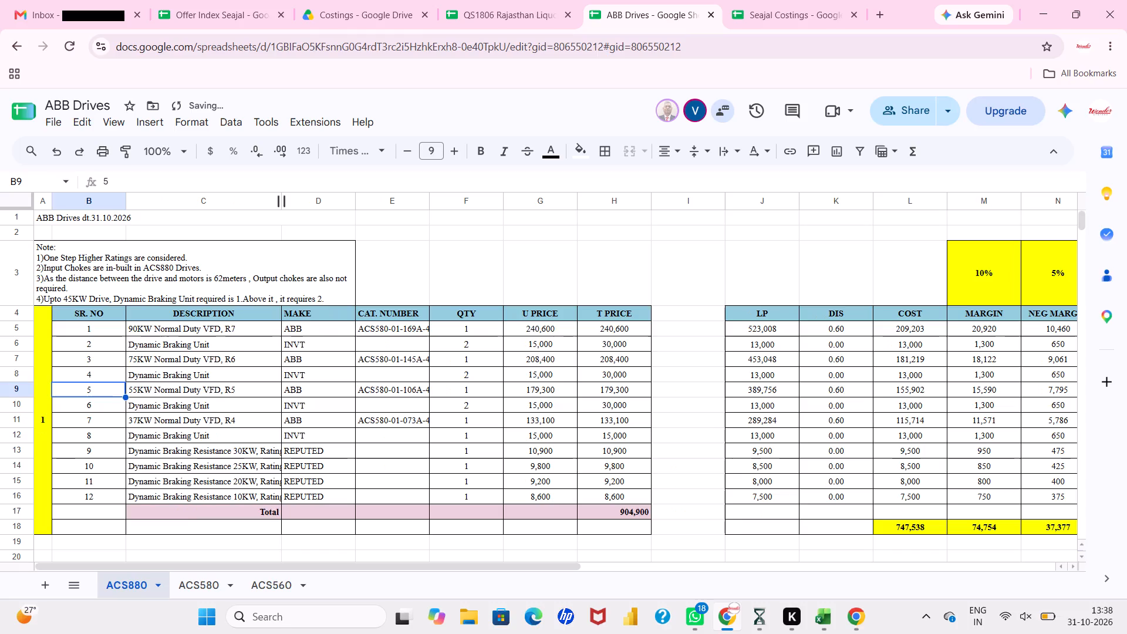
double_click(280, 202)
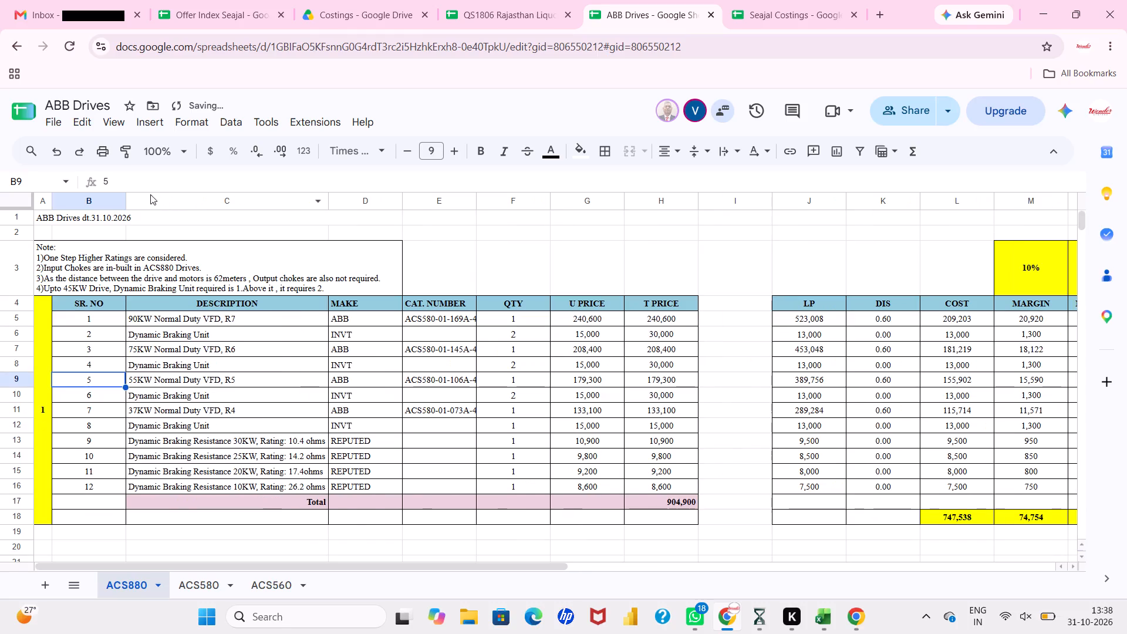
double_click(126, 200)
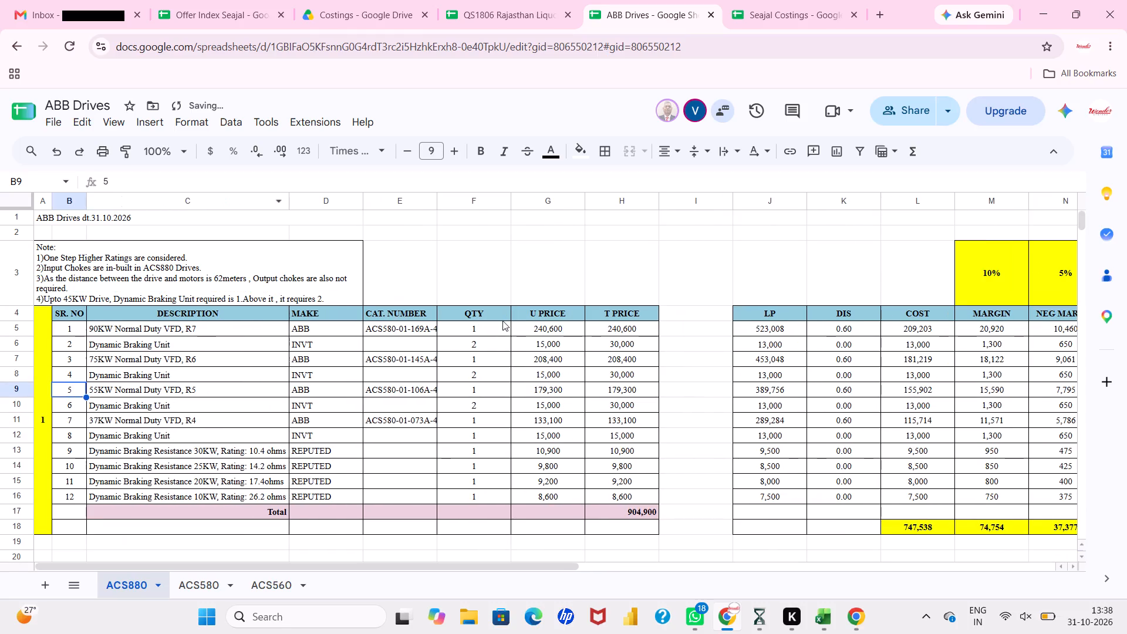
double_click(437, 203)
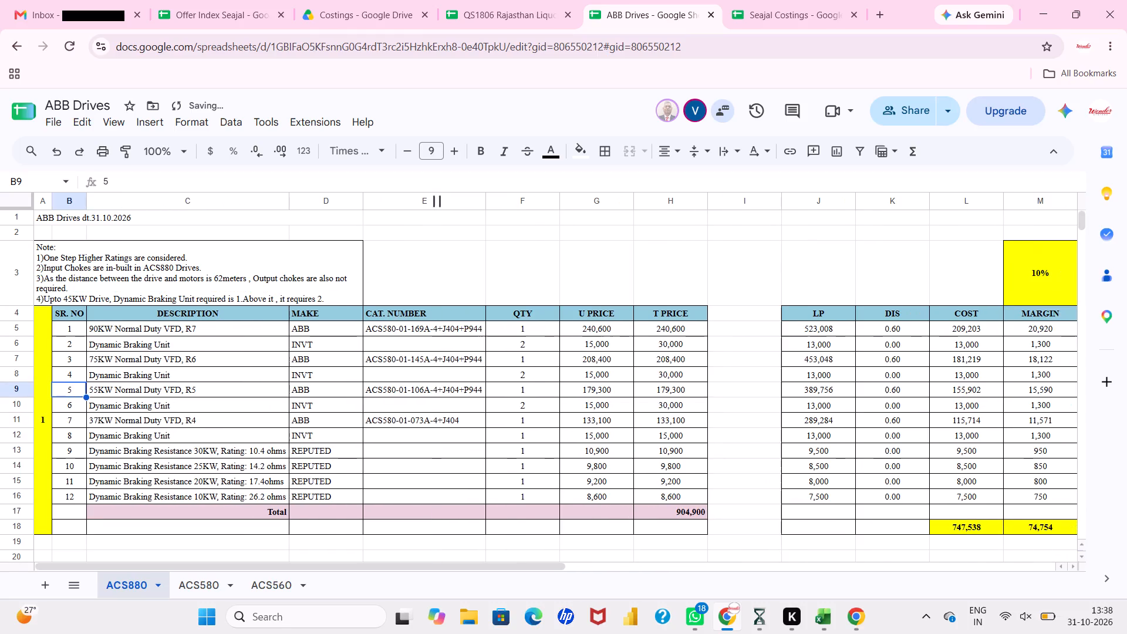
click(19, 342)
right_click(19, 342)
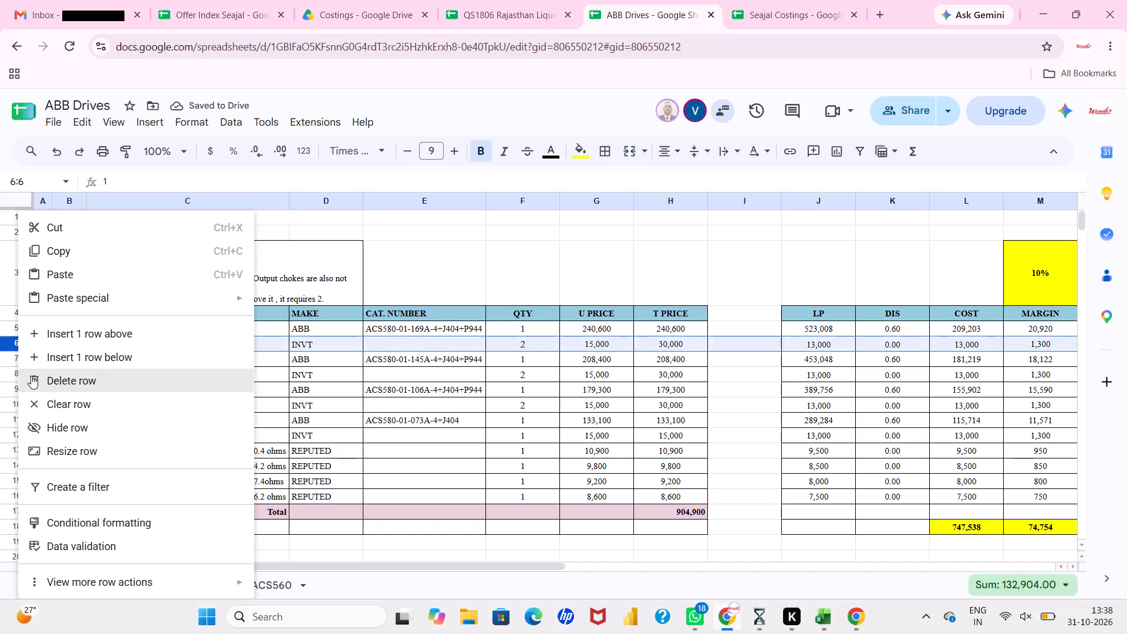
click(31, 376)
click(9, 360)
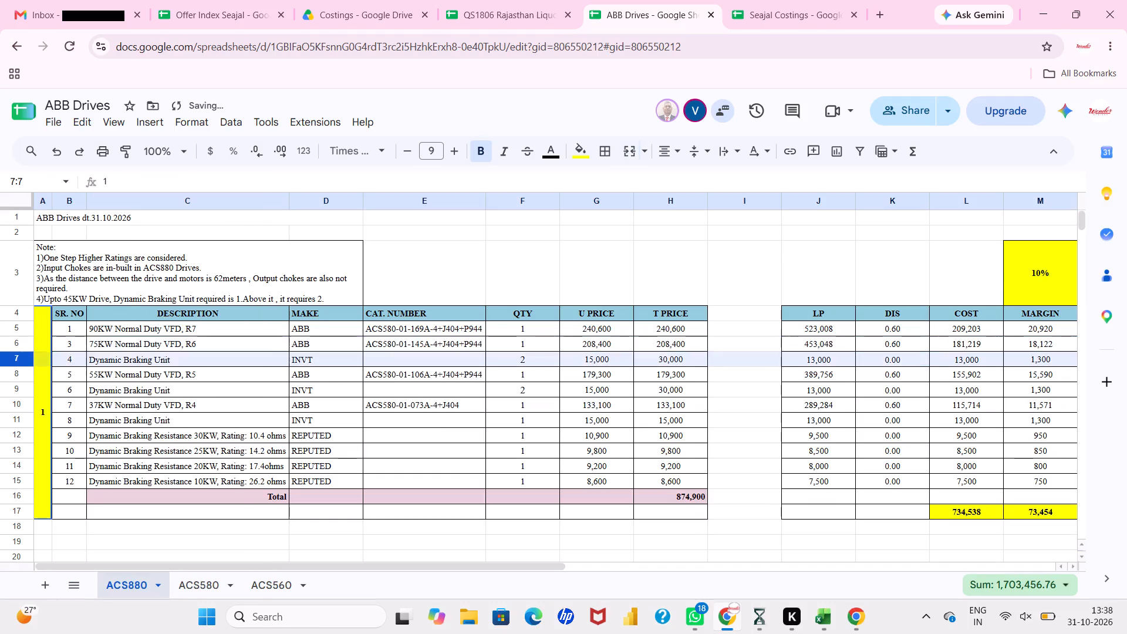
right_click(9, 360)
click(18, 377)
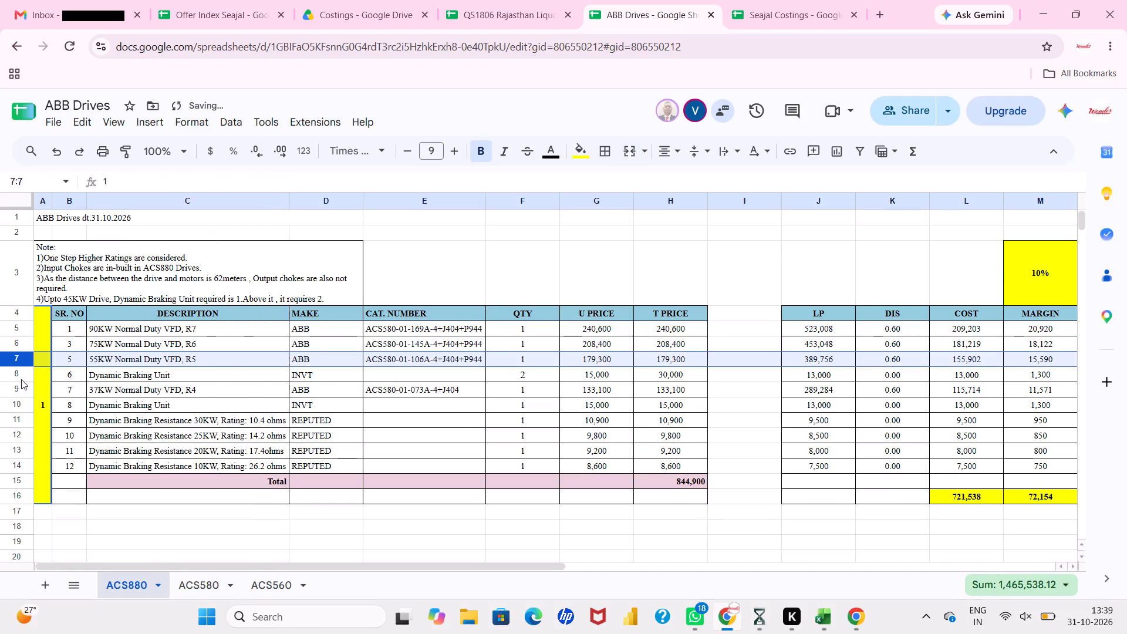
click(26, 375)
right_click(26, 375)
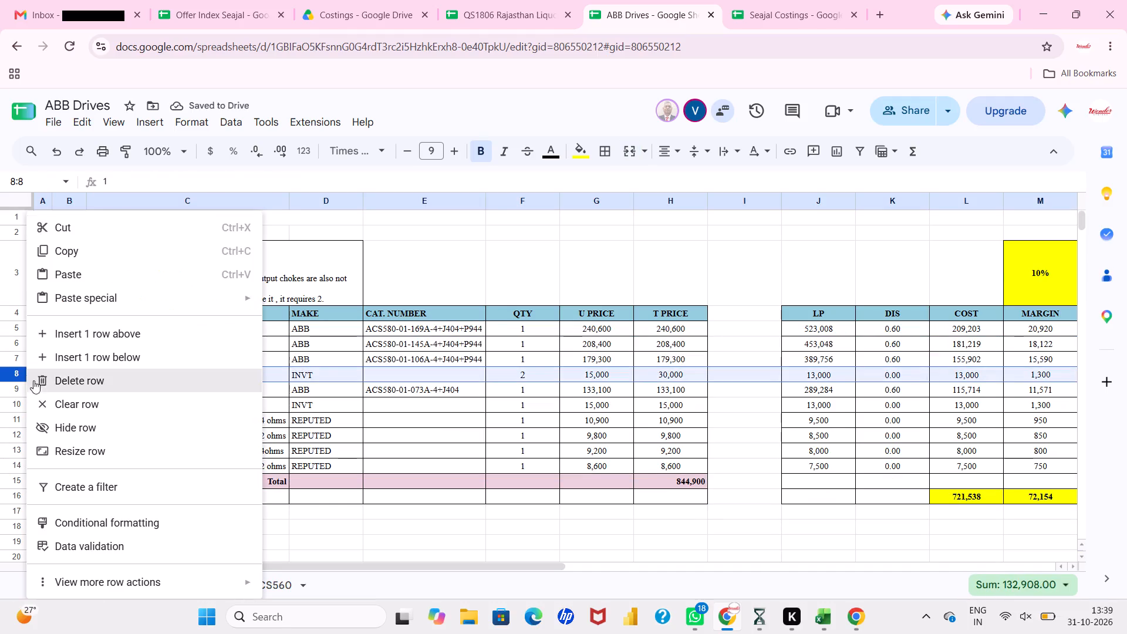
click(40, 387)
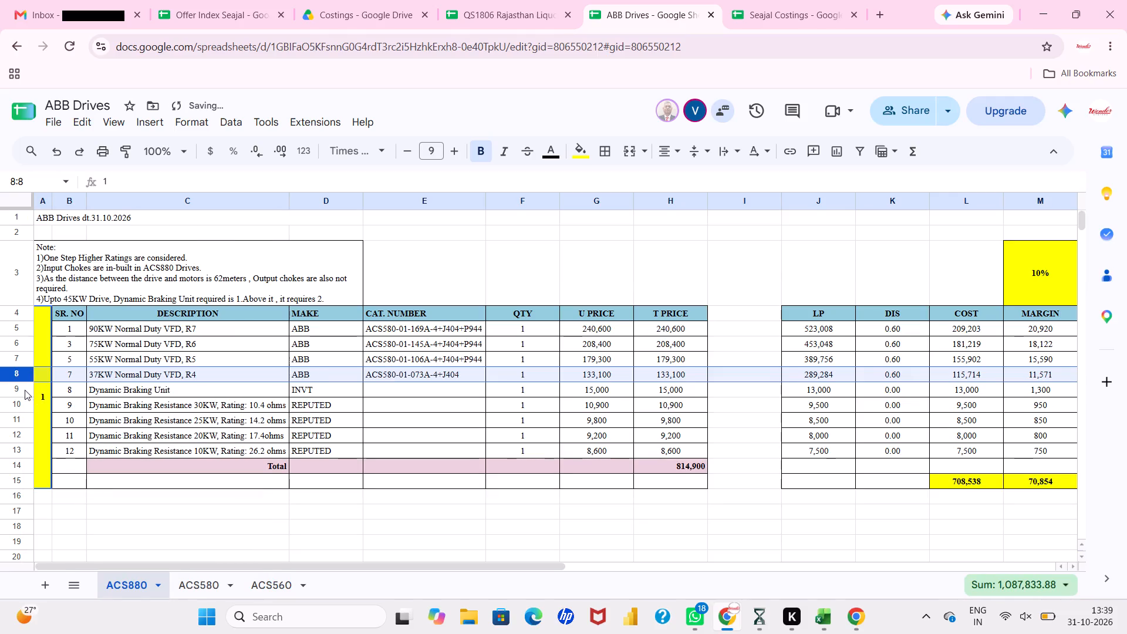
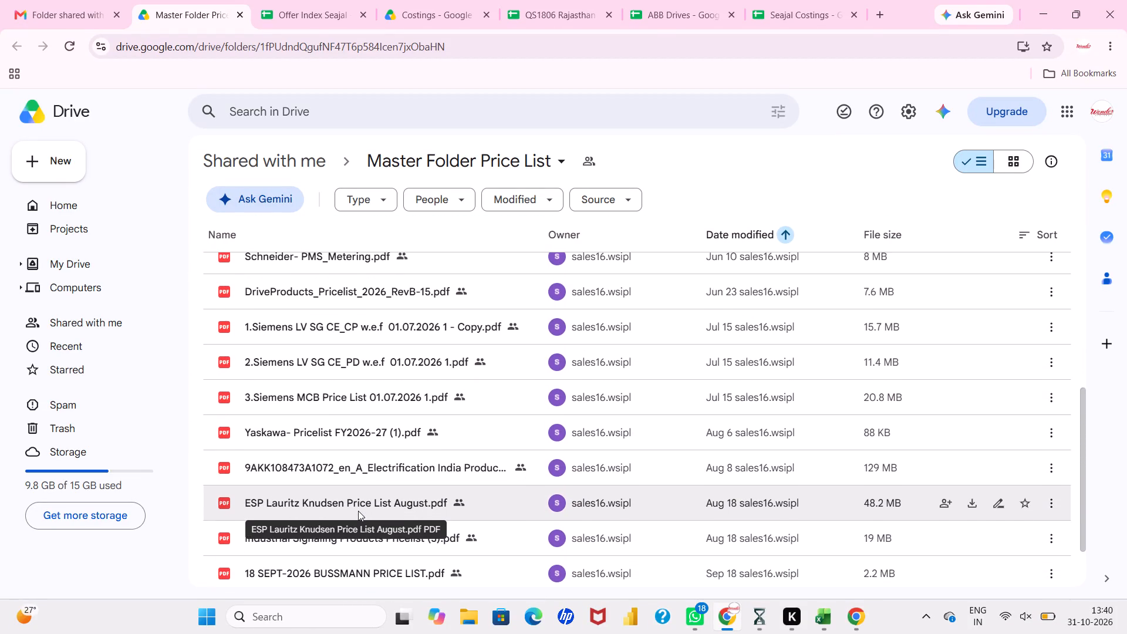
Open DriveProducts_Pricelist_2026_RevB-15.pdf from the Master Folder Price List folder.
scroll(358, 511, down, 3)
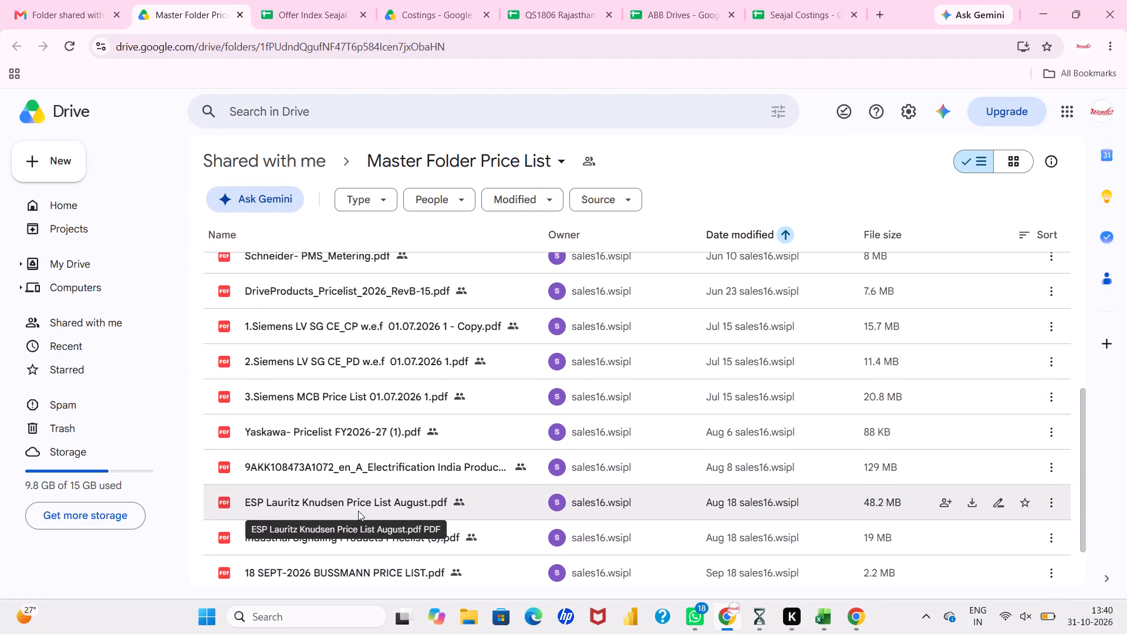
scroll(358, 511, down, 3)
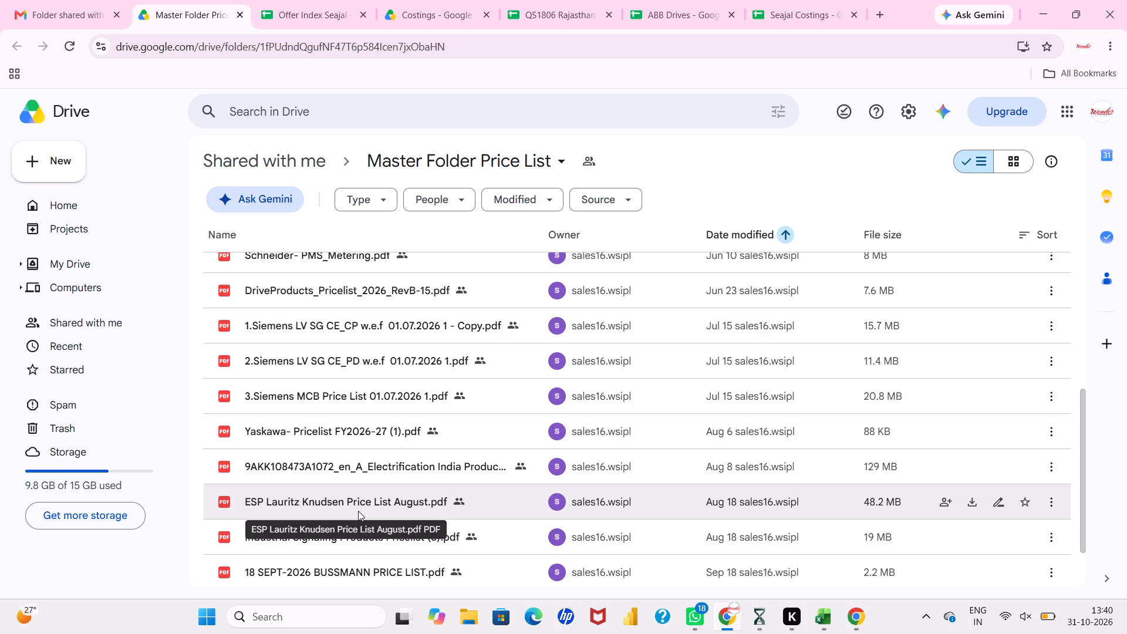
scroll(358, 511, down, 2)
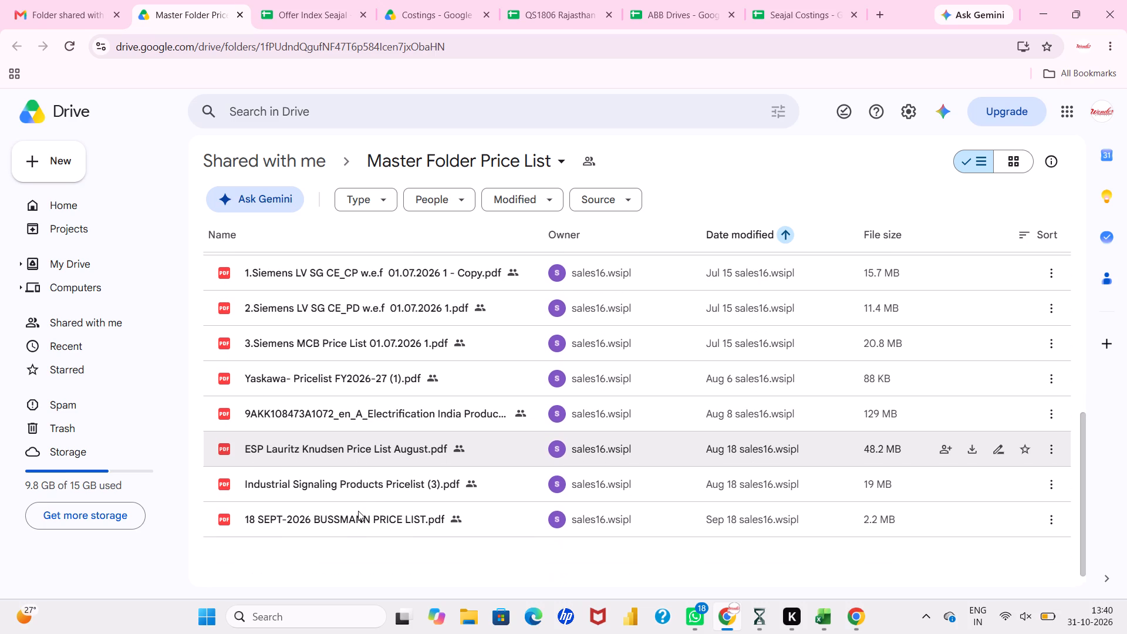
scroll(358, 511, up, 2)
double_click(367, 406)
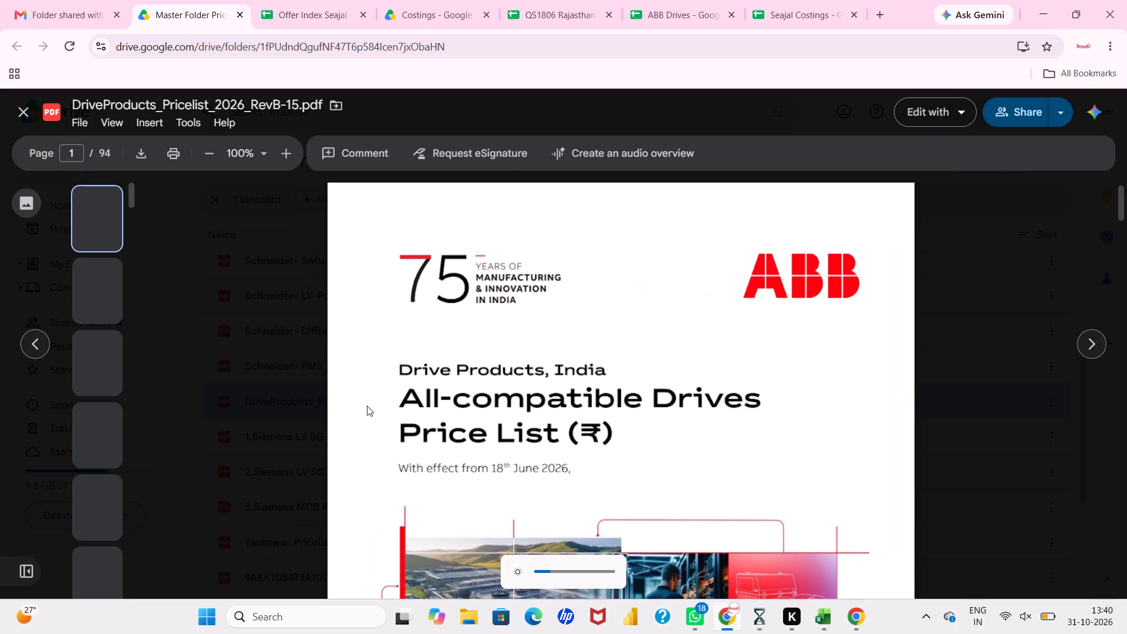
Search the price list for "ACS880" and go to the ACS880 IP20/IP00 list price table.
key(ctrl+f)
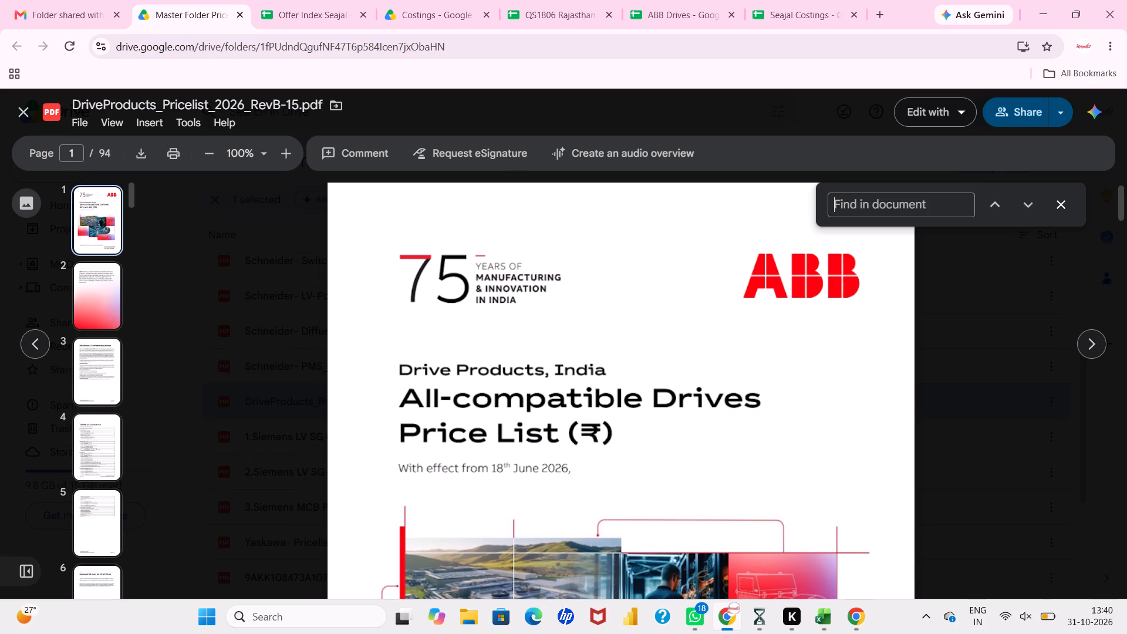
text(ACS880)
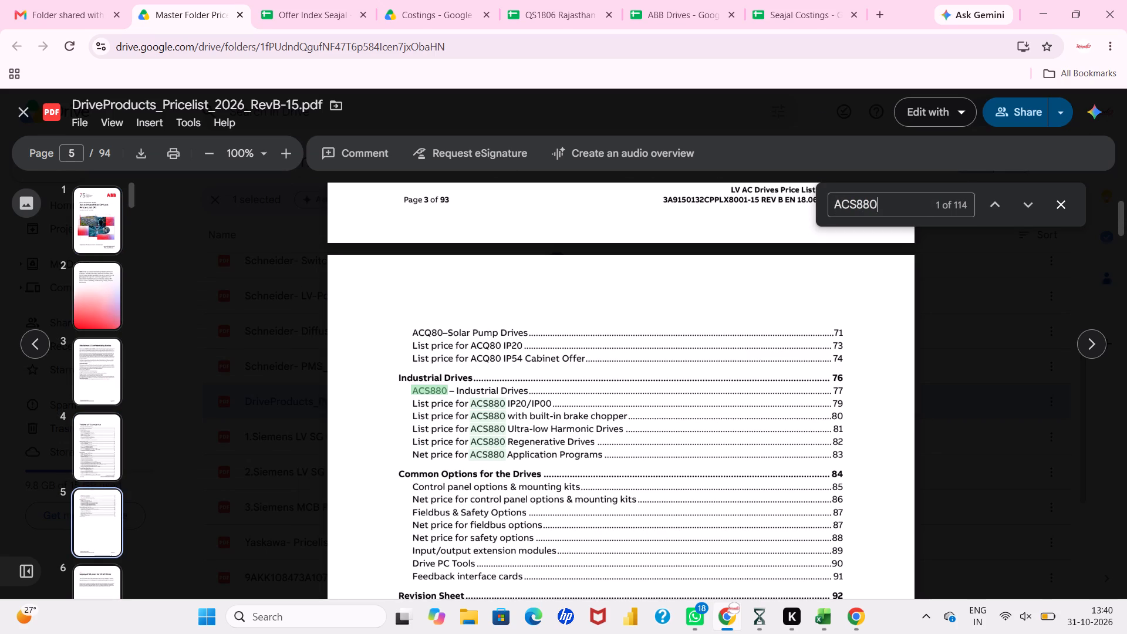
click(1027, 203)
click(1027, 203)
click(1027, 203)
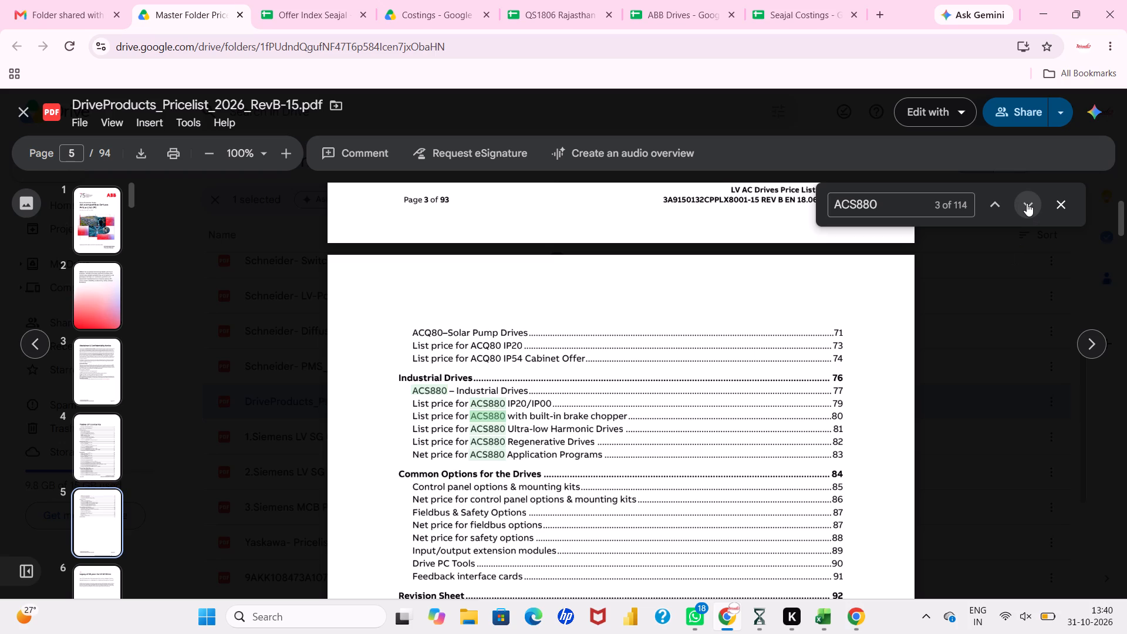
triple_click(1027, 203)
triple_click(1027, 203)
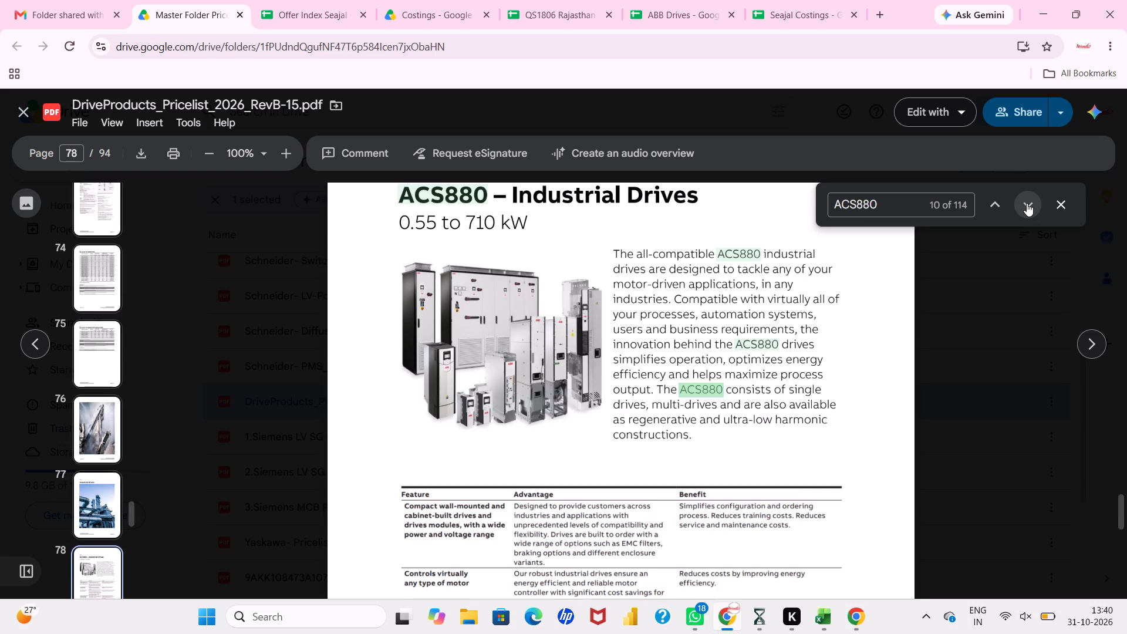
click(1027, 203)
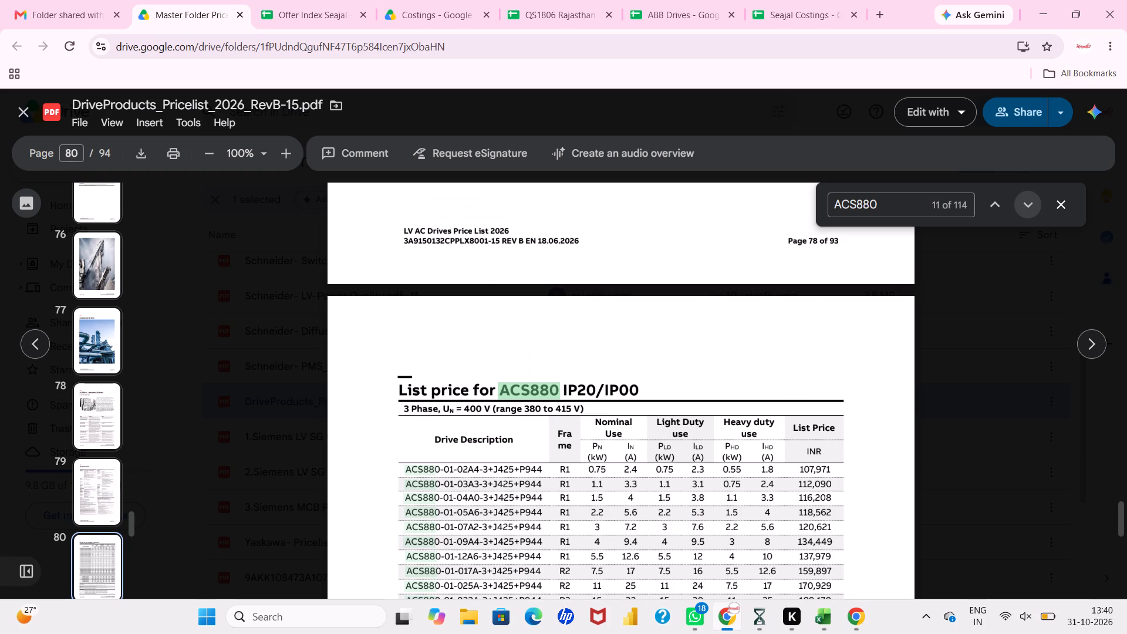
scroll(683, 350, down, 2)
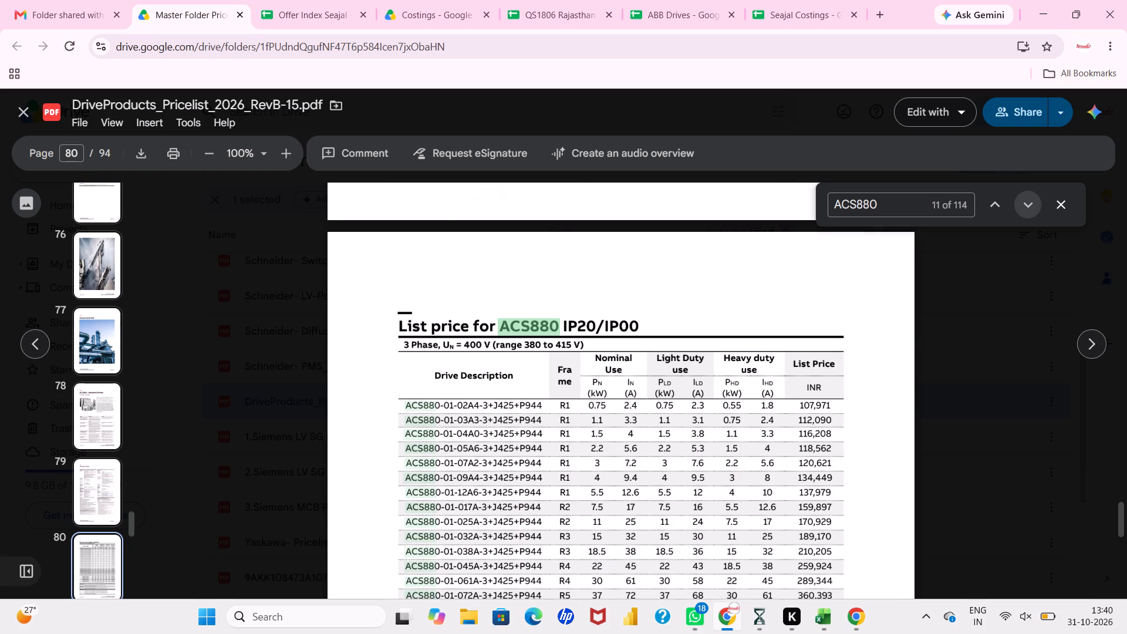
scroll(683, 350, down, 2)
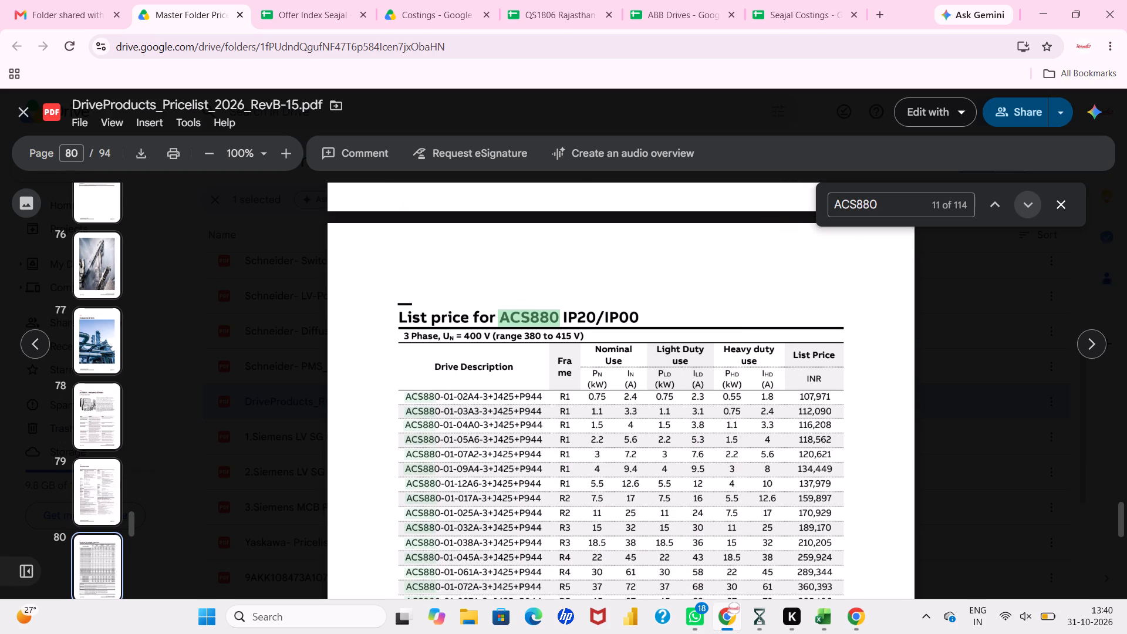
scroll(683, 350, down, 1)
Step back through the ACS880 matches to the Industrial Drives introduction, and return to the IP20/IP00 list price table.
click(993, 209)
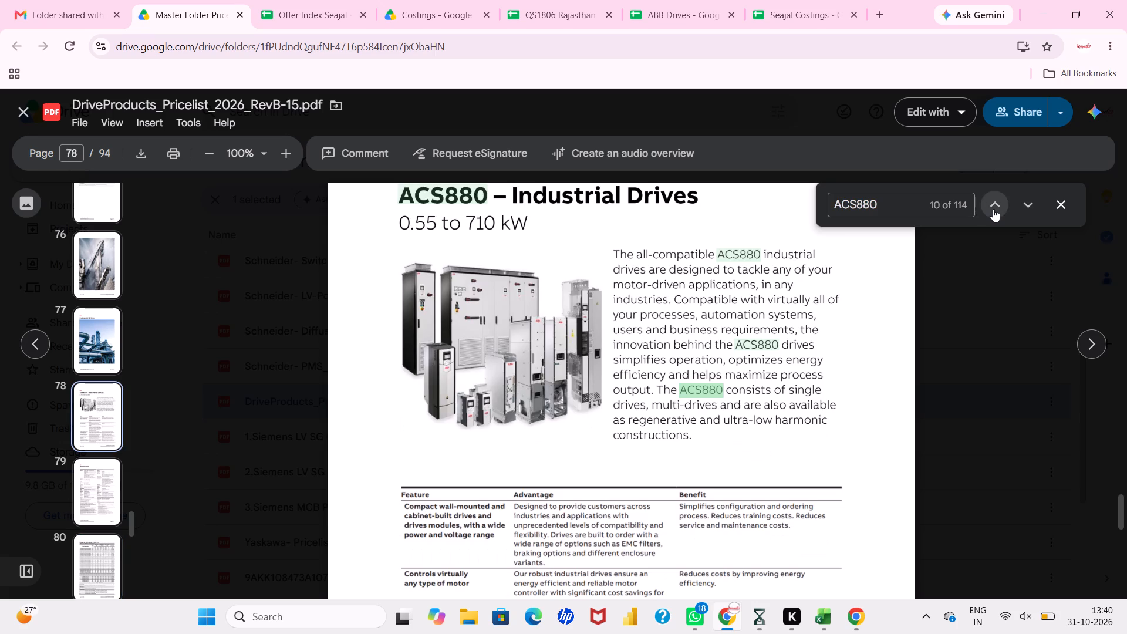
click(993, 209)
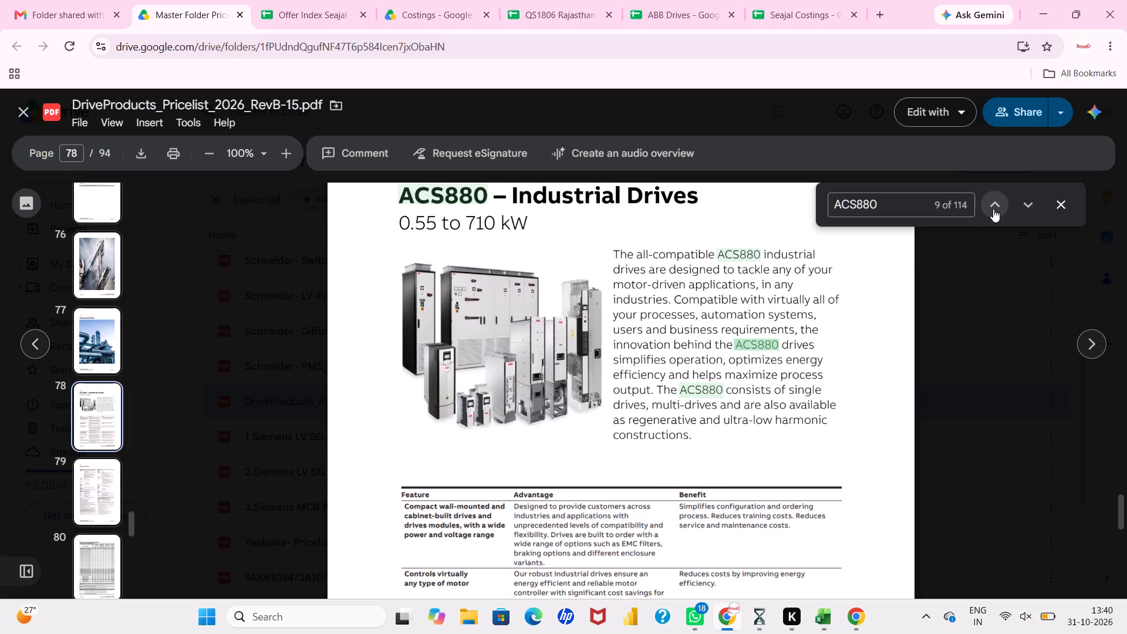
click(993, 209)
click(993, 209)
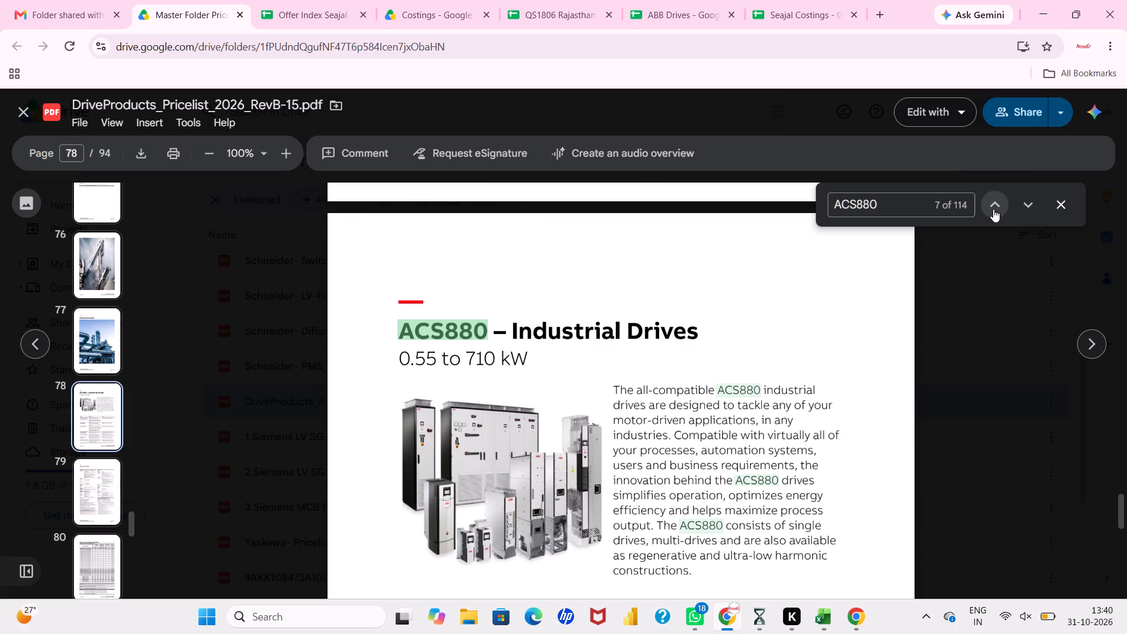
click(993, 209)
click(1025, 205)
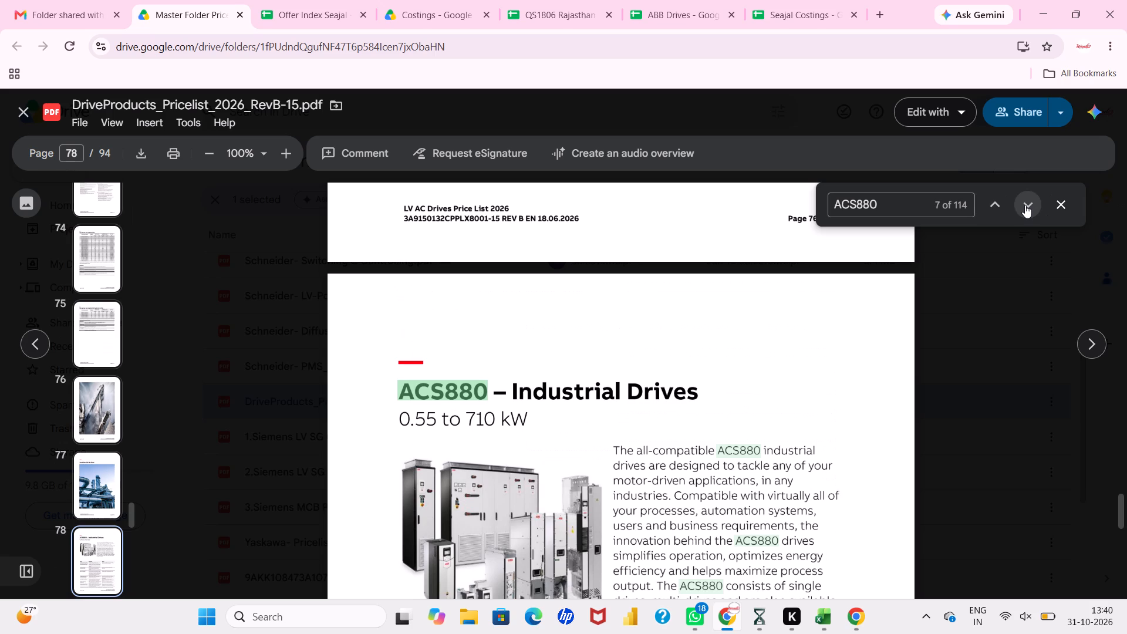
click(1025, 205)
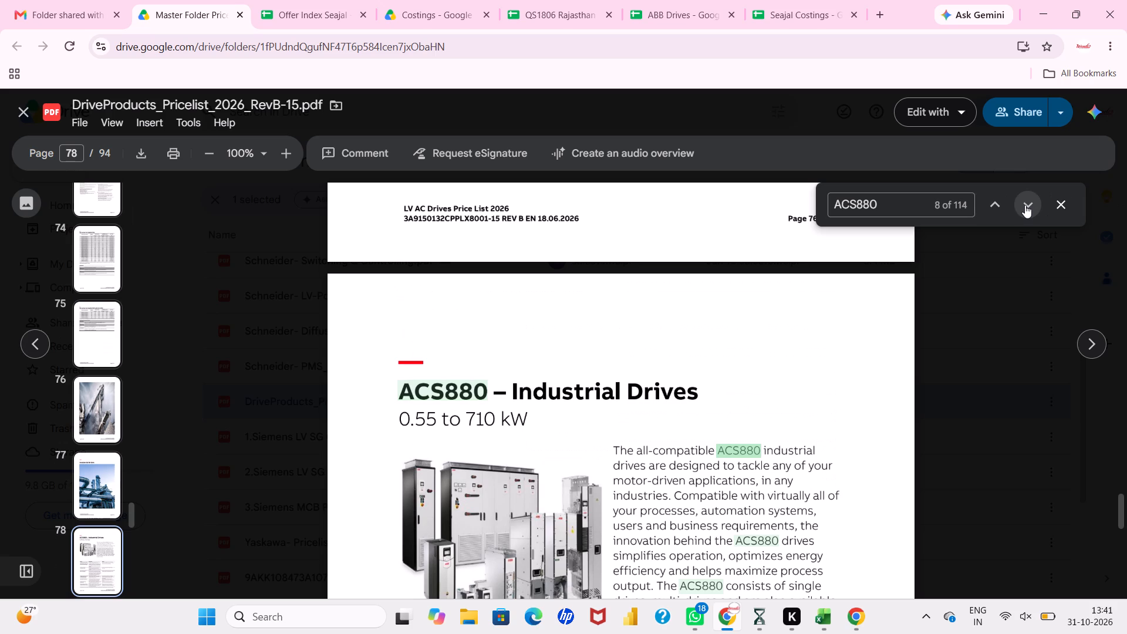
click(1025, 205)
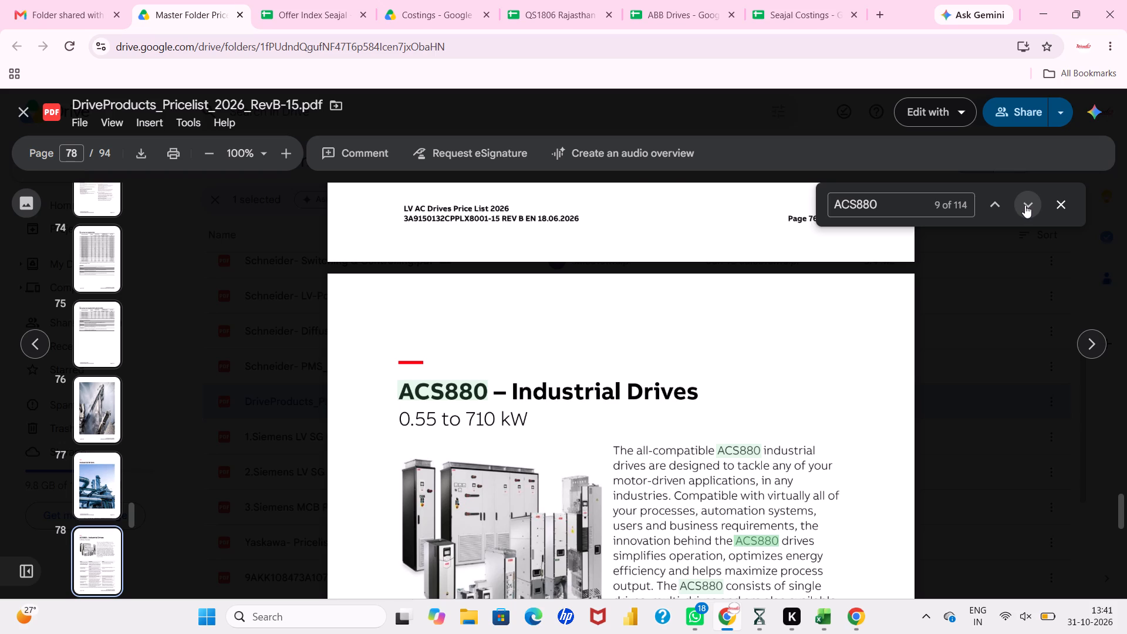
click(1025, 205)
click(1025, 205)
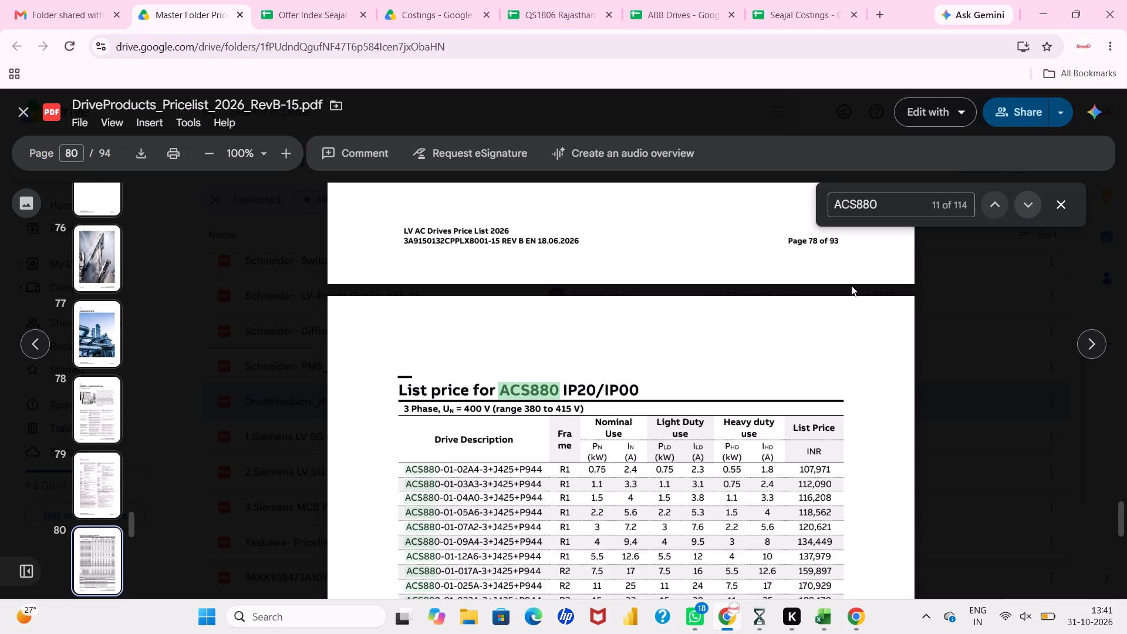
Examine the ACS880 list price tables for IP20/IP00 and built-in brake chopper drives, and close the search.
scroll(758, 381, down, 4)
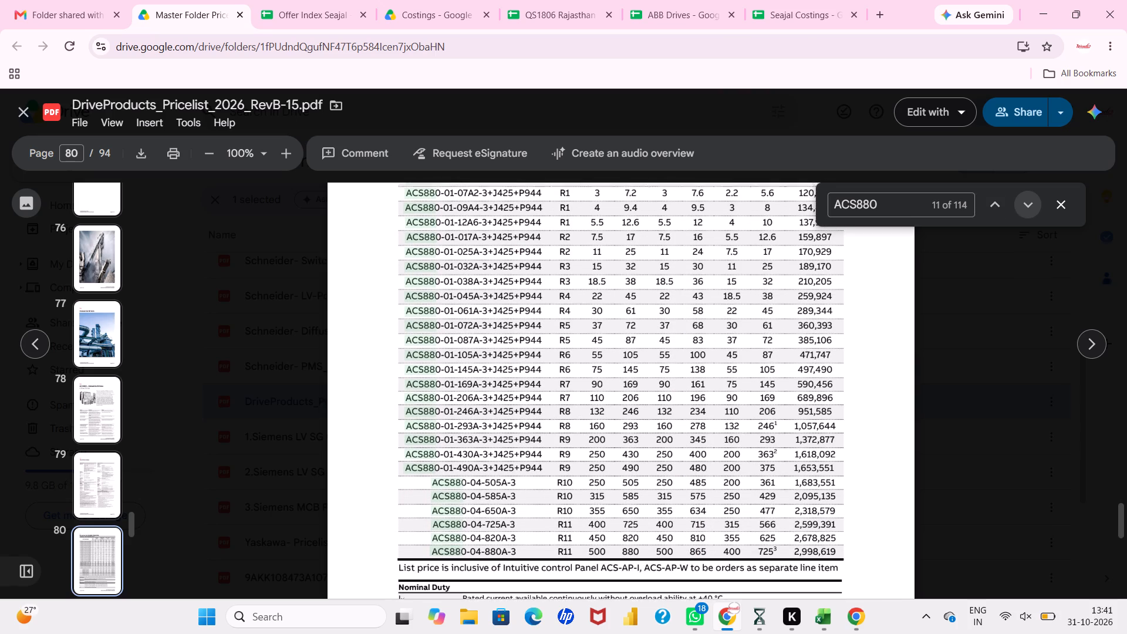
scroll(758, 381, down, 4)
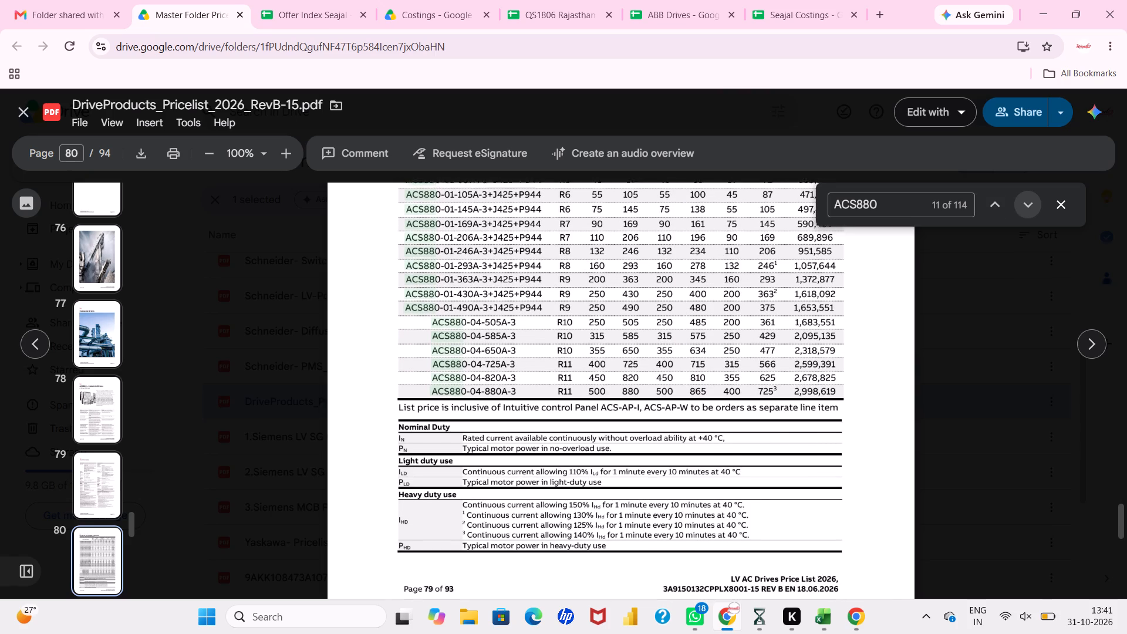
scroll(758, 381, down, 3)
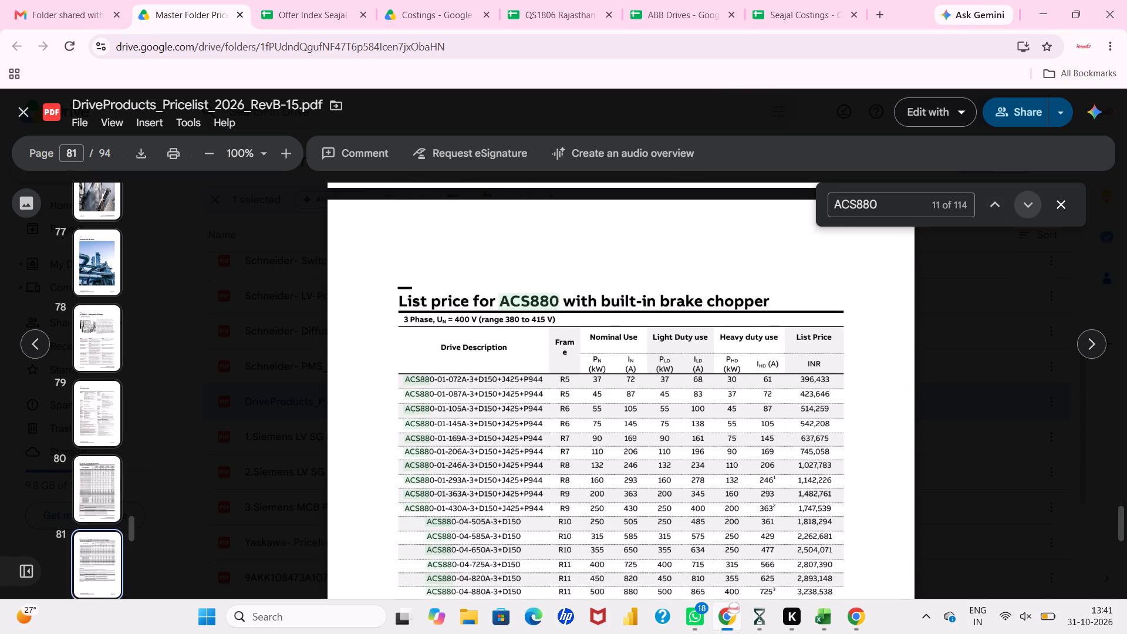
scroll(758, 381, down, 1)
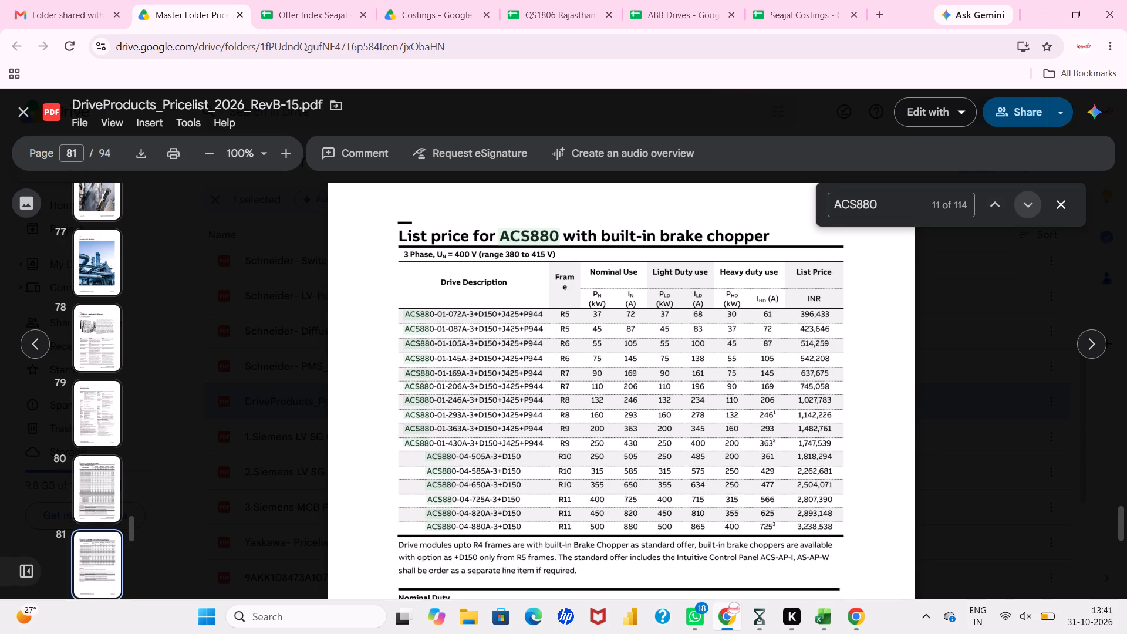
scroll(758, 381, down, 1)
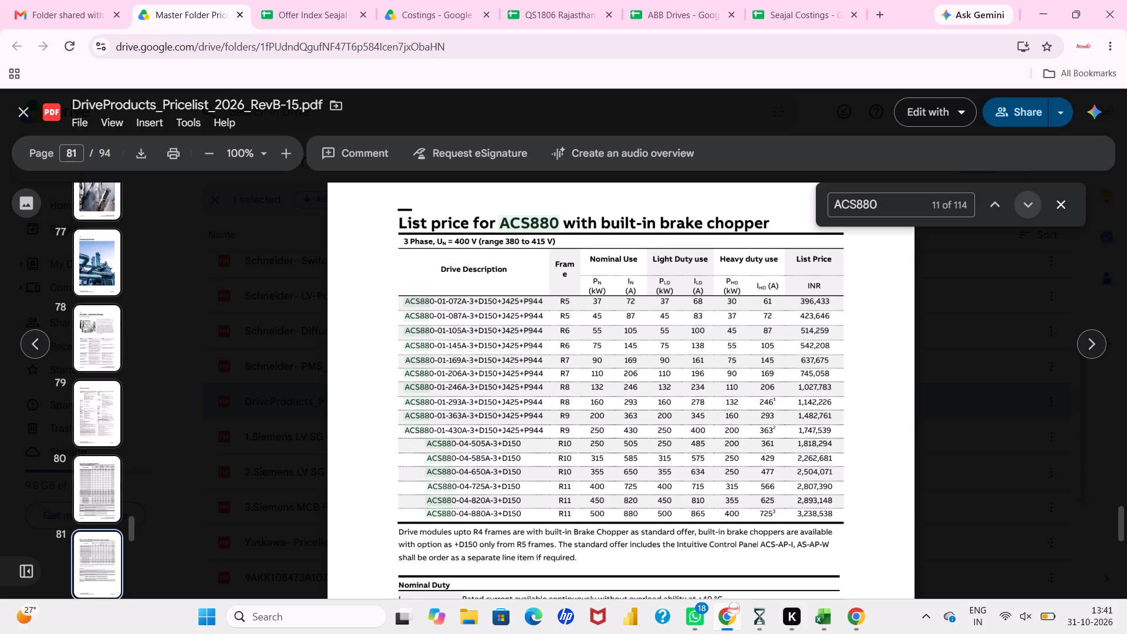
click(712, 400)
click(1059, 203)
Move the ABB Drives spreadsheet into its own window and arrange it side by side with the drive price list PDF.
scroll(889, 272, down, 1)
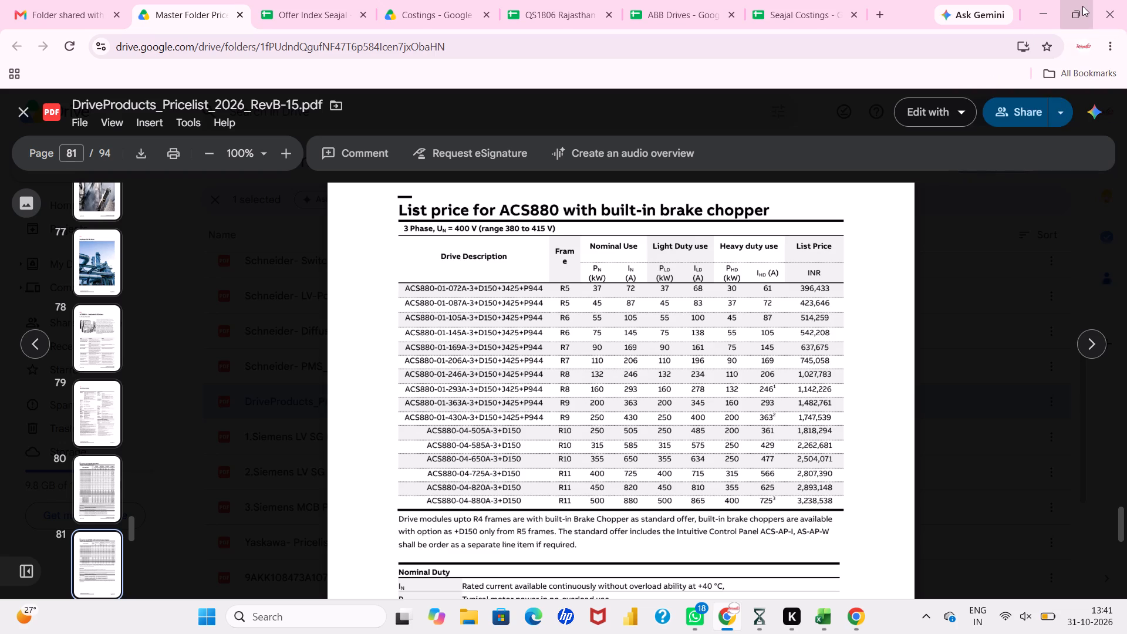
click(1025, 99)
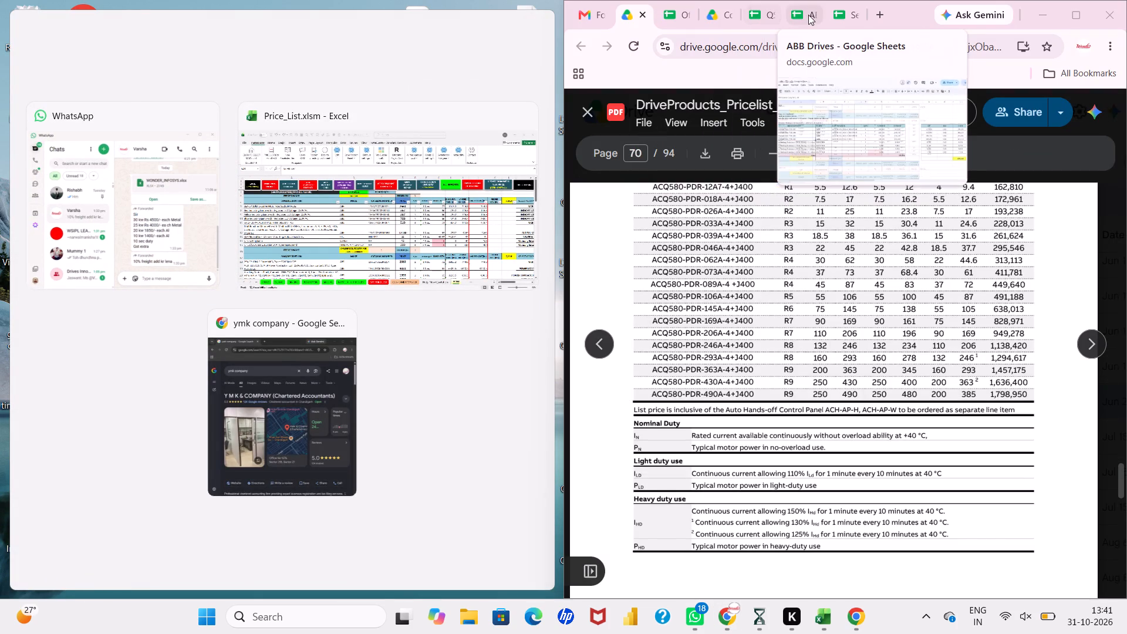
drag(808, 15, 463, 65)
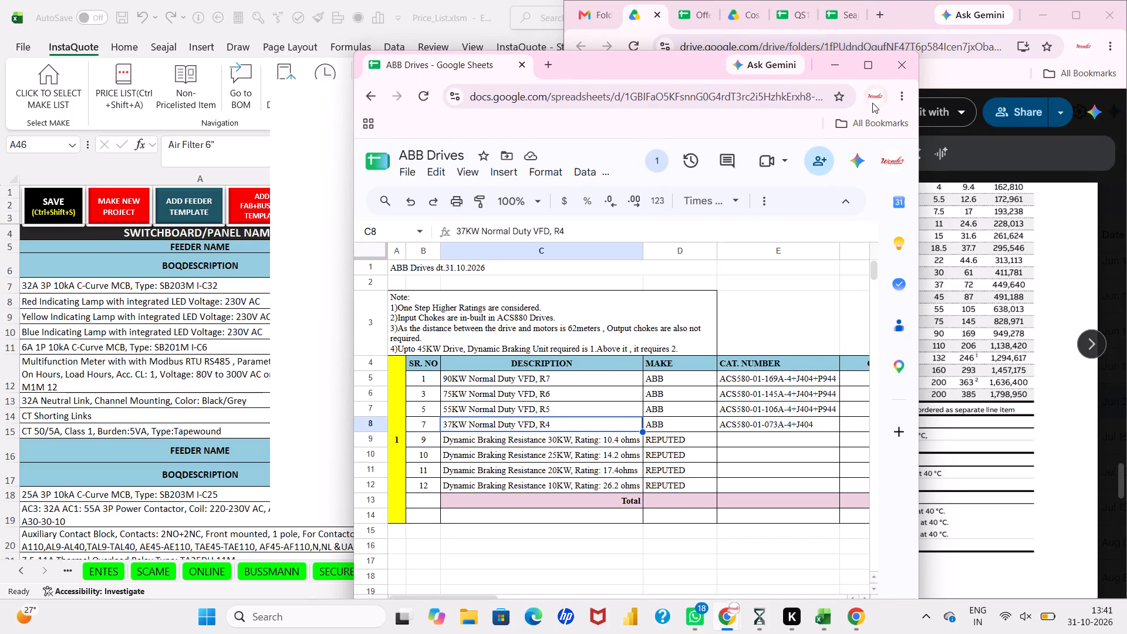
click(800, 170)
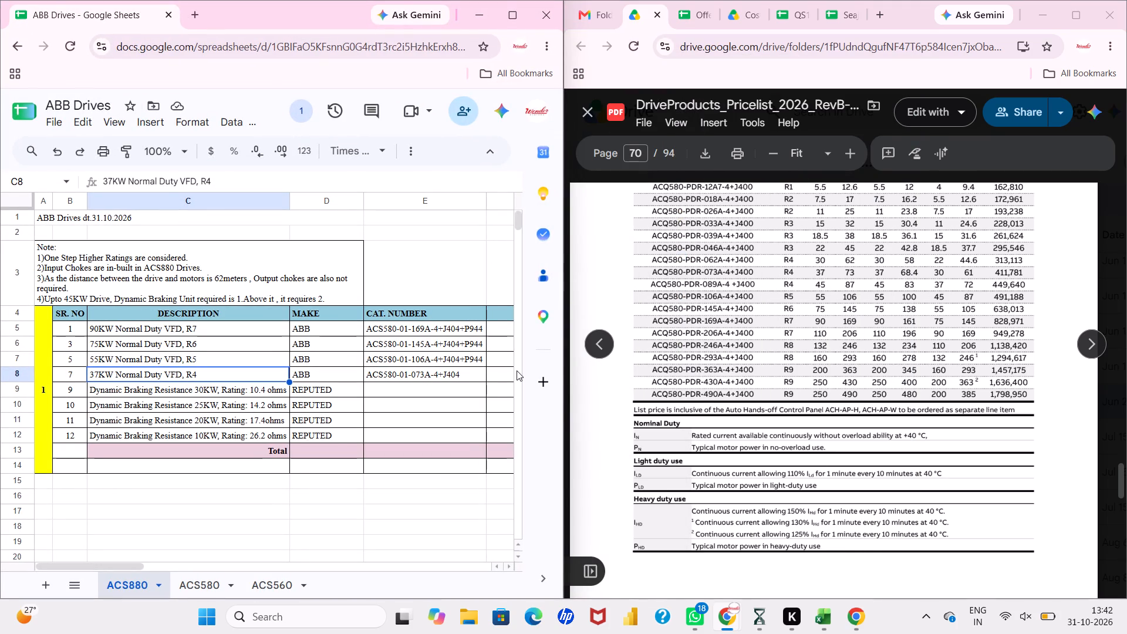
Look through the price list pages around the ACQ580 price tables to get back to the ACS880 list prices.
scroll(815, 318, up, 2)
scroll(752, 343, up, 1)
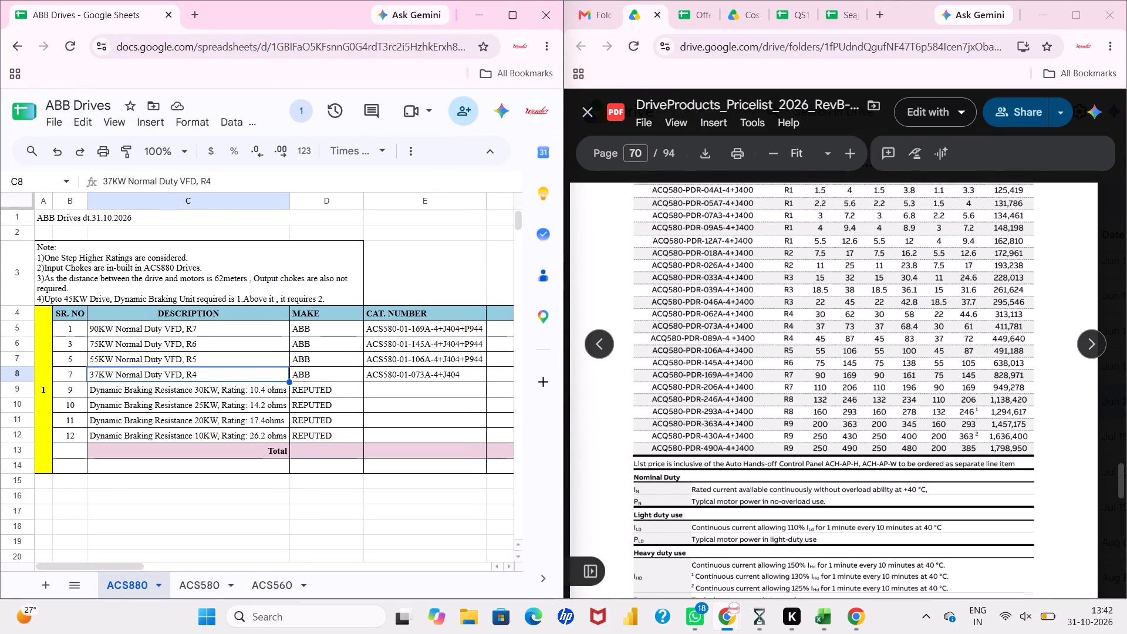
scroll(752, 343, up, 6)
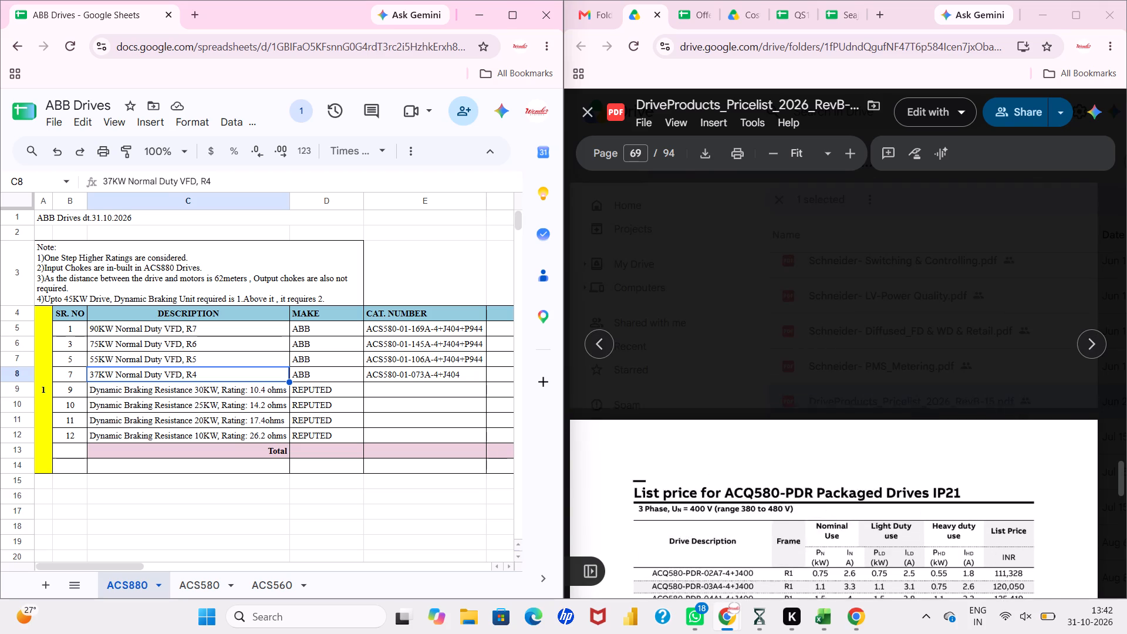
scroll(752, 343, up, 2)
scroll(752, 343, down, 5)
scroll(752, 343, up, 6)
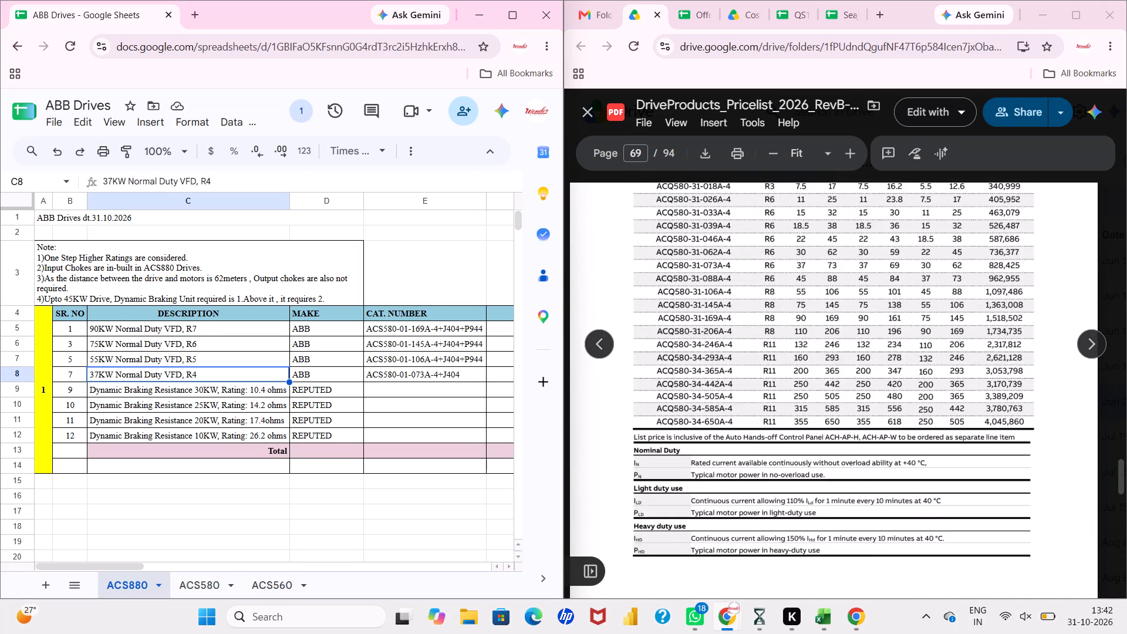
scroll(752, 343, up, 1)
scroll(752, 343, down, 4)
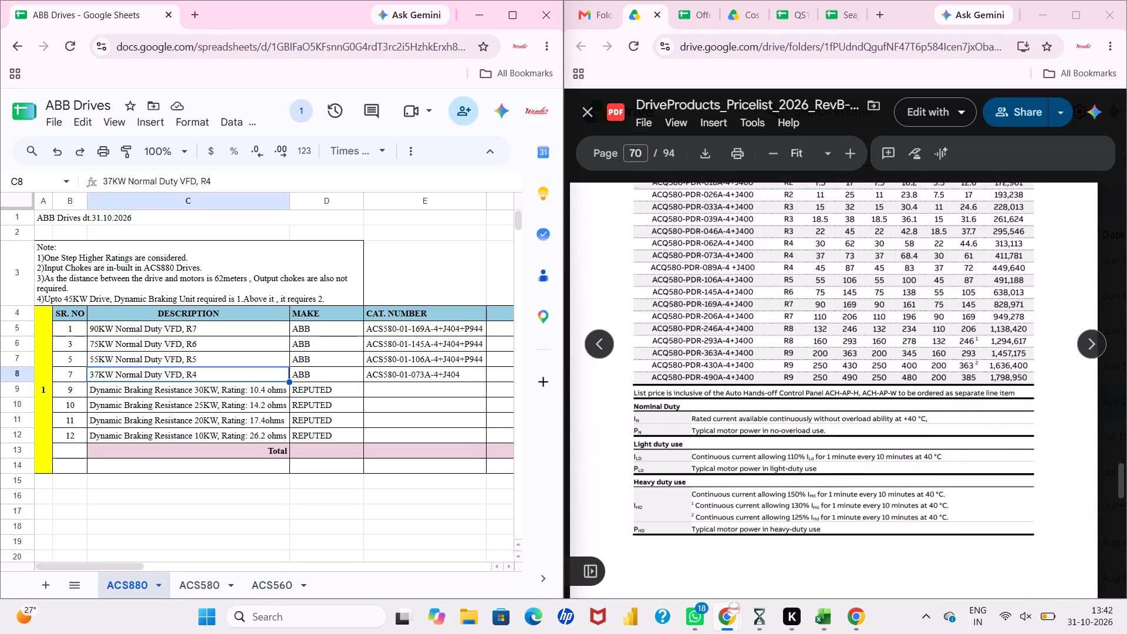
scroll(752, 343, down, 6)
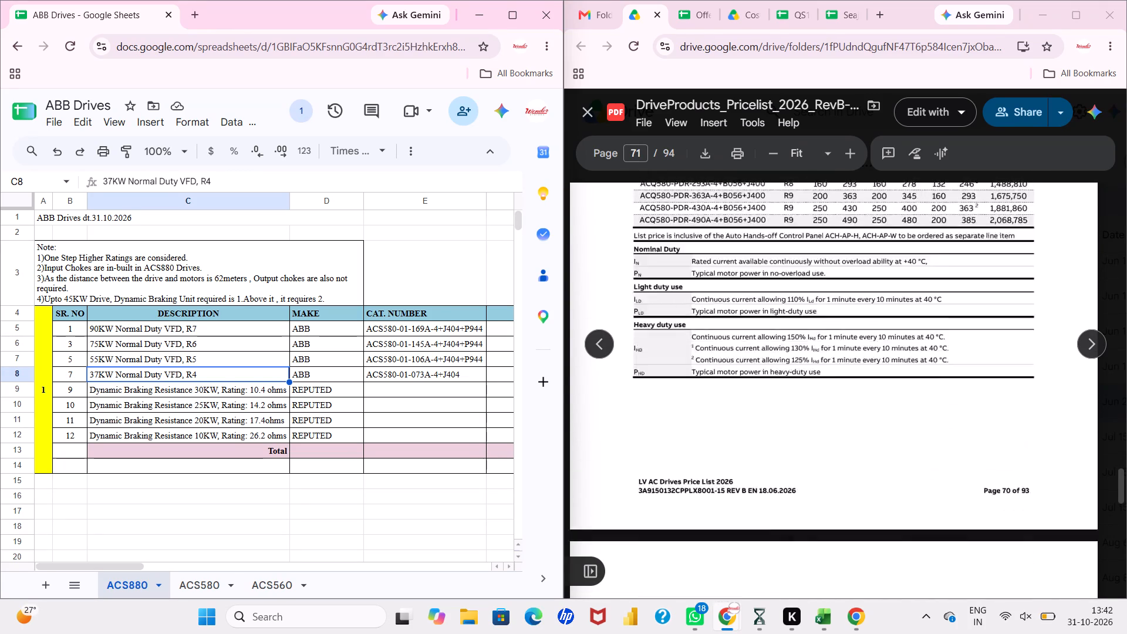
scroll(752, 343, down, 3)
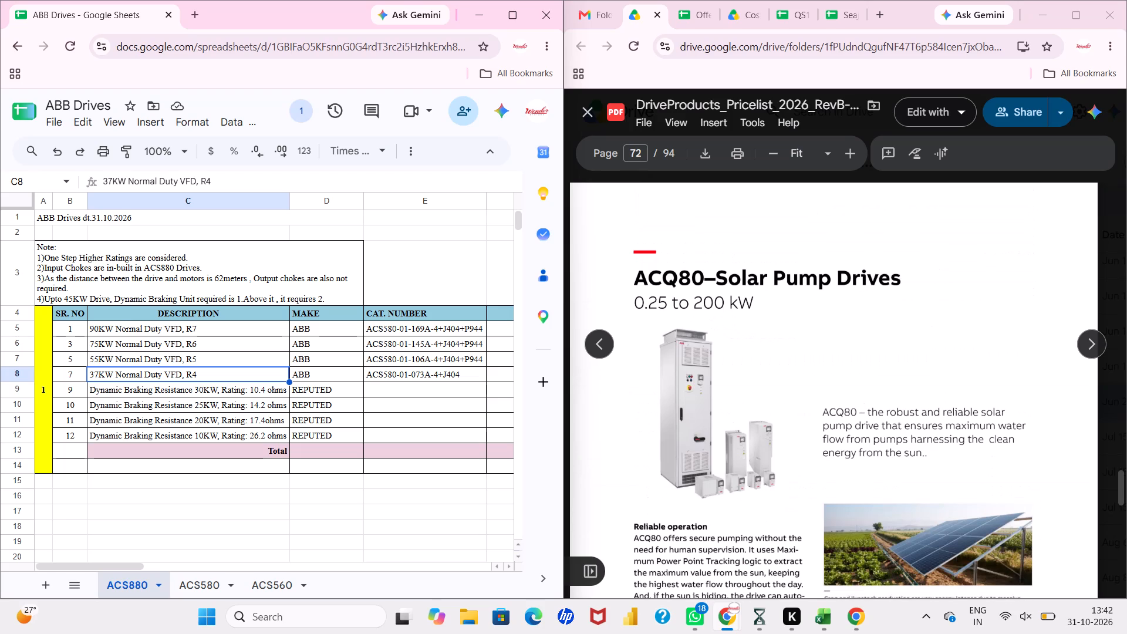
Search the price list for "ACS880" and go to the list price table for ACS880 with built-in brake chopper.
key(ctrl+f)
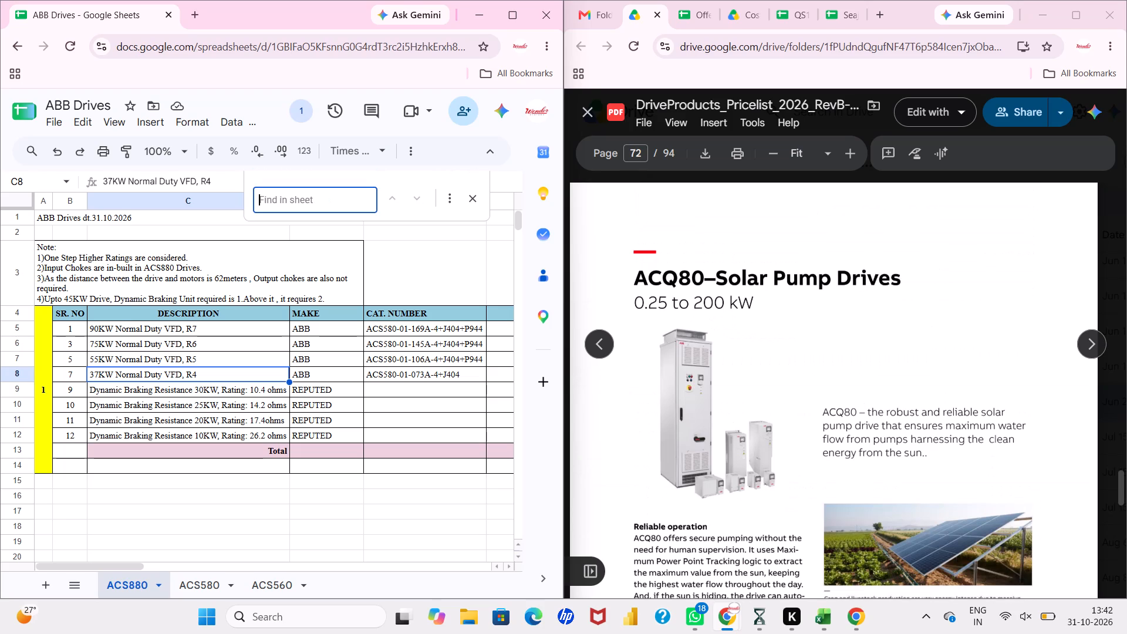
click(730, 355)
key(ctrl+f)
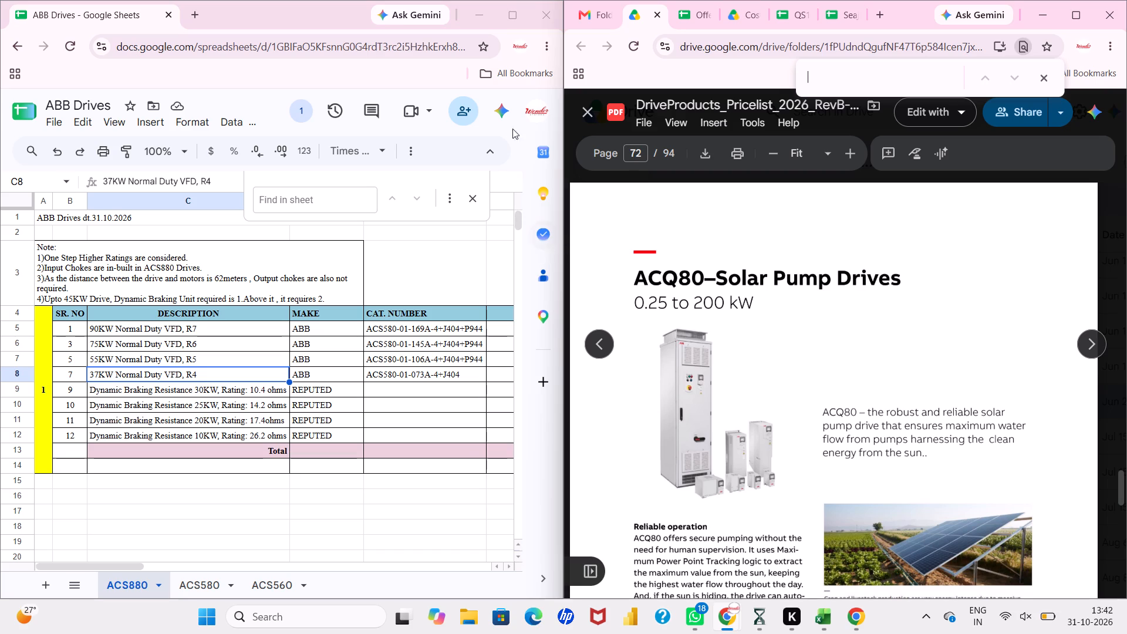
text(ACS880)
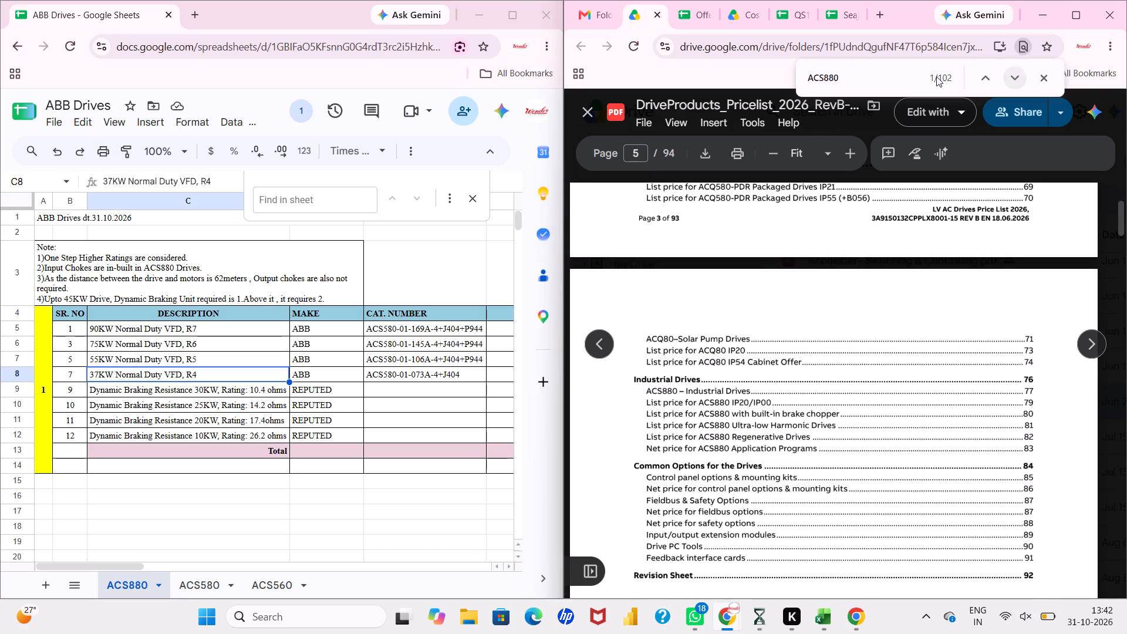
triple_click(1014, 73)
triple_click(1014, 73)
triple_click(1014, 73)
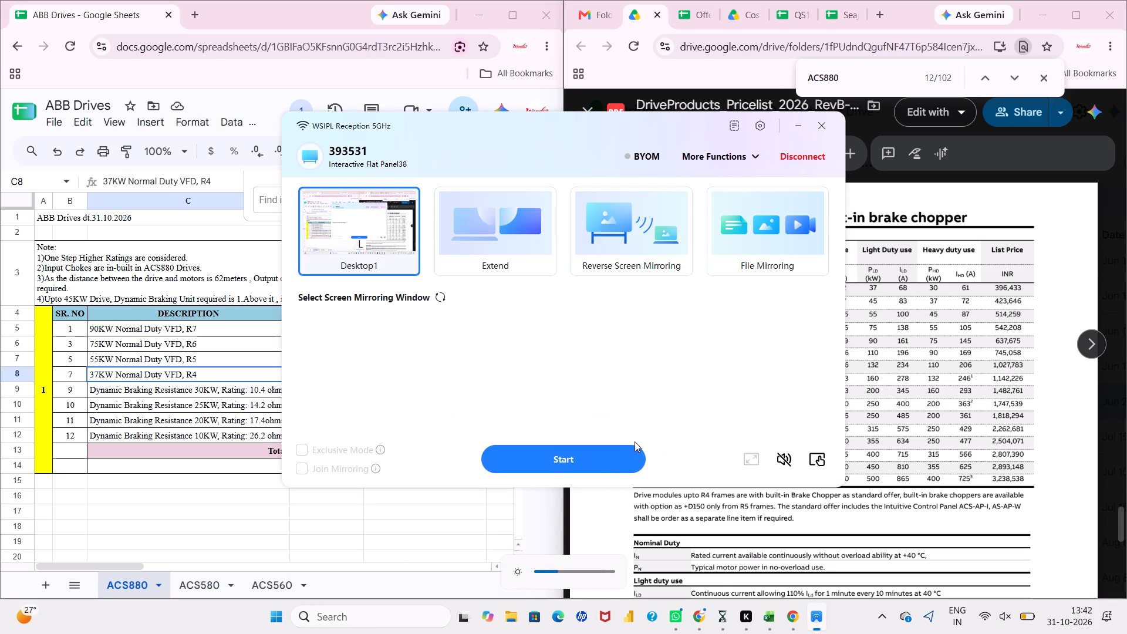
Start mirroring Desktop1 to the interactive flat panel.
click(604, 470)
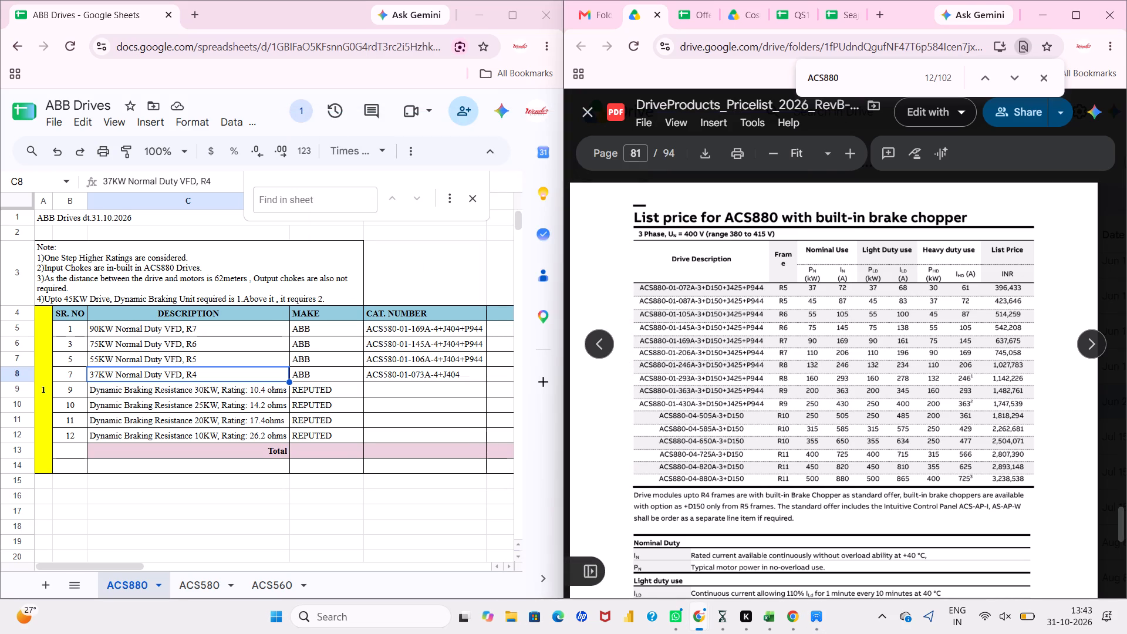
Copy catalogue numbers ACS880-01-169A-3+D150+J425+P944 and ACS880-01-145A-3+D150+J425+P944 from the price list into the 90KW and 75KW drive rows.
drag(762, 340, 694, 343)
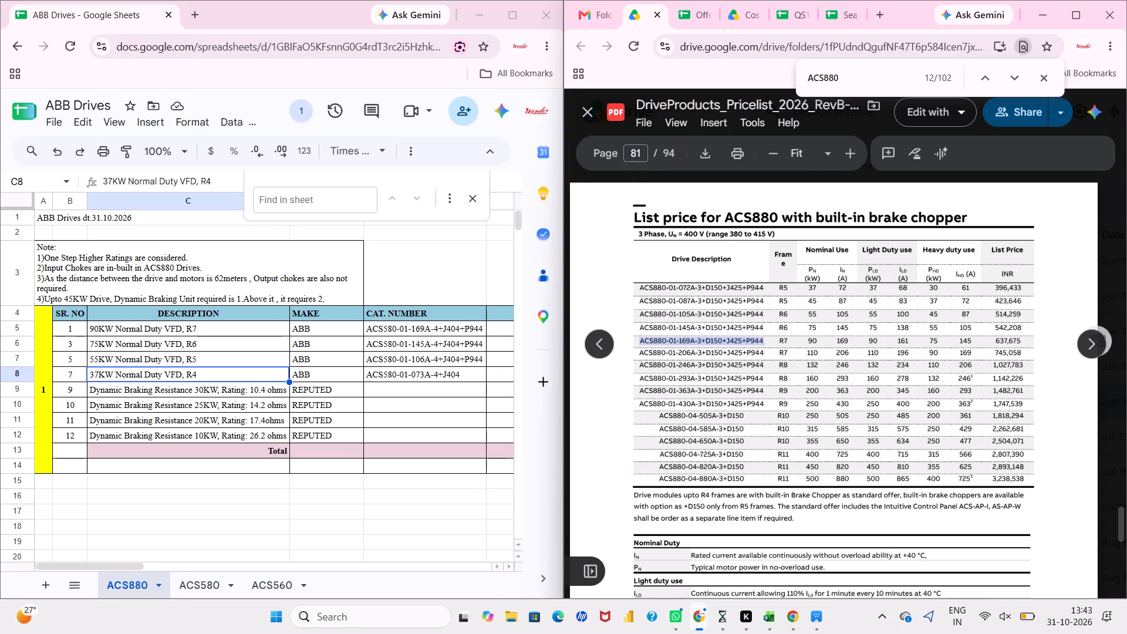
drag(694, 343, 626, 343)
key(ctrl+c)
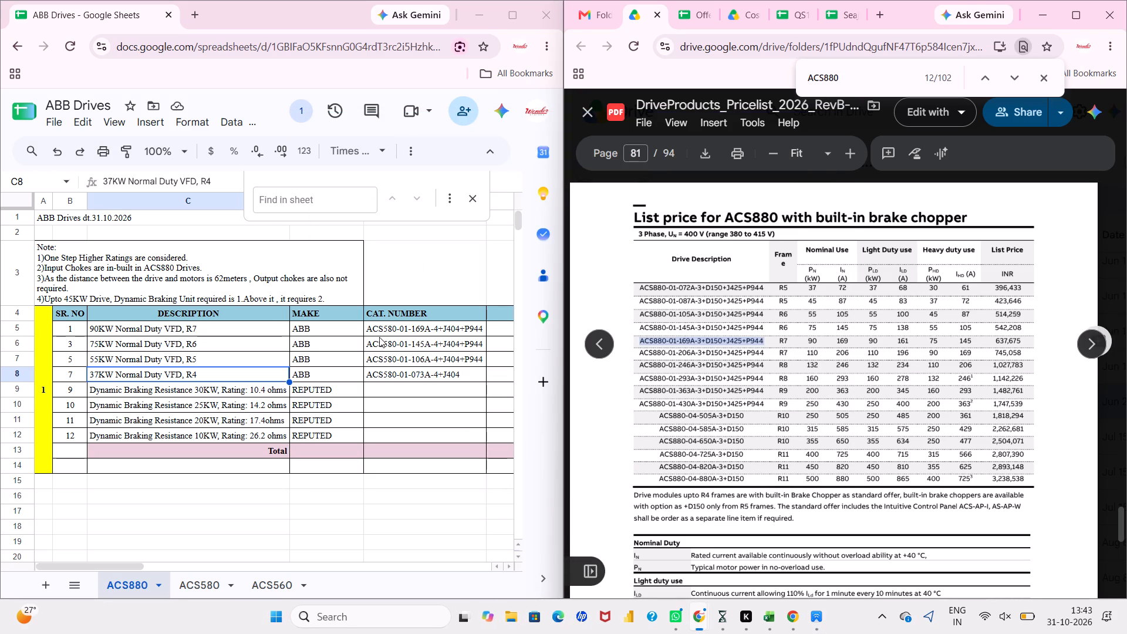
click(382, 332)
key(ctrl+v)
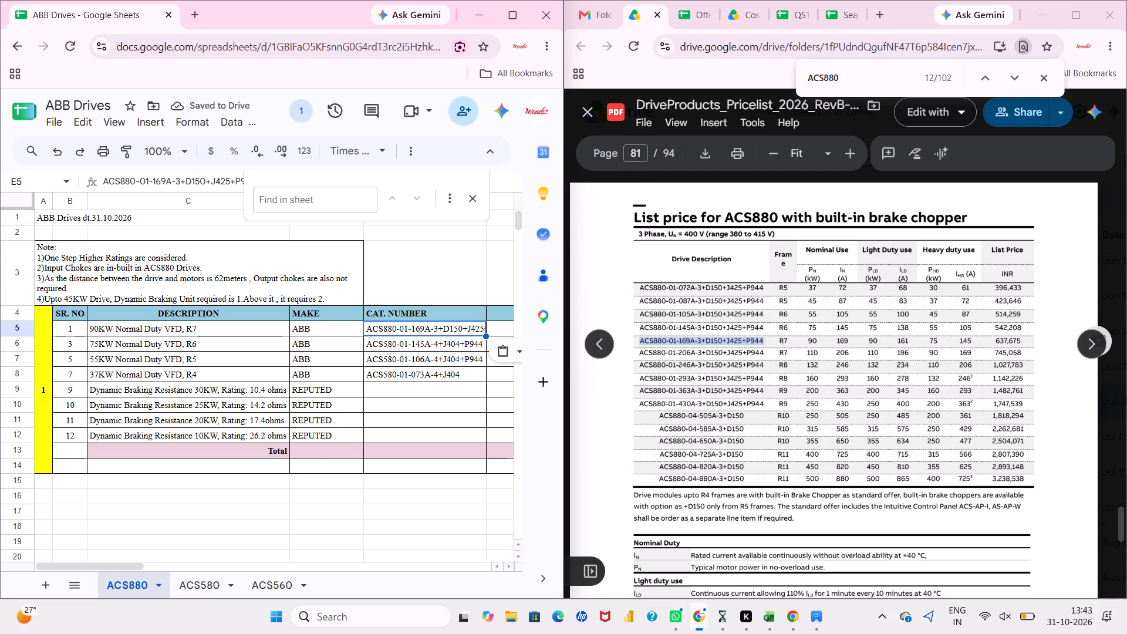
drag(761, 329, 645, 331)
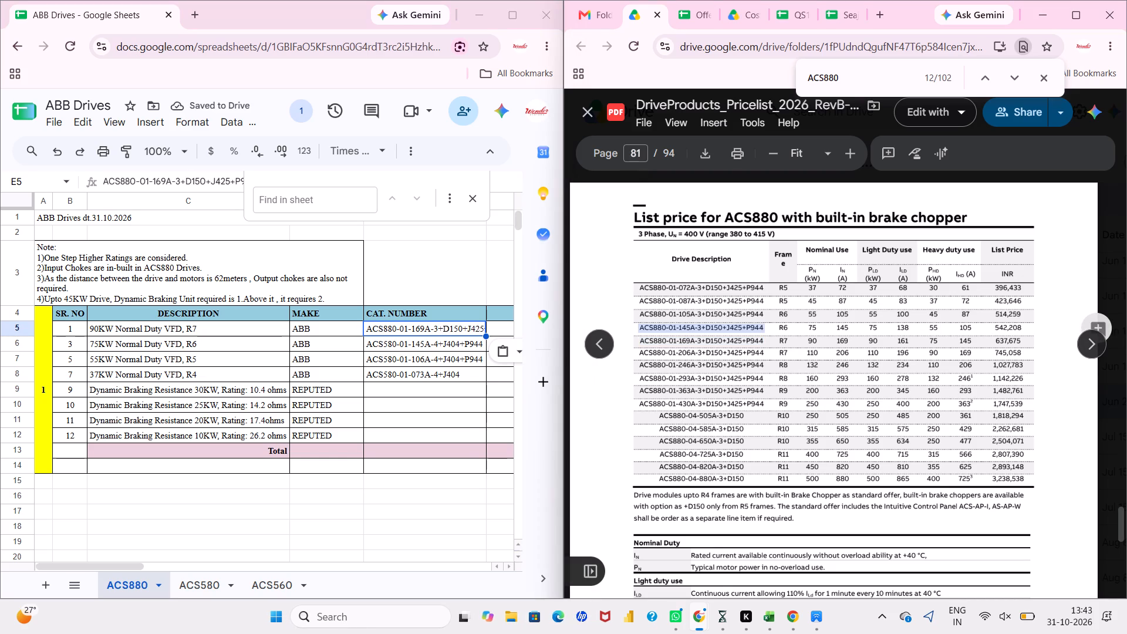
drag(645, 331, 636, 331)
key(ctrl+c)
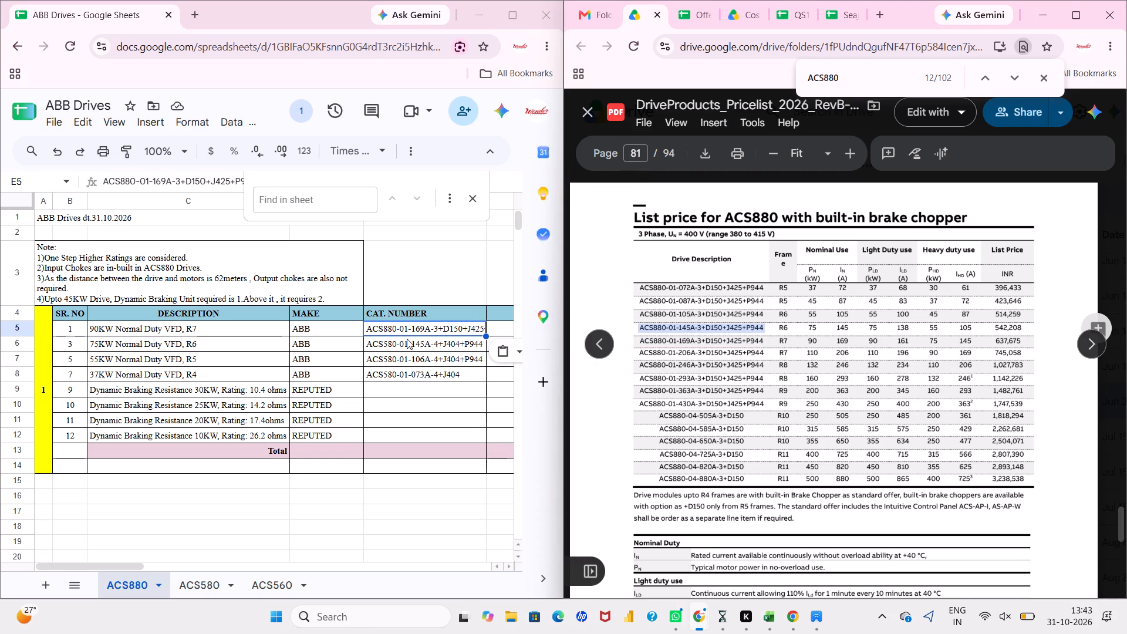
click(407, 345)
key(ctrl+v)
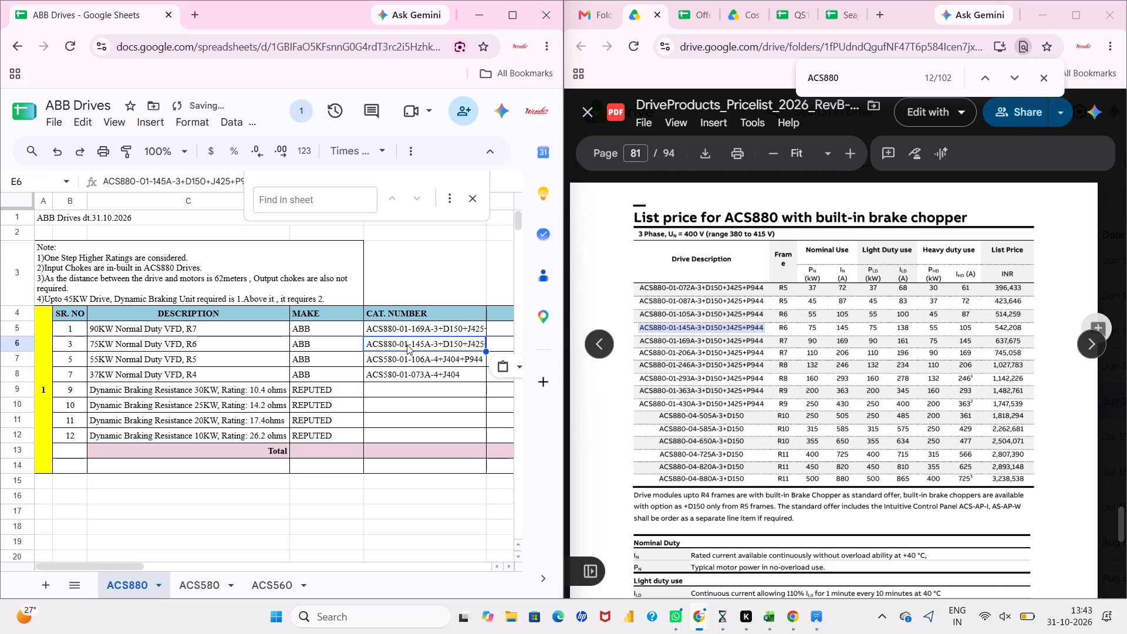
Copy catalogue numbers ACS880-01-105A-3+D150+J425+P944 and ACS880-01-072A-3+D150+J425+P944 from the price list into the 55KW and 37KW drive rows.
click(413, 364)
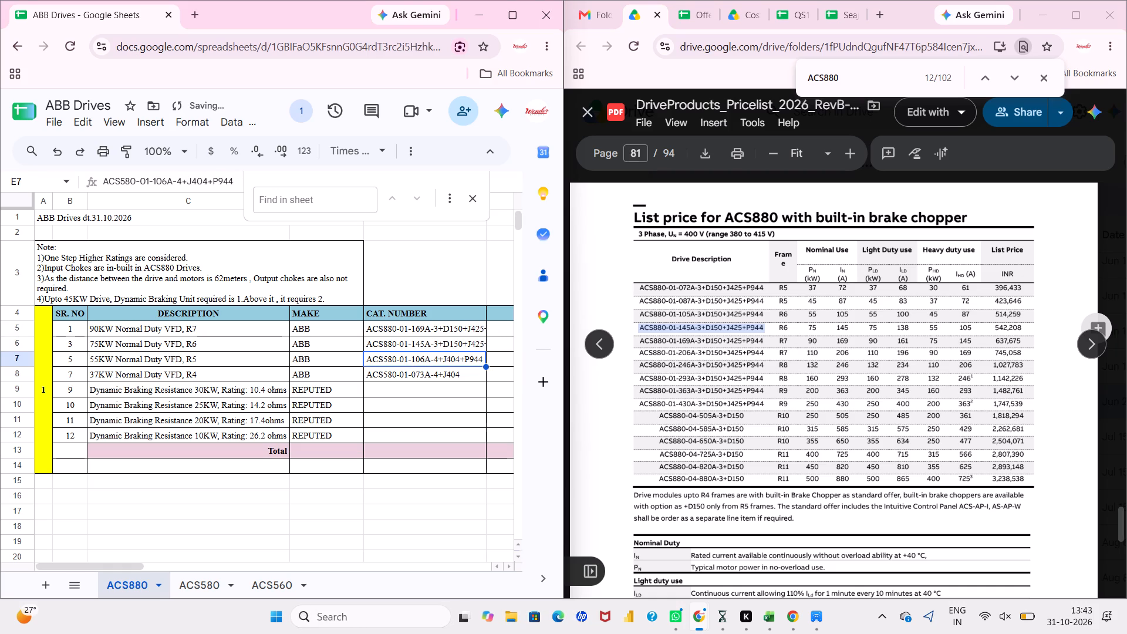
drag(763, 316, 711, 318)
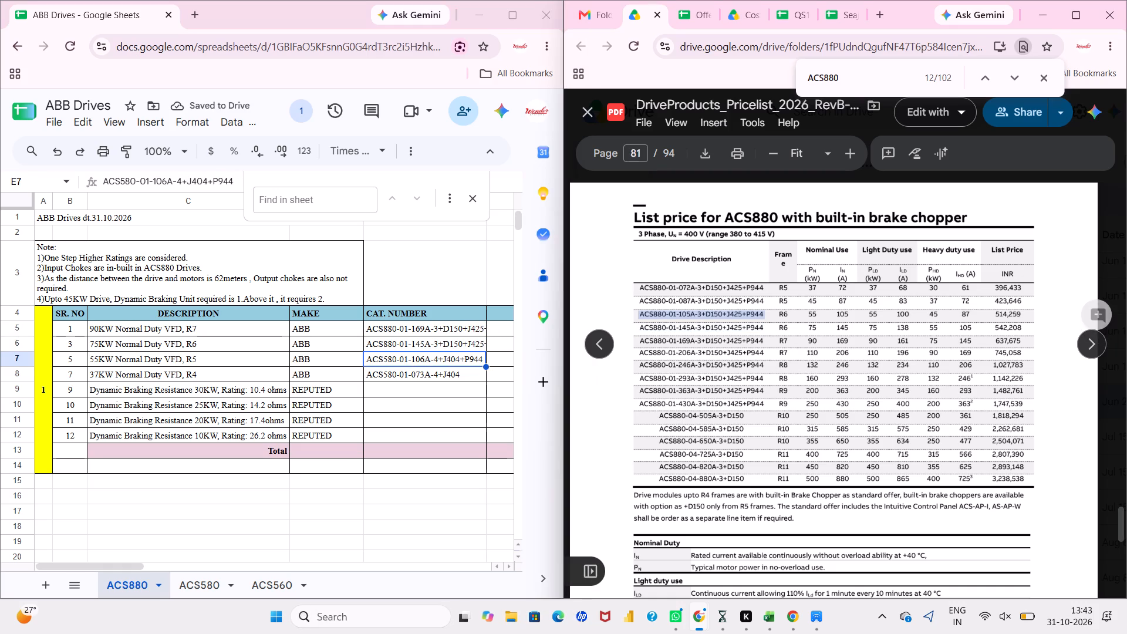
drag(711, 318, 641, 316)
key(ctrl+c)
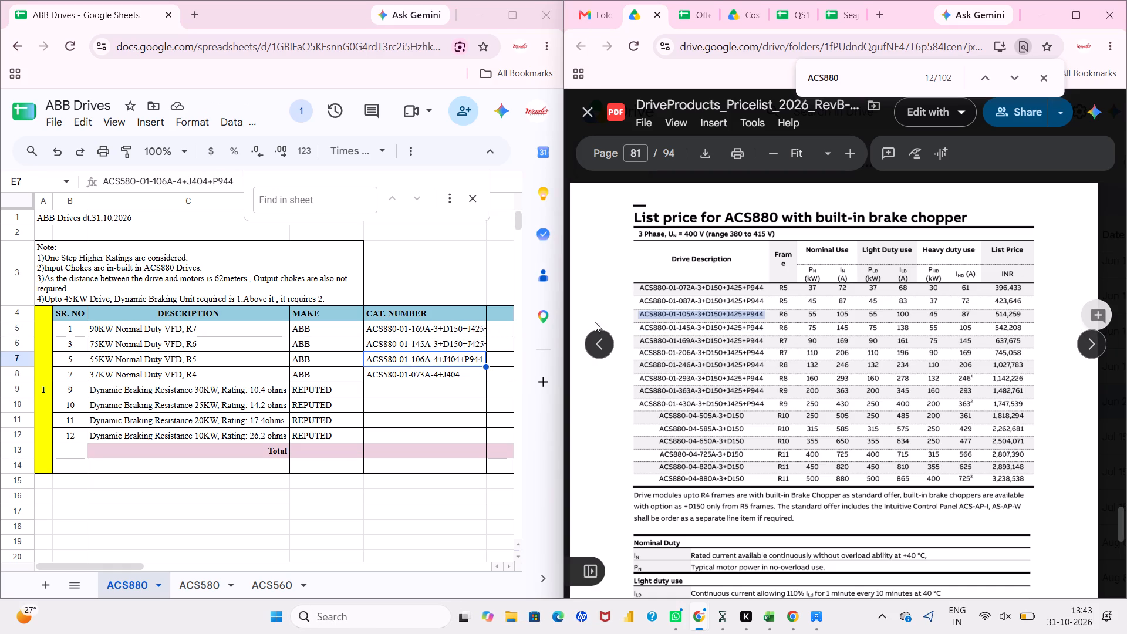
click(452, 358)
key(ctrl+v)
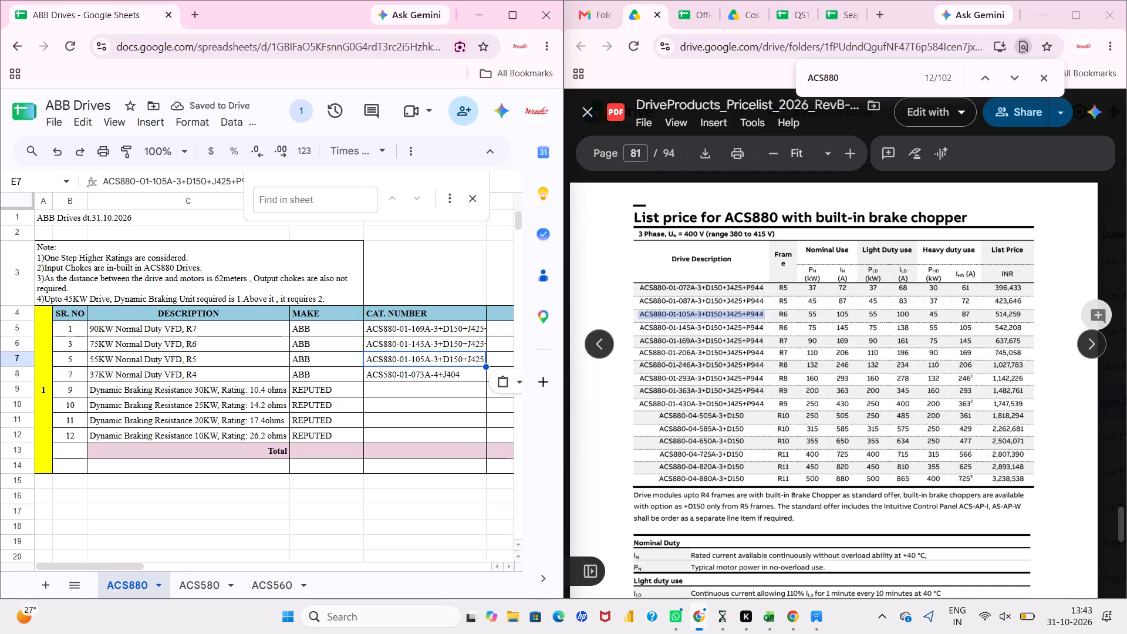
drag(762, 287, 635, 282)
key(ctrl+c)
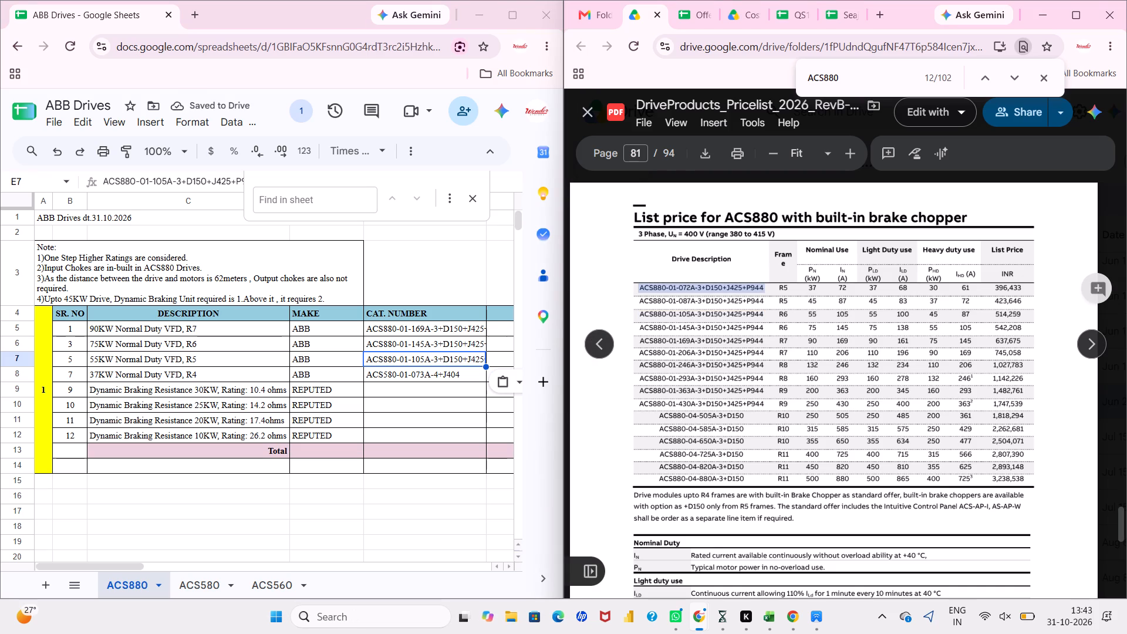
click(468, 374)
key(ctrl+v)
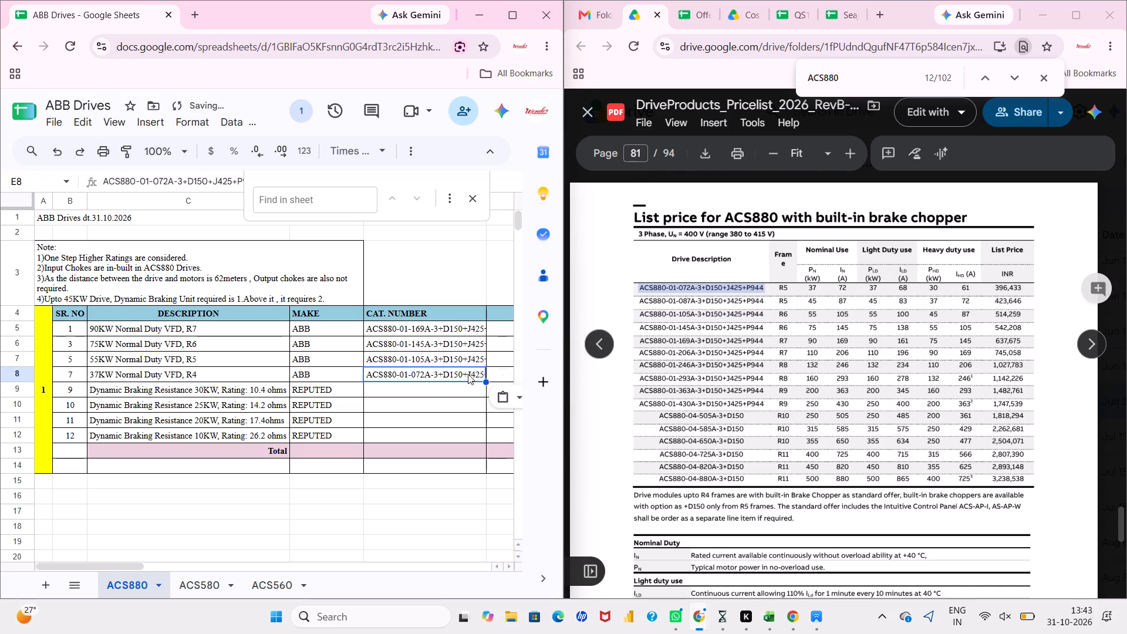
Set the LP values to 637675 for the 90KW drive and 542208 for the 75KW drive.
scroll(468, 374, left, 1)
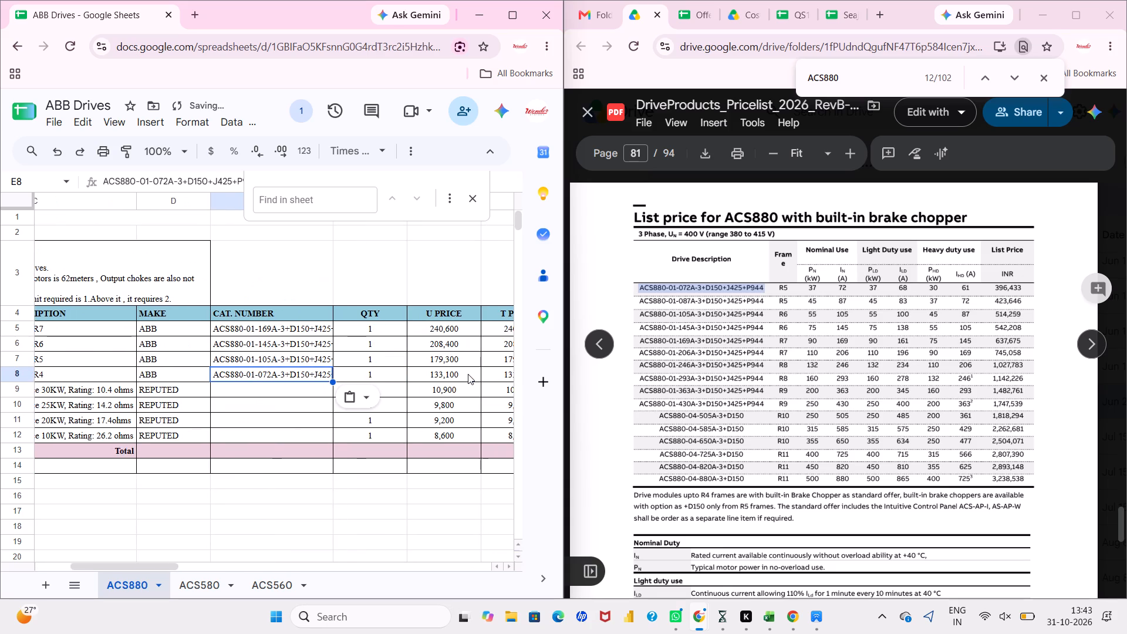
scroll(468, 374, left, 3)
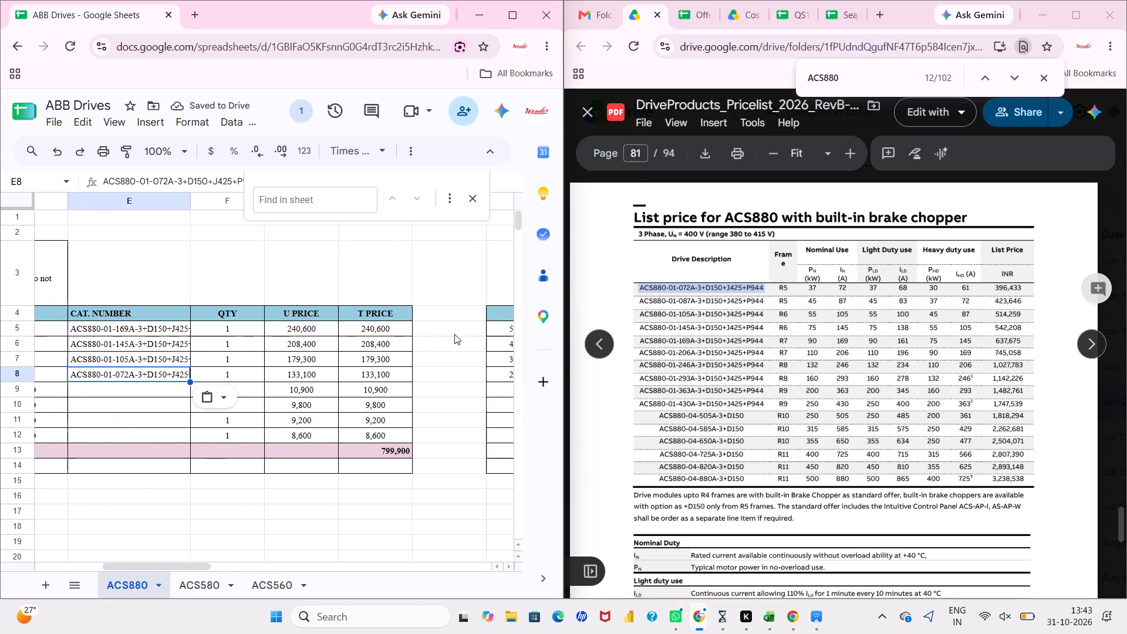
scroll(454, 334, left, 1)
click(464, 331)
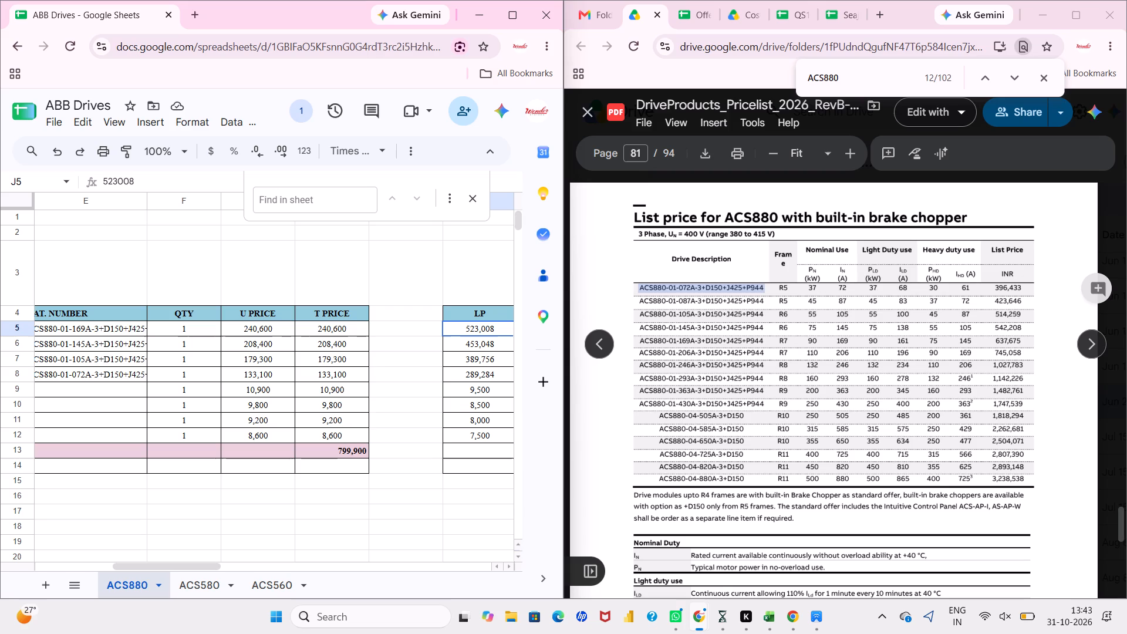
click(494, 333)
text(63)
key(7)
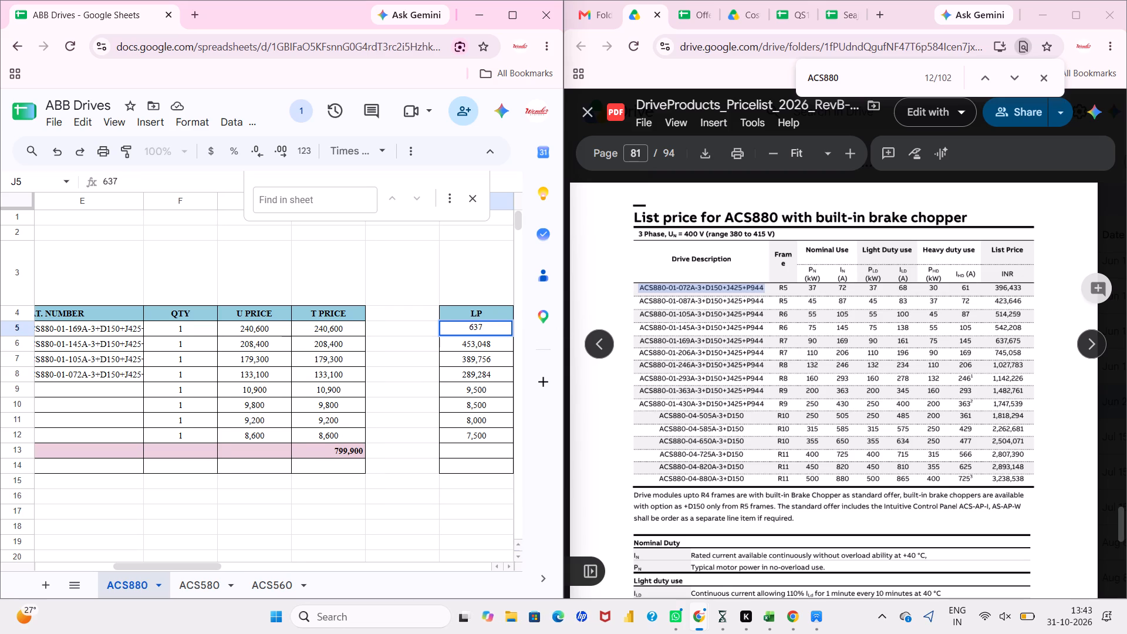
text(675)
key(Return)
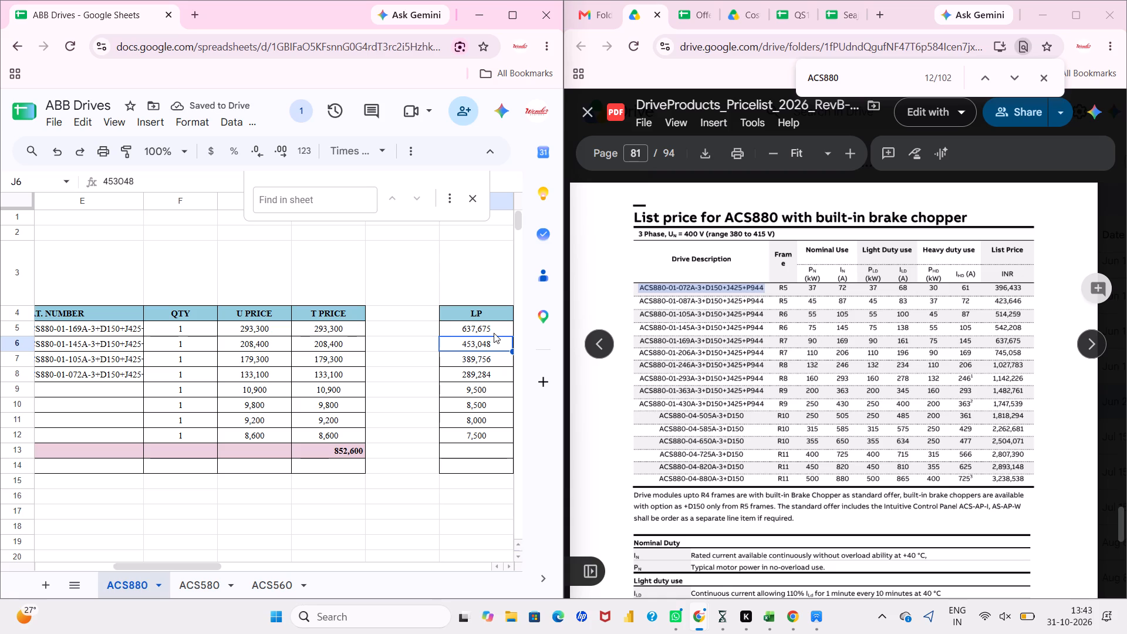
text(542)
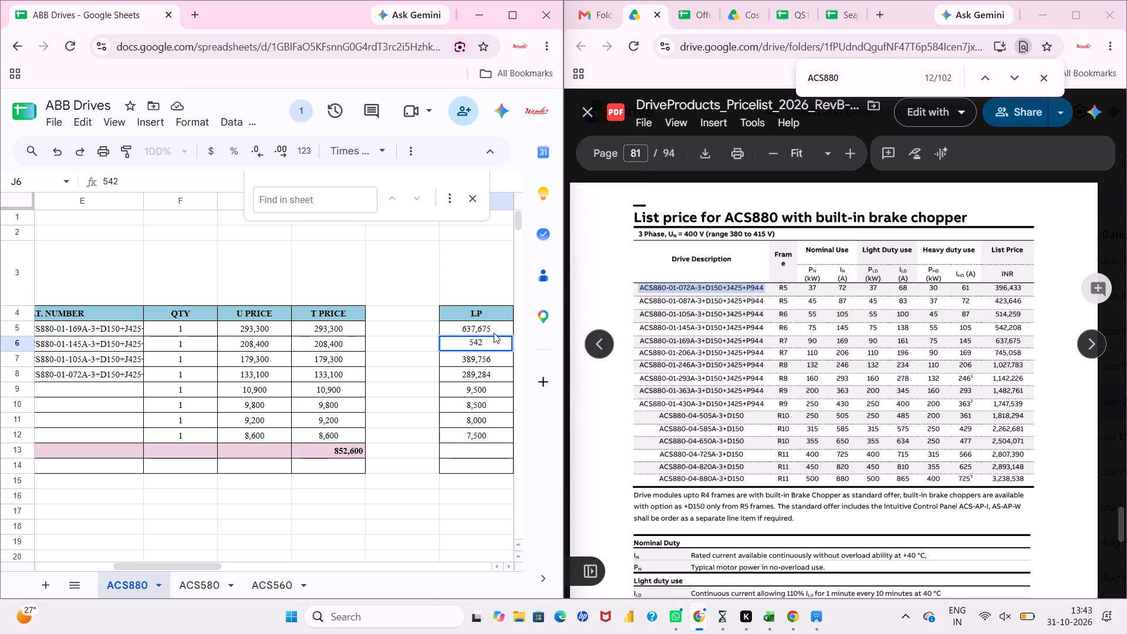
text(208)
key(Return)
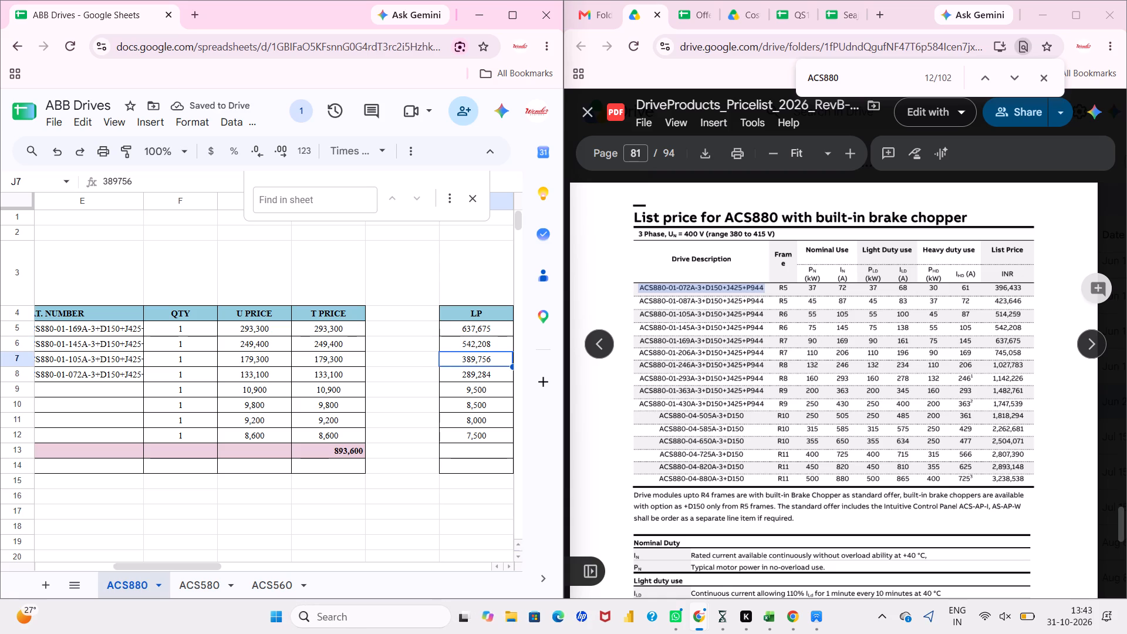
Set the LP values to 514259 for the 55KW drive and 396433 for the 37KW drive.
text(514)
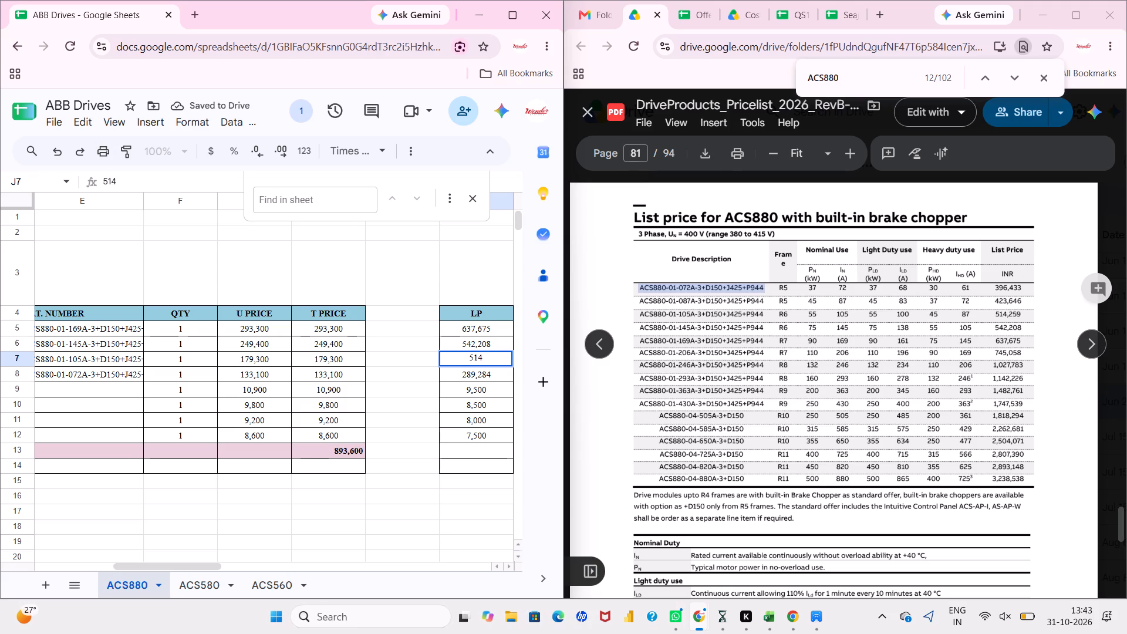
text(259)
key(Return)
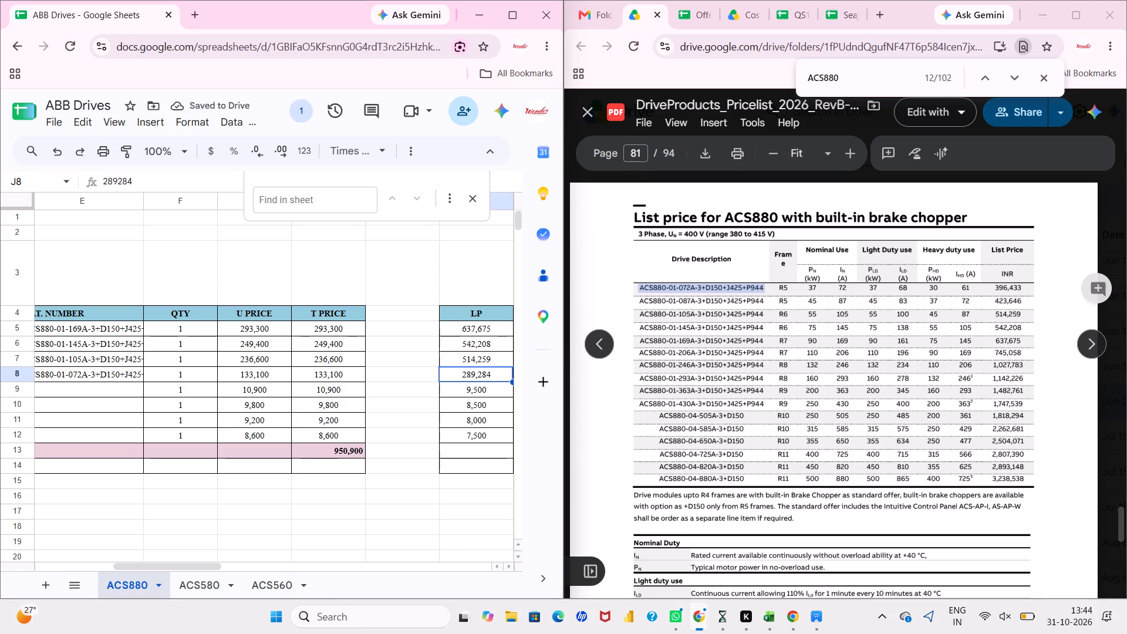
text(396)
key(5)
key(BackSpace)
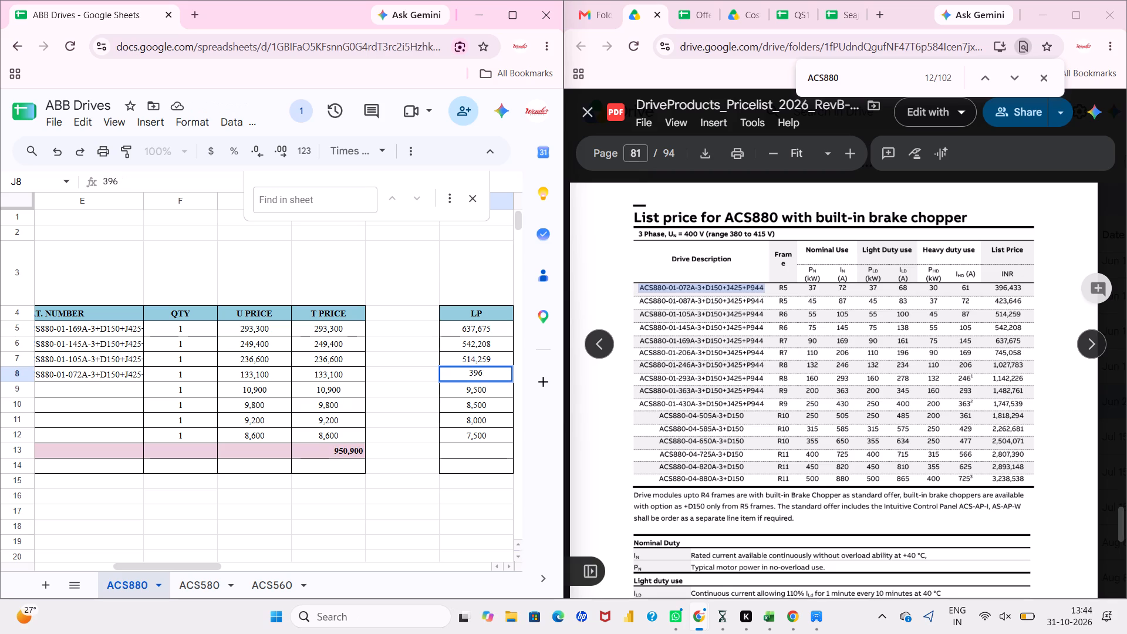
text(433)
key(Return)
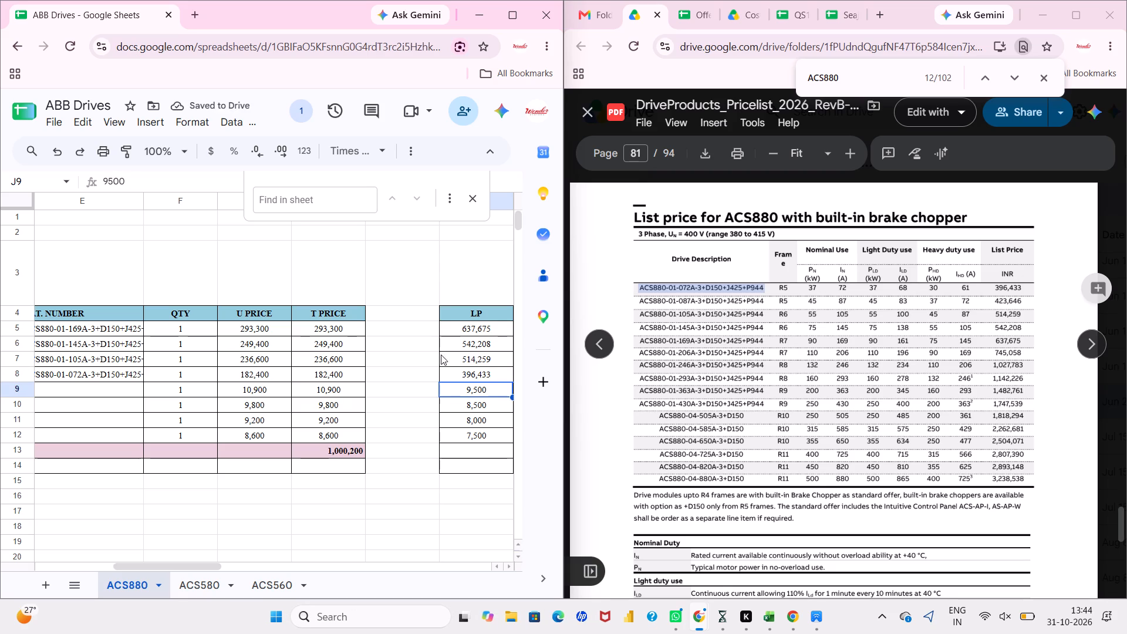
Close the sheet's find box and narrow the blank spacer column I between T PRICE and LP.
click(471, 204)
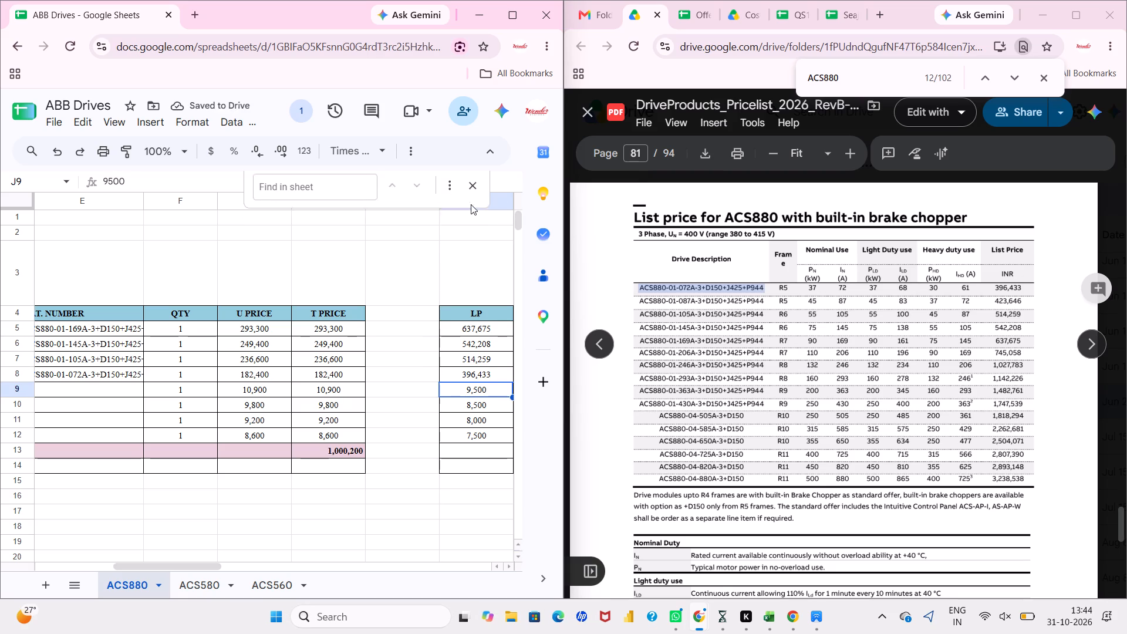
drag(438, 205, 376, 216)
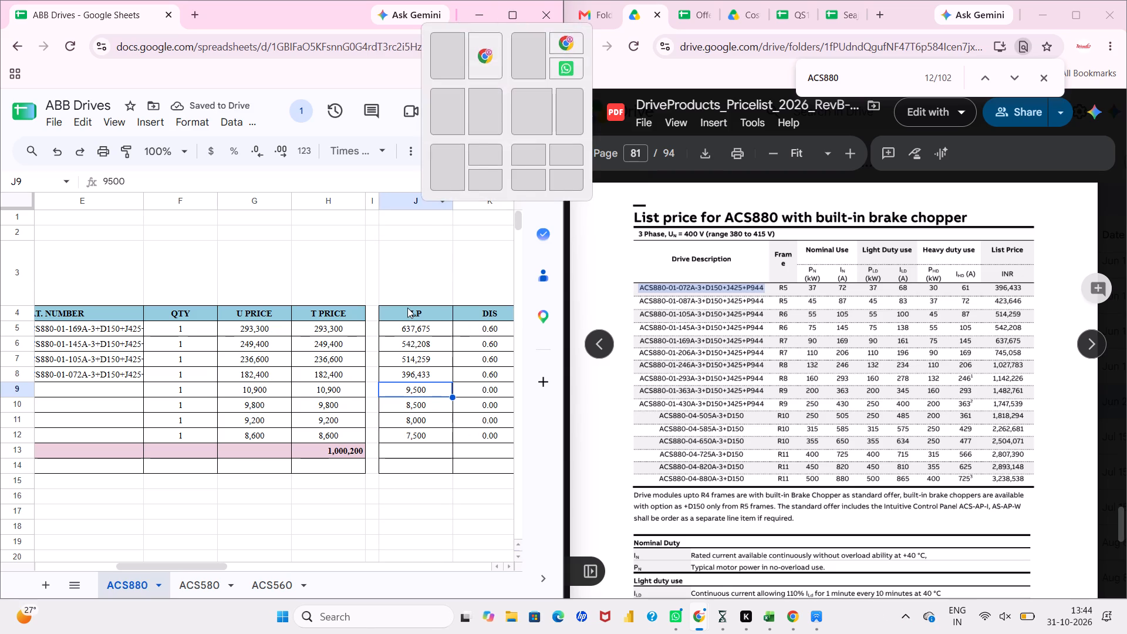
Maximize the costing sheet window and auto-fit the widths of columns D through Q to their contents.
scroll(407, 308, right, 3)
click(505, 20)
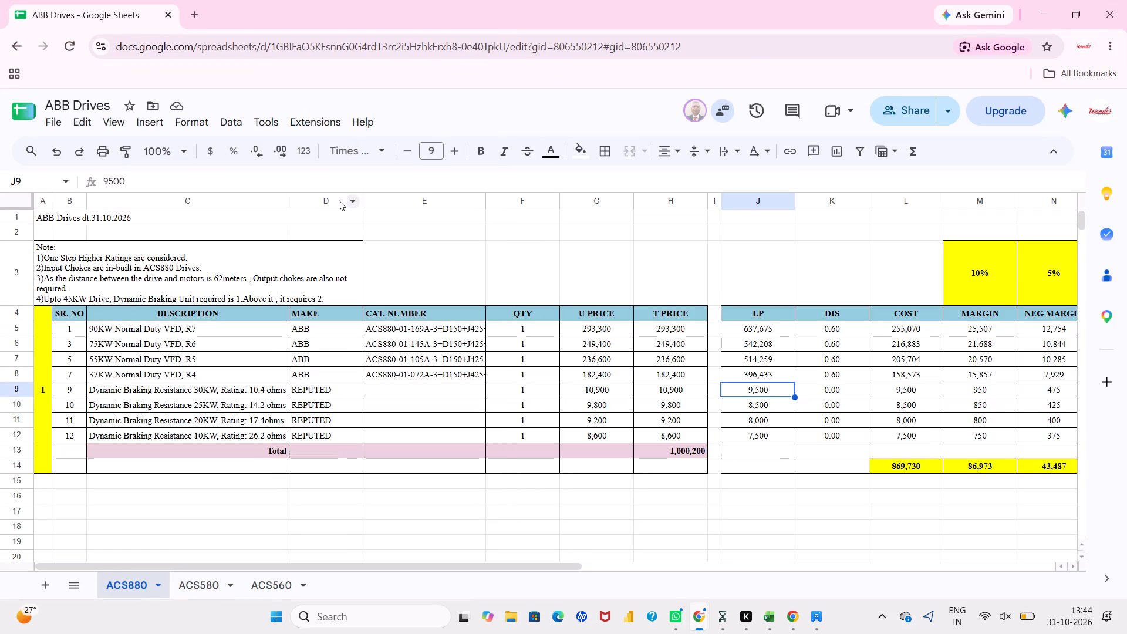
drag(331, 201, 1085, 253)
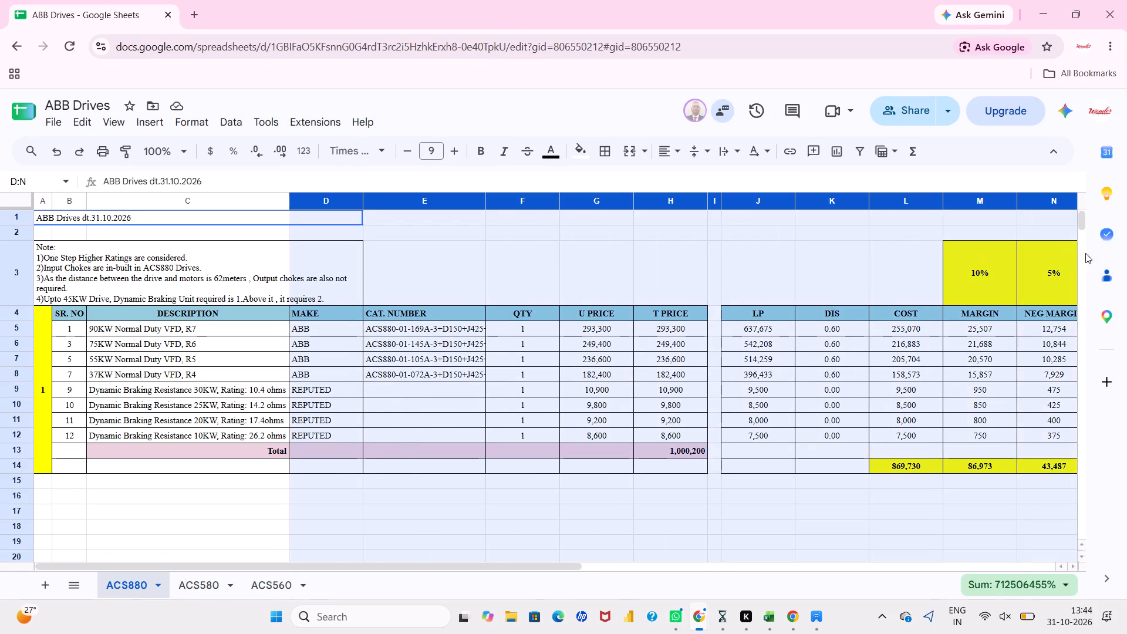
drag(1085, 253, 829, 274)
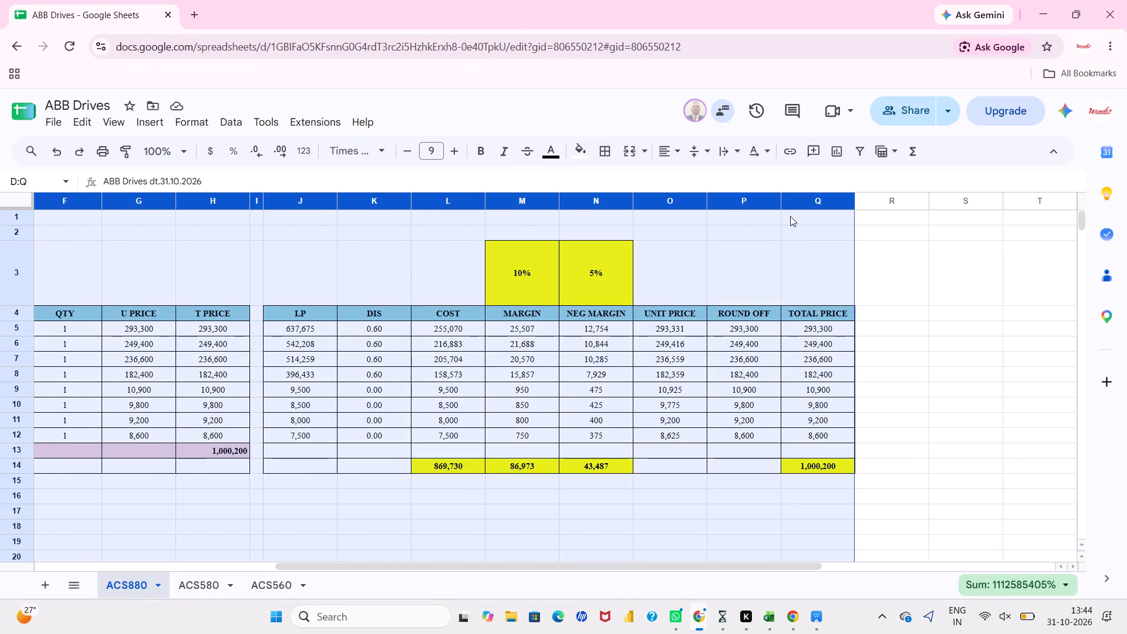
double_click(782, 200)
scroll(534, 329, right, 4)
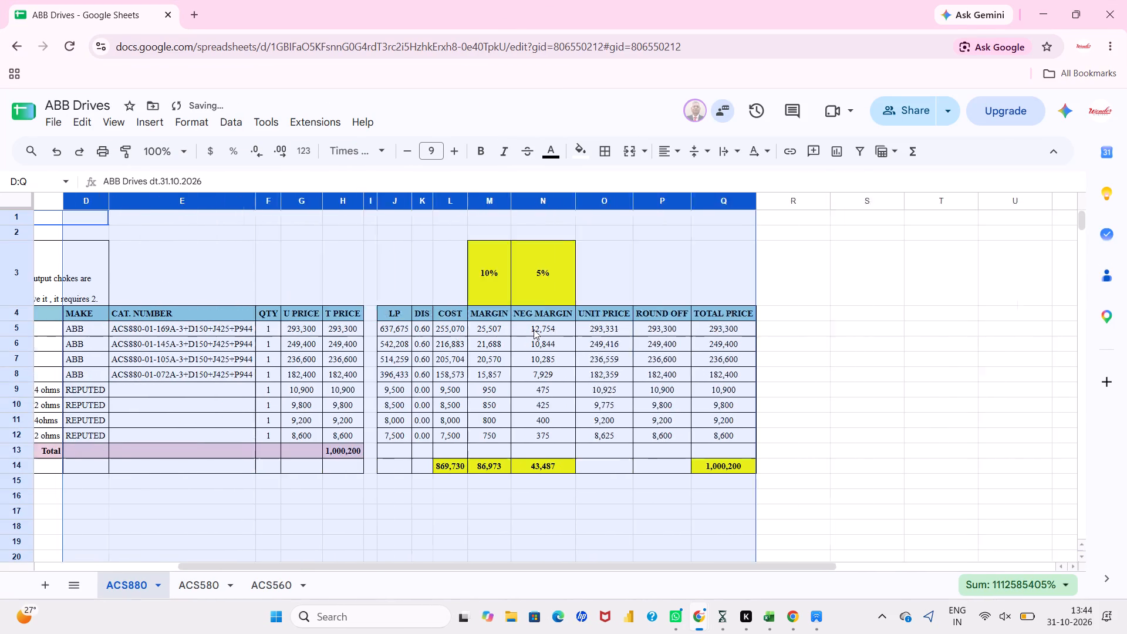
click(440, 389)
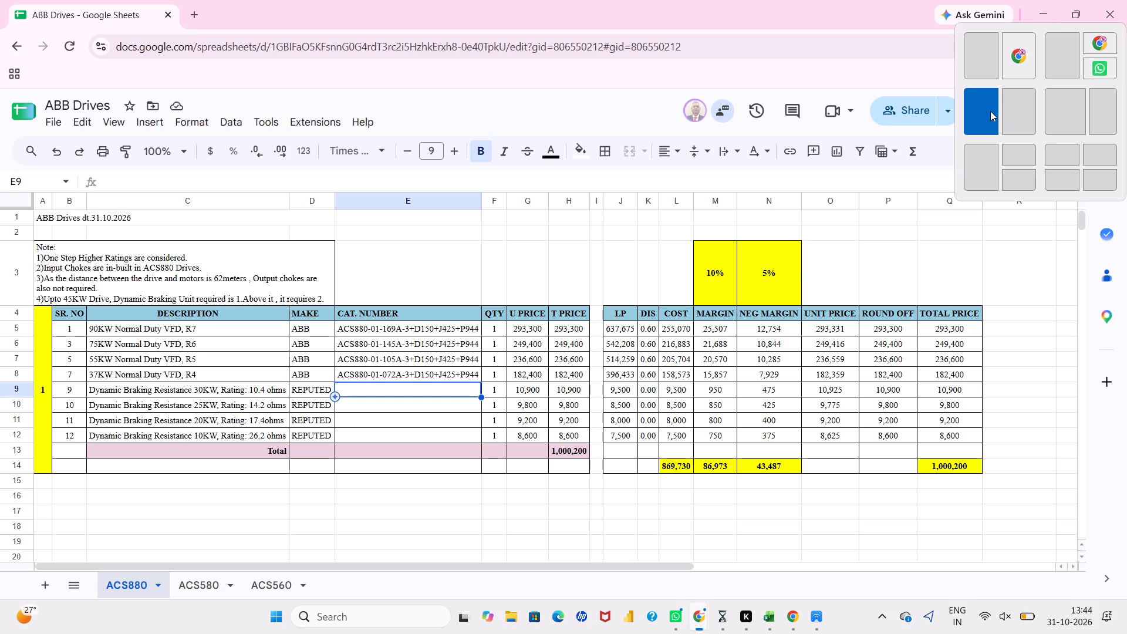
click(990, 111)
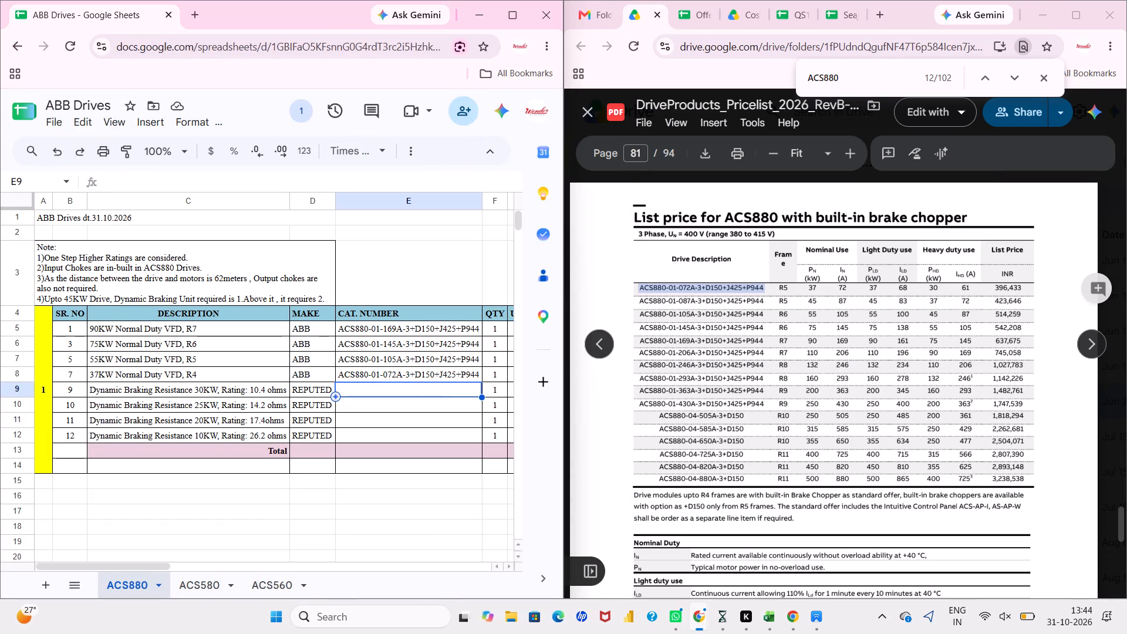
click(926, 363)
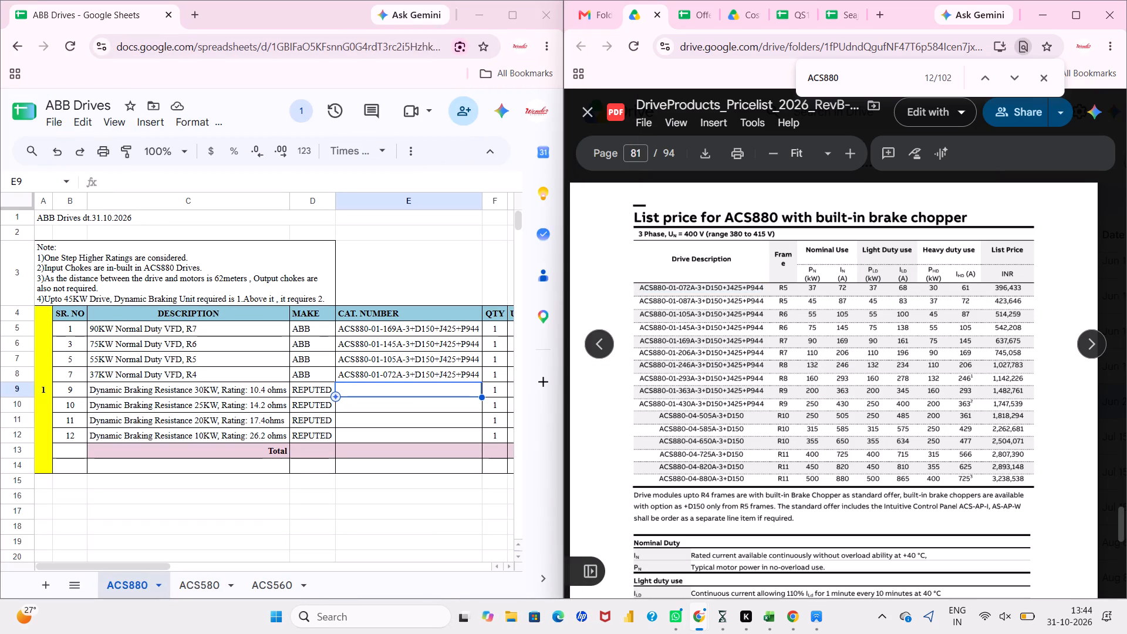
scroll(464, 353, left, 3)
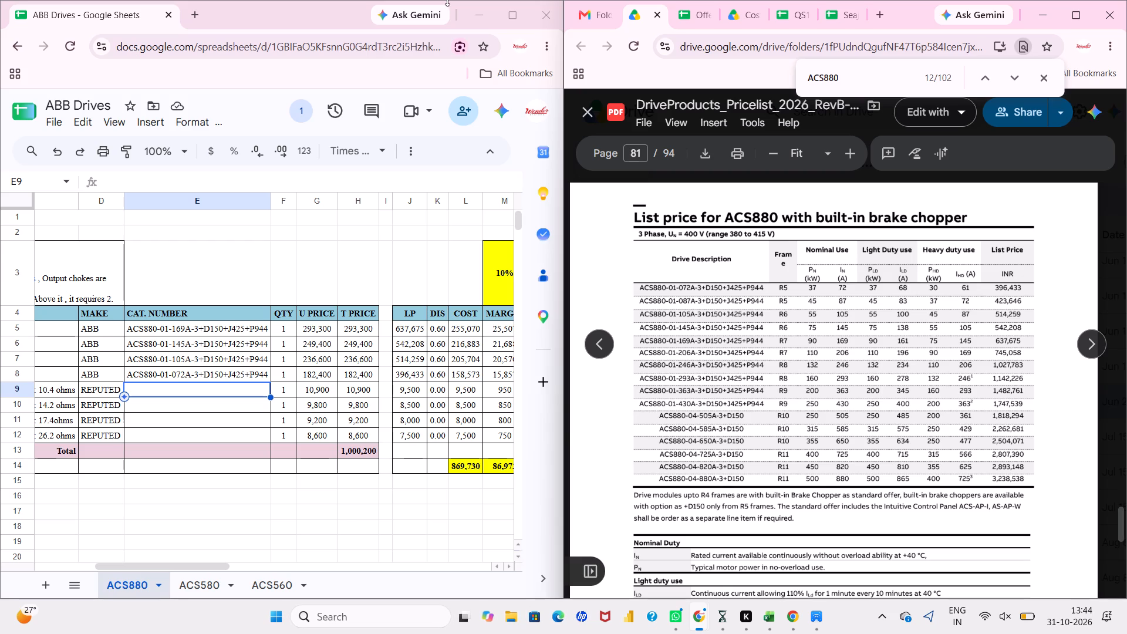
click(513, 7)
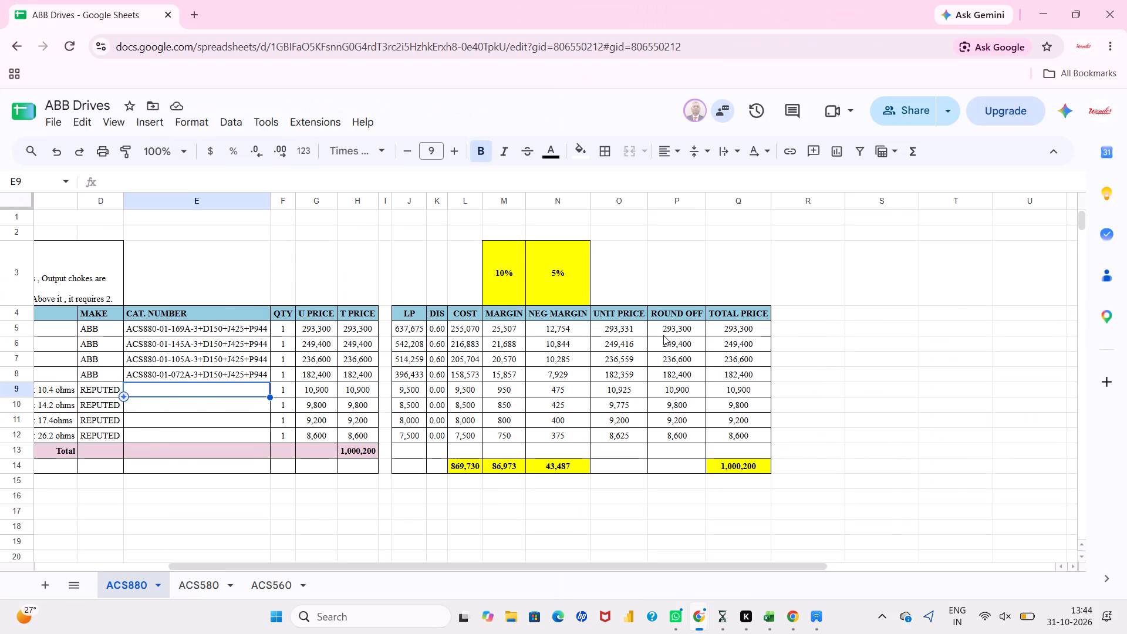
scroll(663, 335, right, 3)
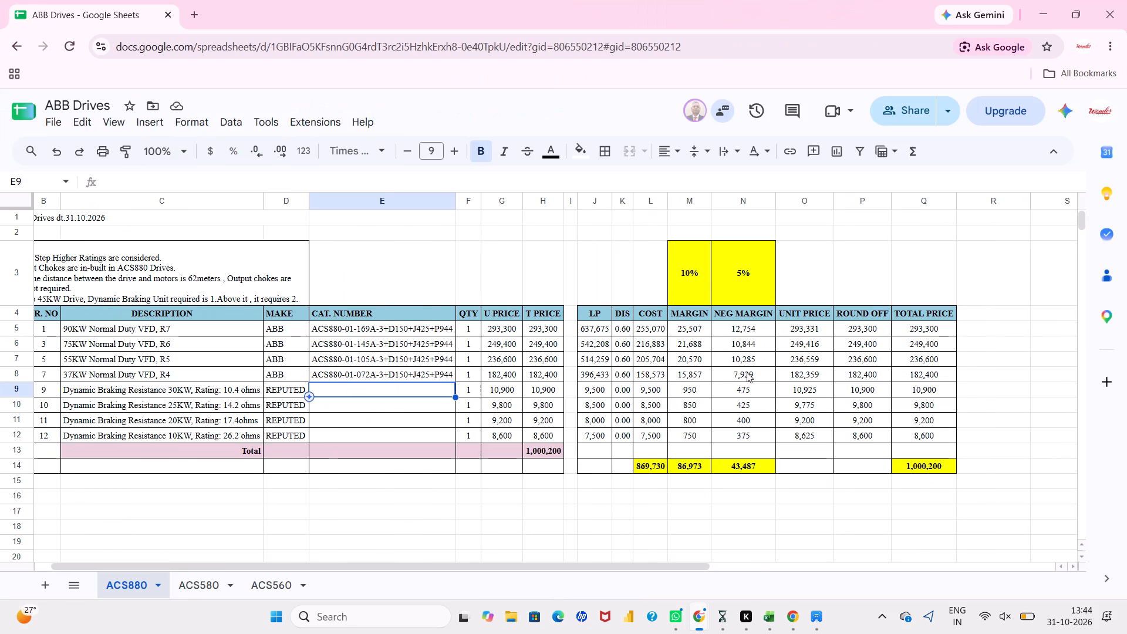
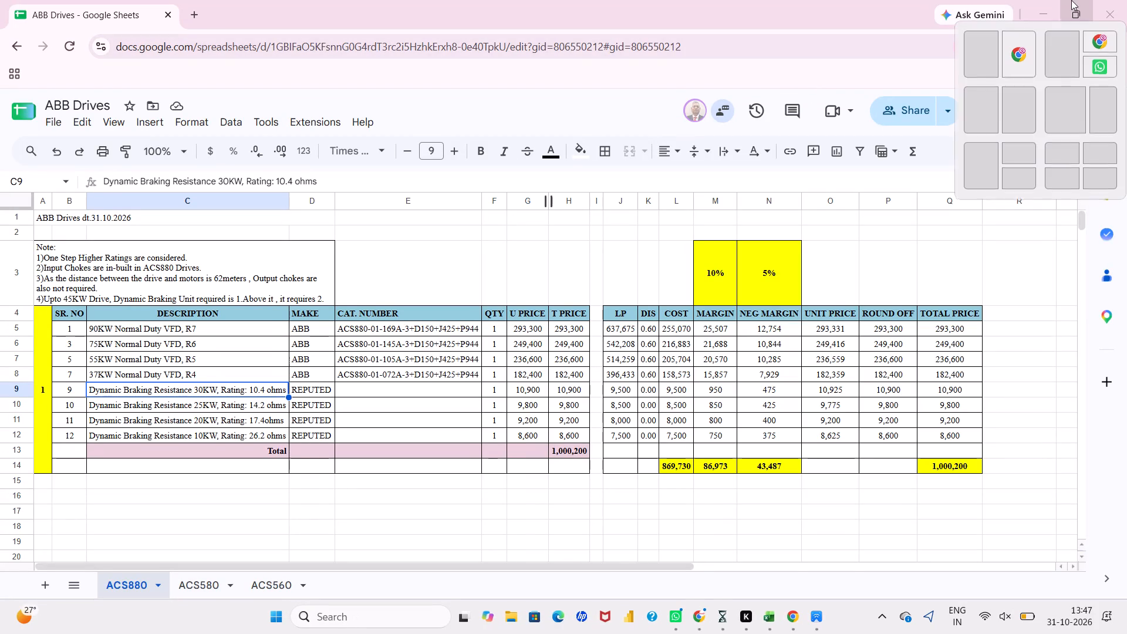
Place the price list PDF beside the costing sheet and search the PDF for FPNO.
click(974, 56)
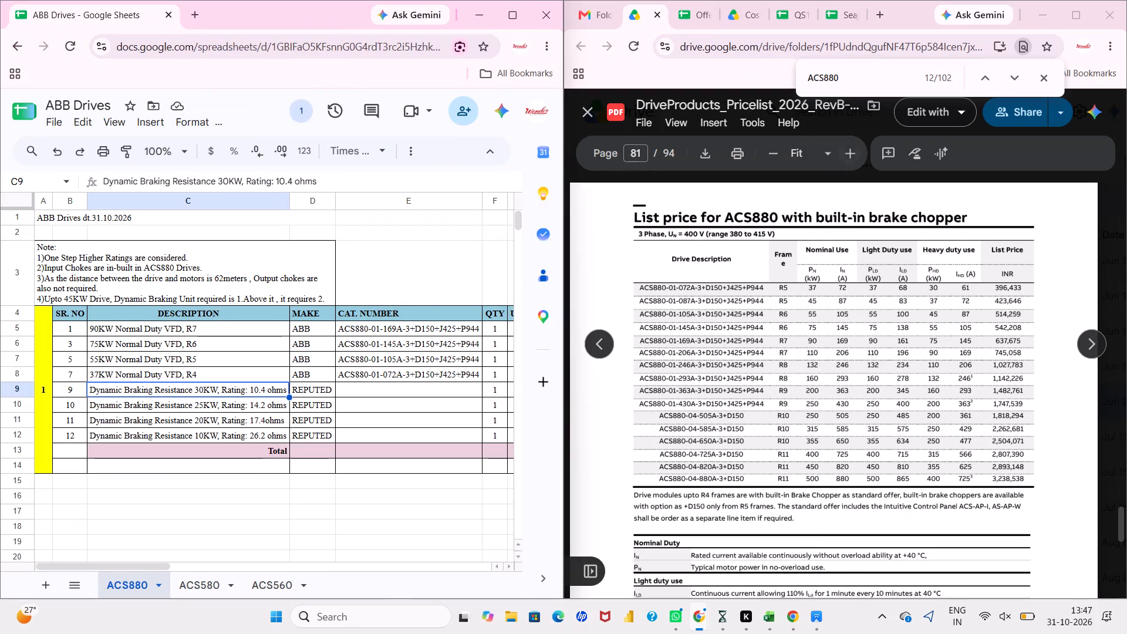
click(841, 229)
key(ctrl+f)
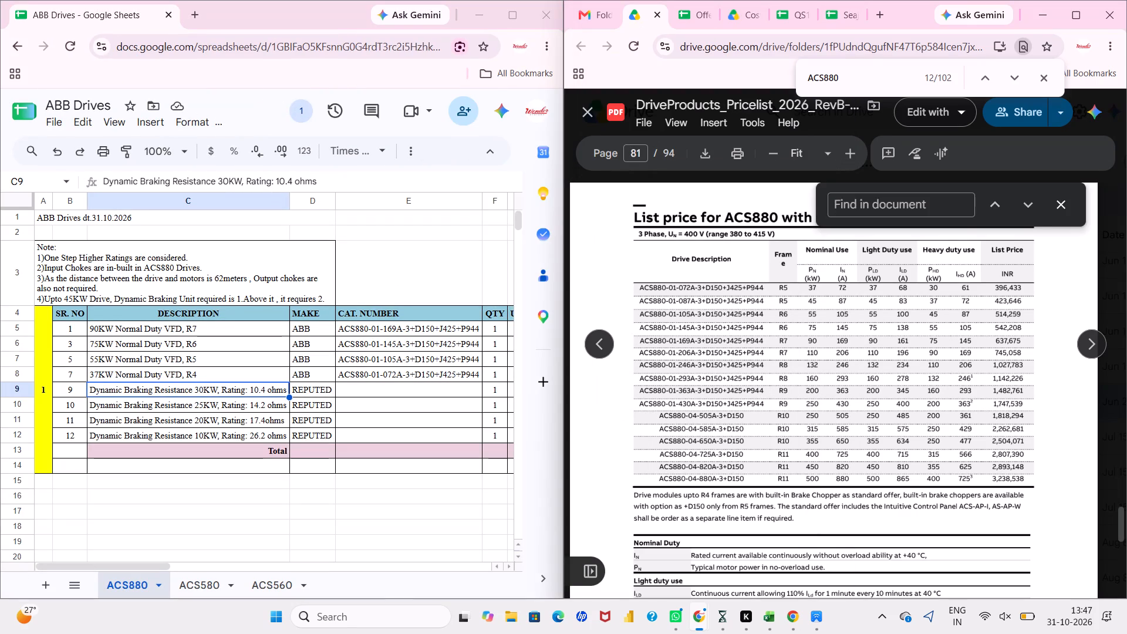
text(FPNO-01)
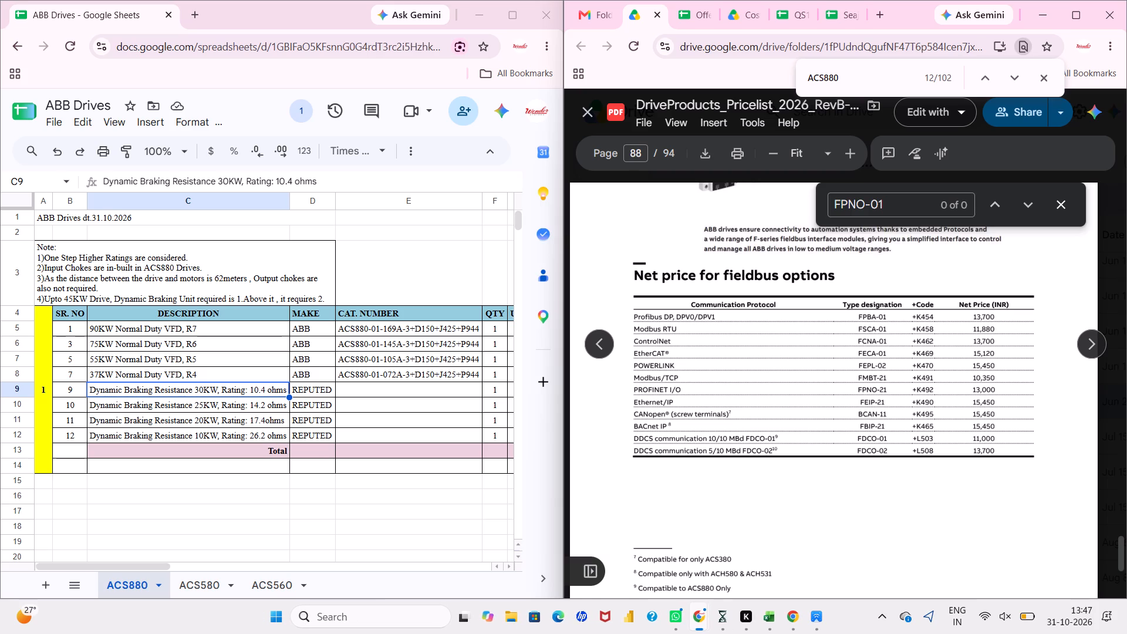
key(BackSpace)
key(BackSpace)
key(BackSpace)
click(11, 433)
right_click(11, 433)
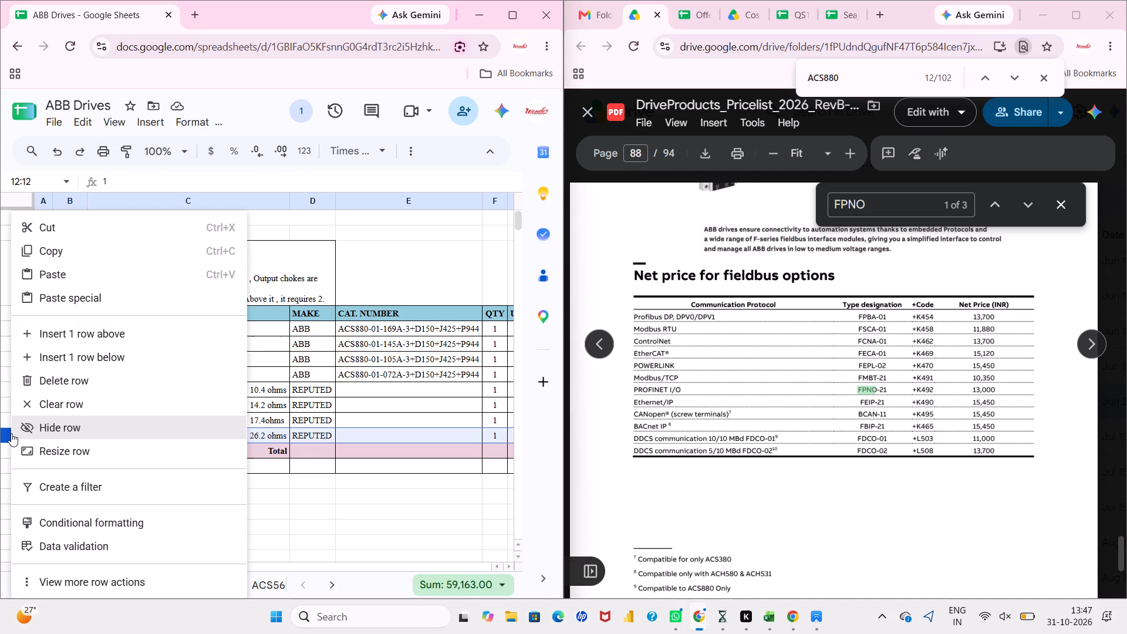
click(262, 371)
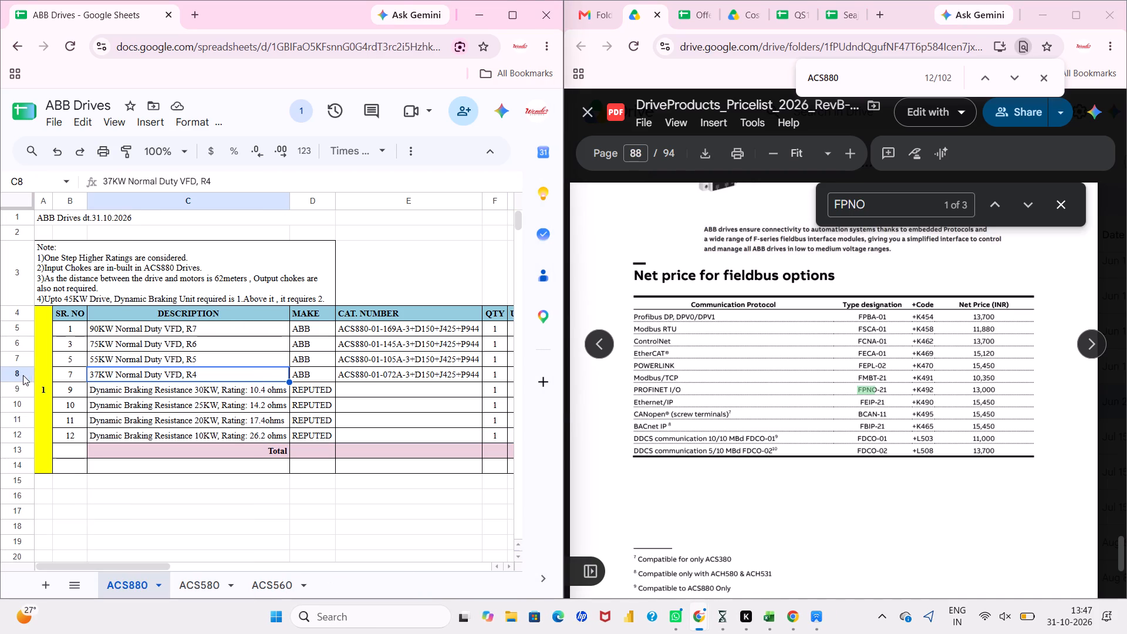
Insert one blank row below the 37KW Normal Duty VFD row.
click(23, 375)
right_click(23, 375)
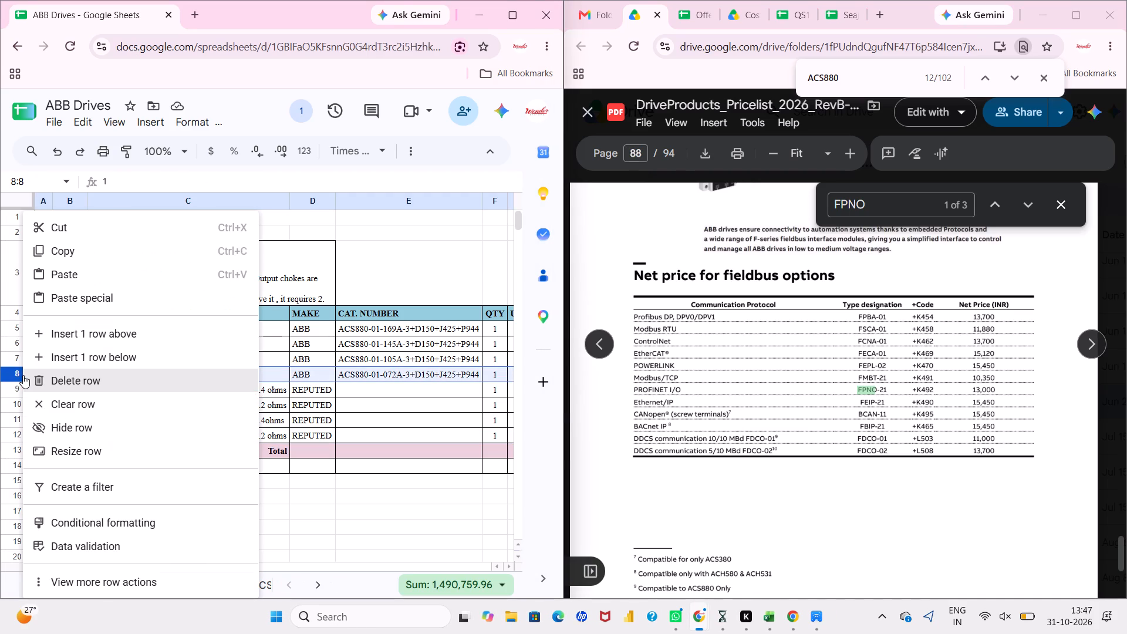
click(39, 354)
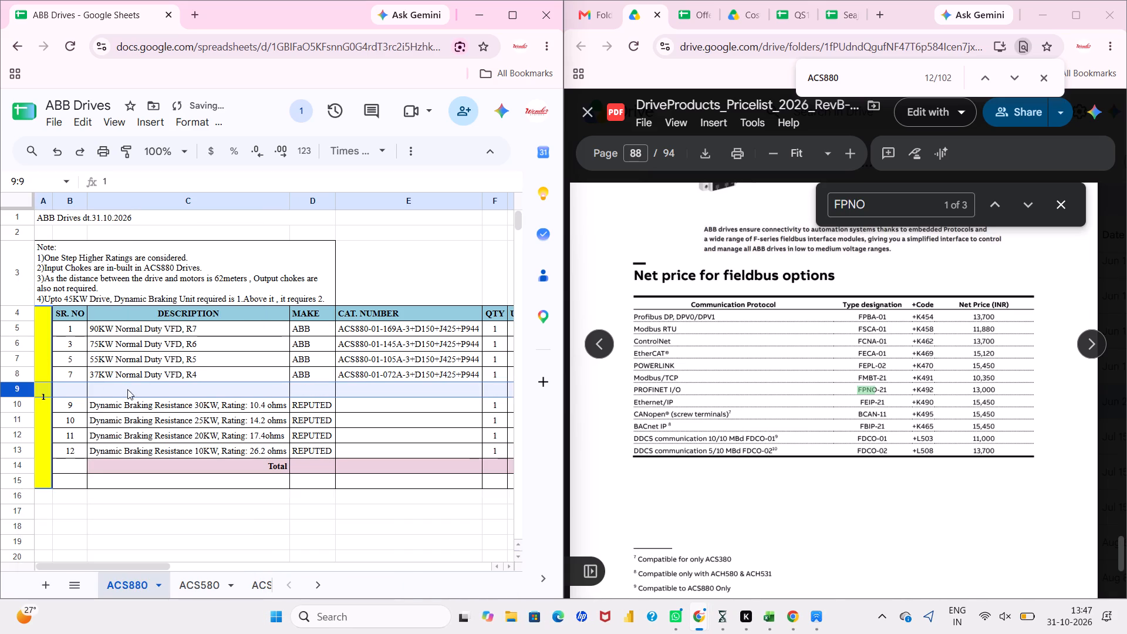
Enter the description "Profinet Communication Card" in the new blank row 9.
click(136, 391)
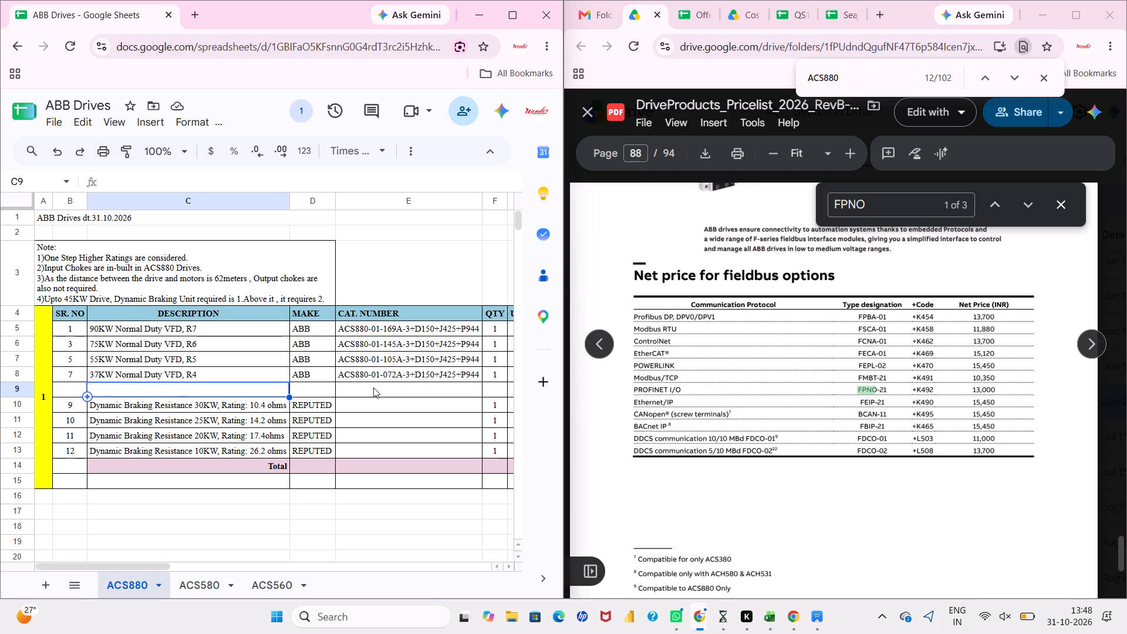
key(p)
text(rifinet)
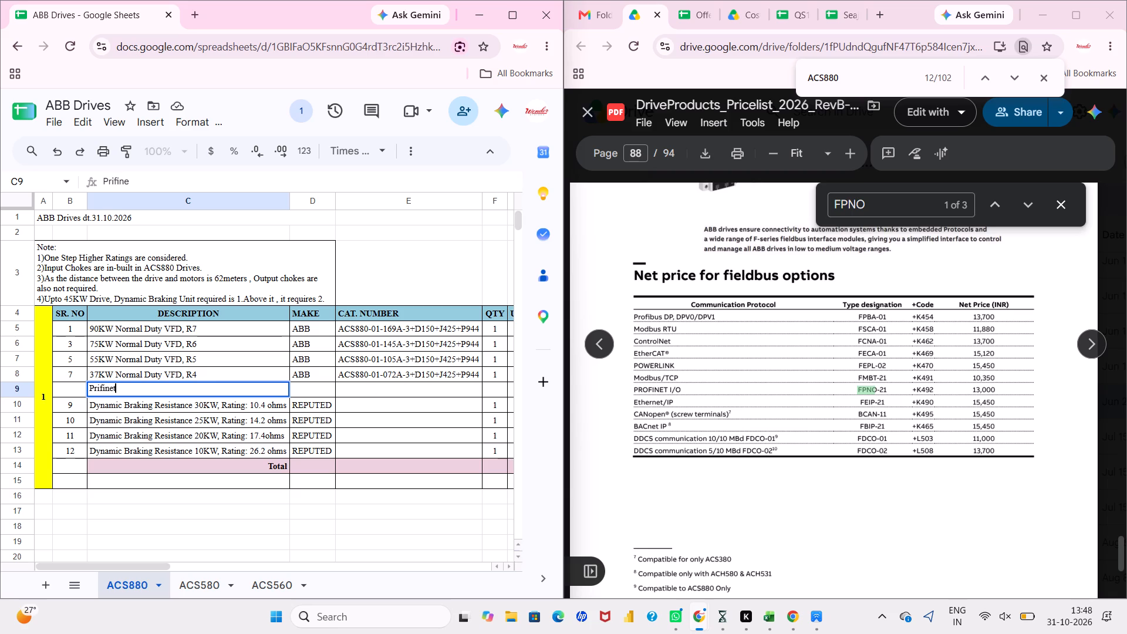
key(space)
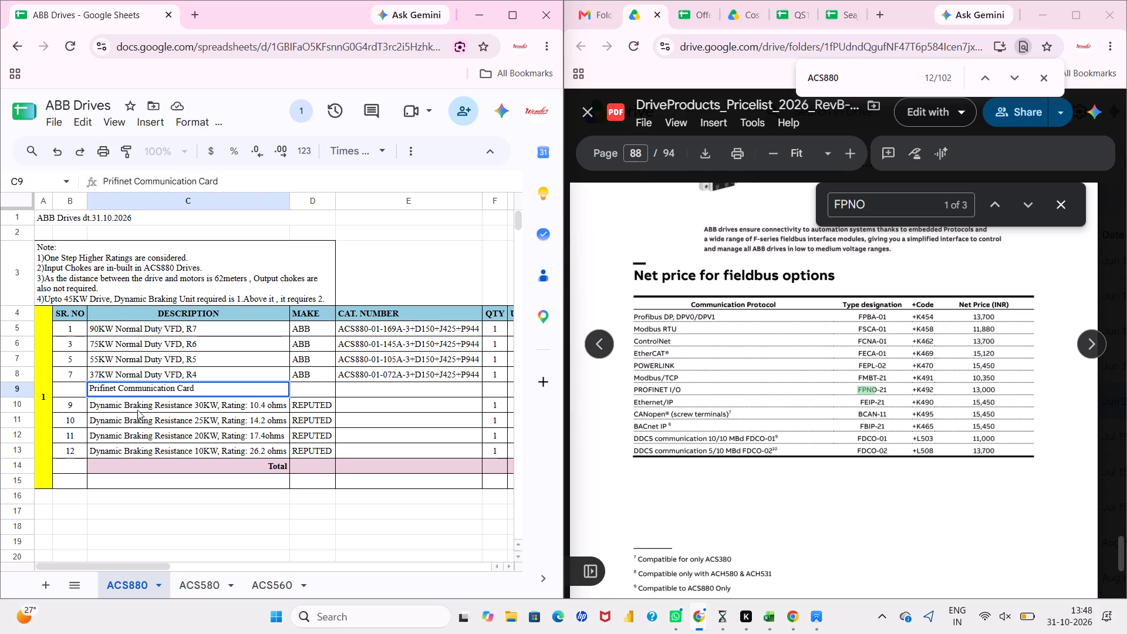
click(114, 181)
key(BackSpace)
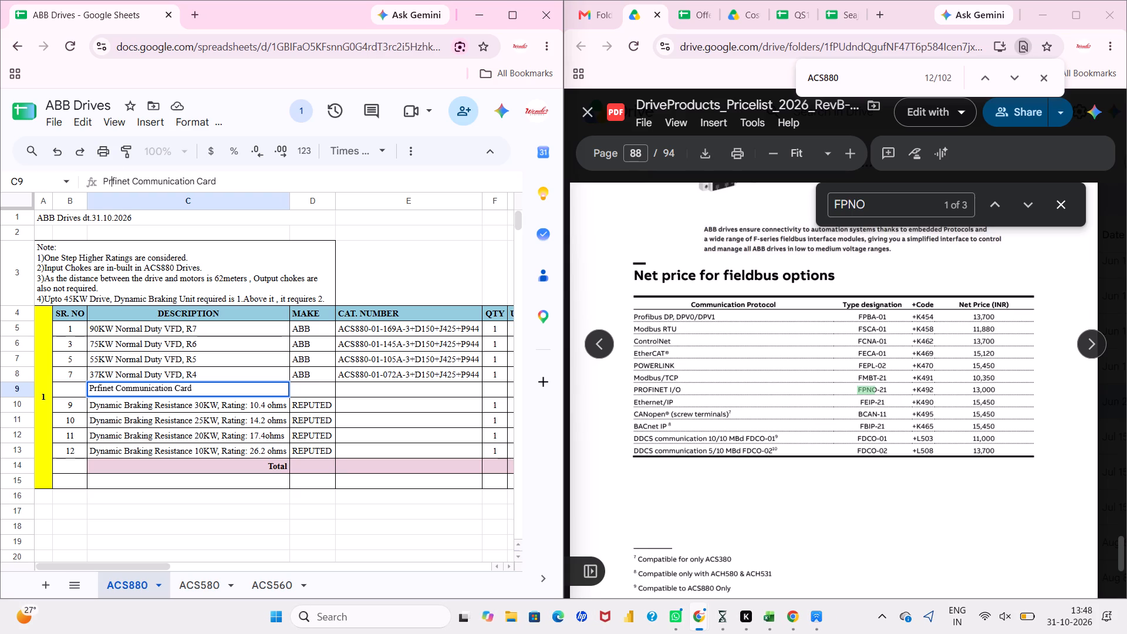
key(0)
key(BackSpace)
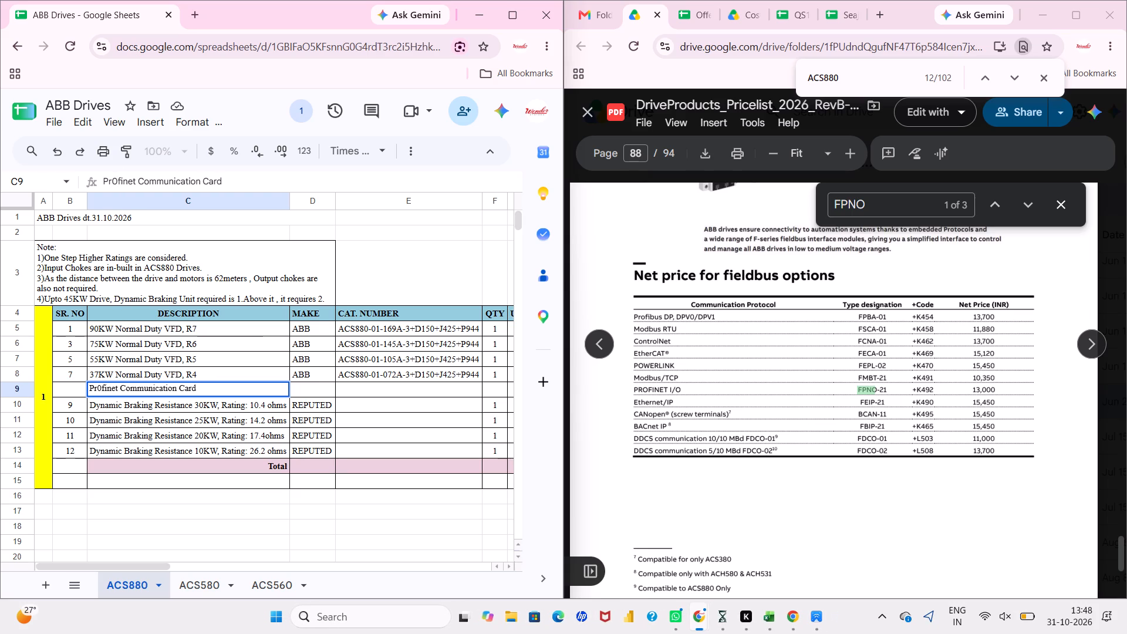
key(o)
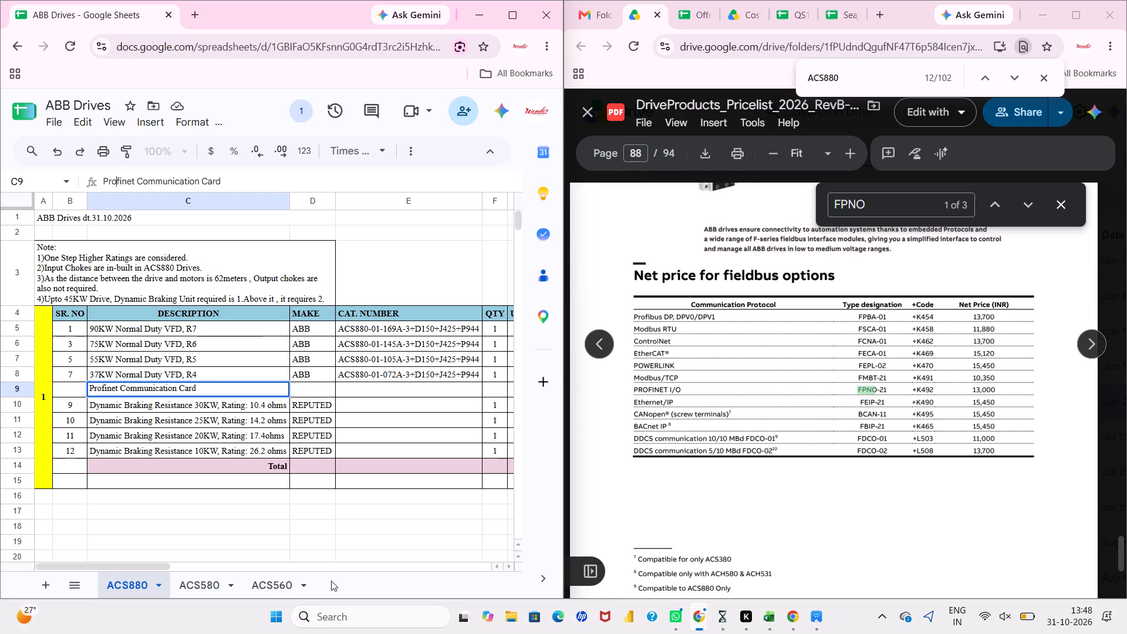
Set the Profinet card's make to ABB and its catalogue number to FPNO-21.
click(306, 384)
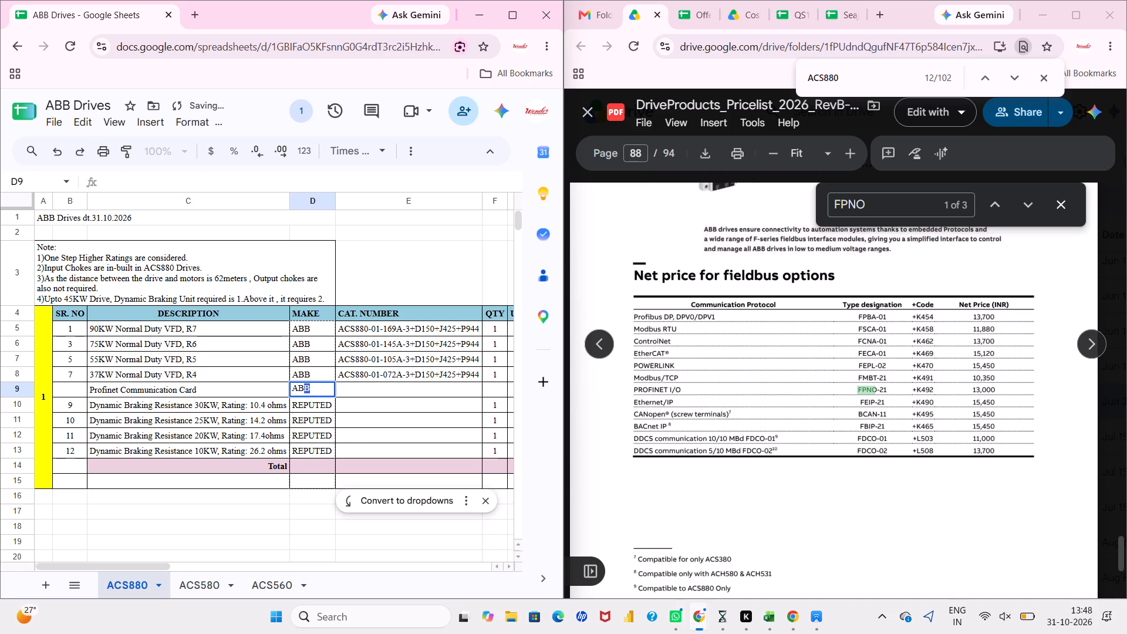
key(Right)
text(FPNO-21)
key(Return)
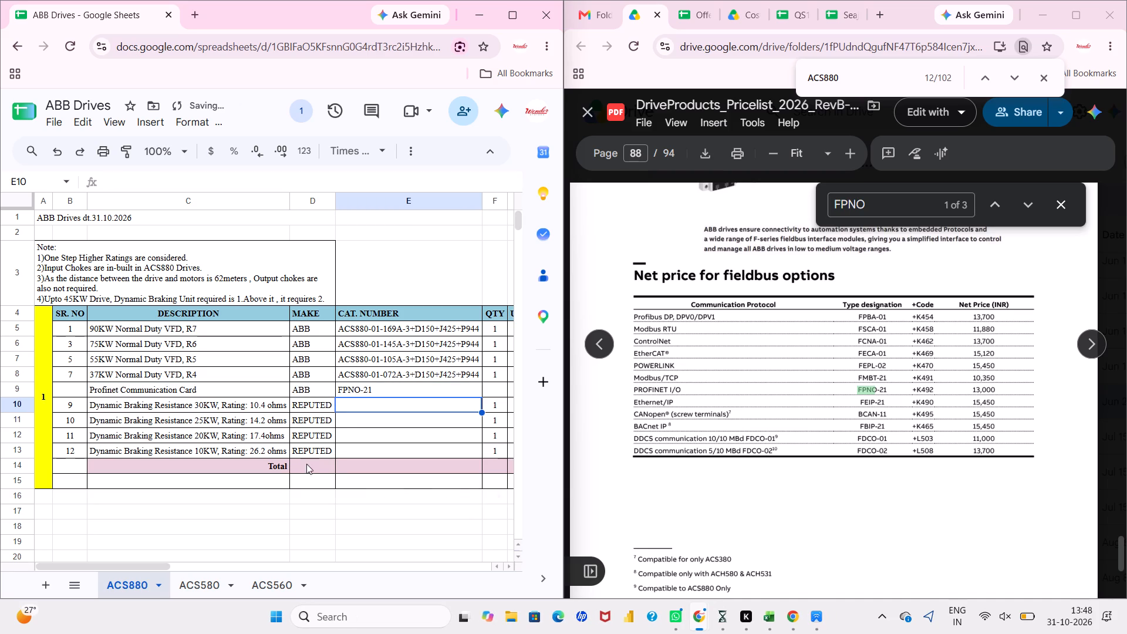
Enter quantity 4, LP 13000 and discount 0 for the Profinet Communication Card.
scroll(308, 480, left, 2)
click(333, 390)
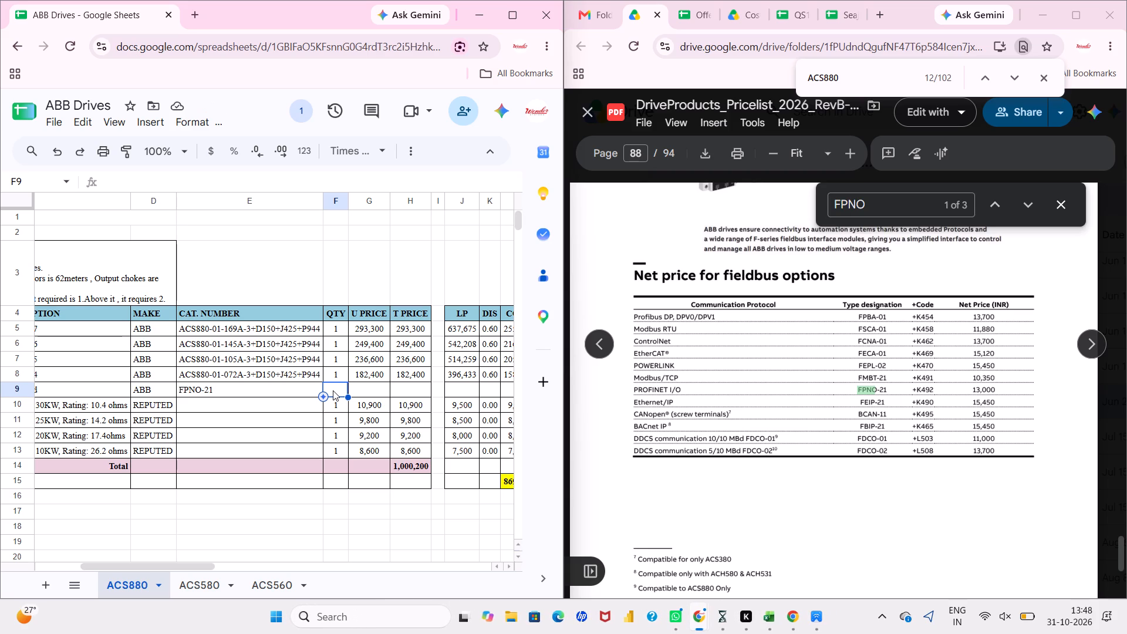
key(4)
scroll(333, 390, left, 2)
click(471, 393)
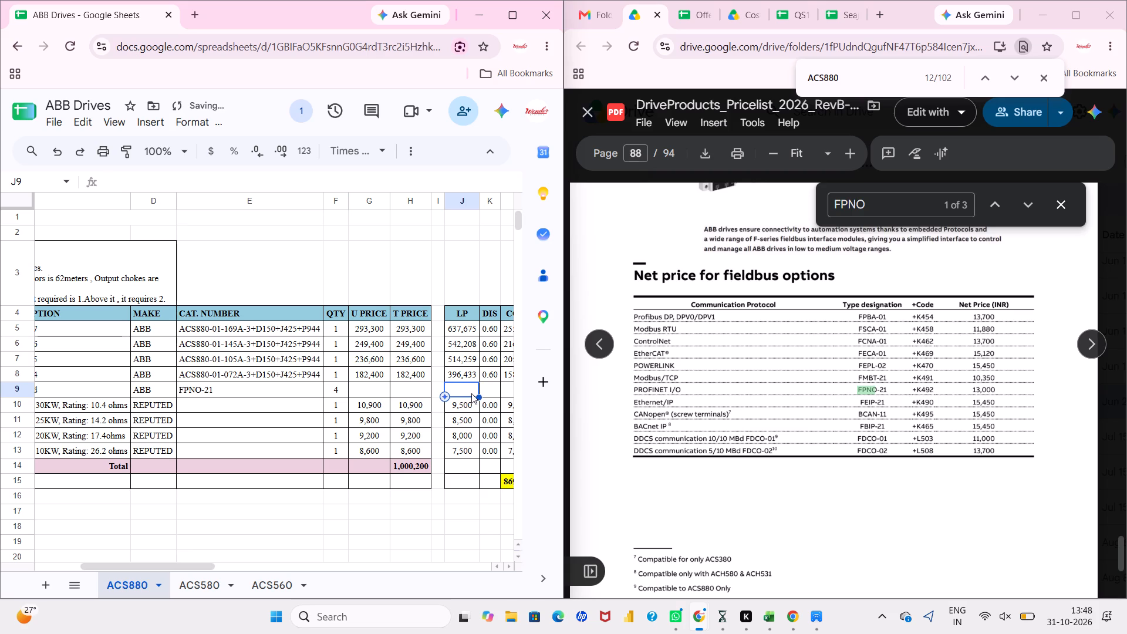
text(13000)
key(Right)
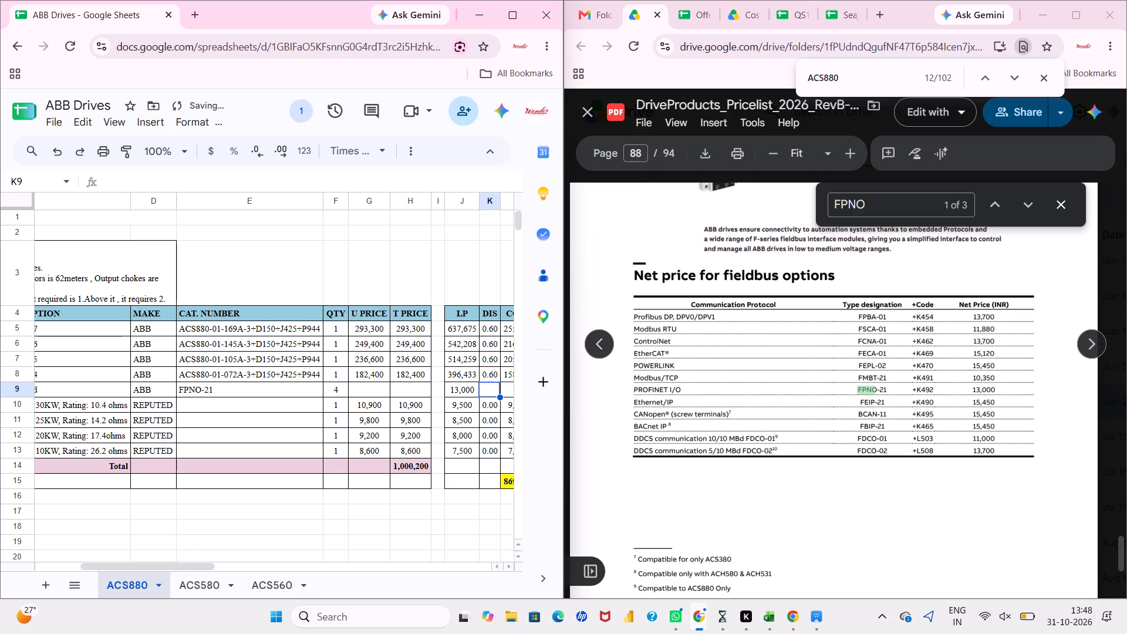
key(0)
key(Return)
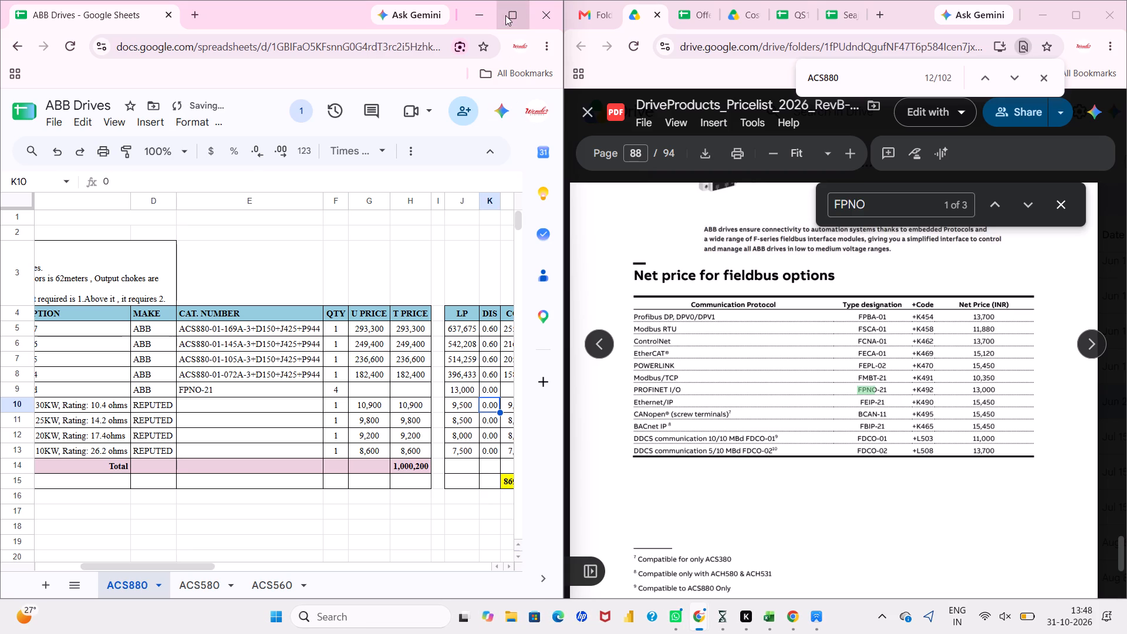
Maximize the costing sheet, fill the COST through TOTAL PRICE formulas from row 8 into row 9, and check the TOTAL PRICE sum's range.
click(505, 15)
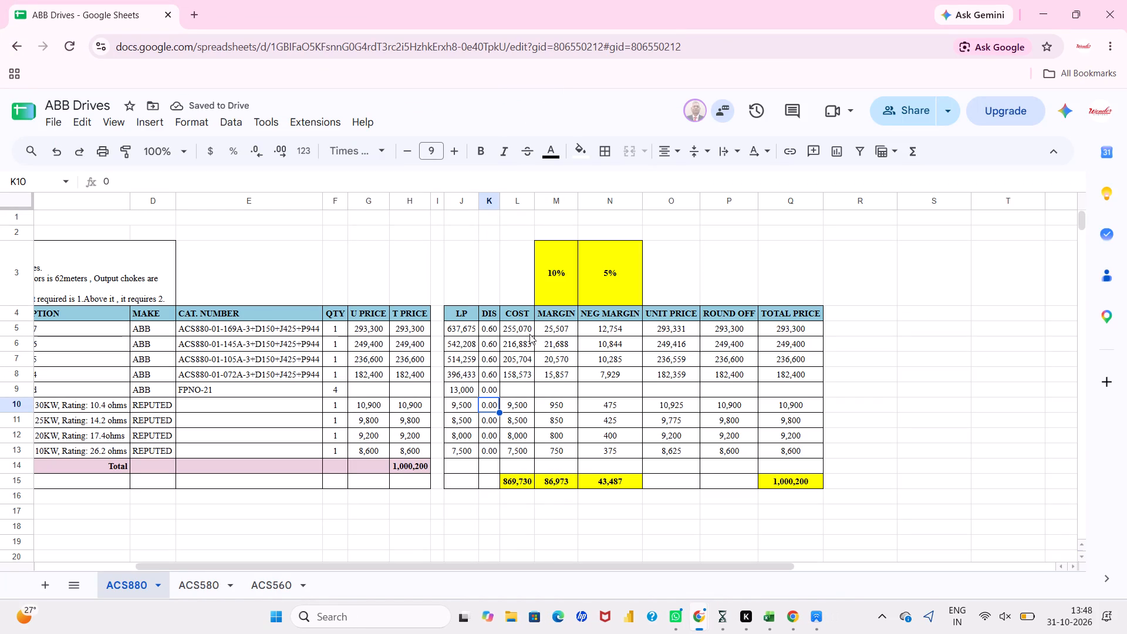
drag(523, 377, 741, 382)
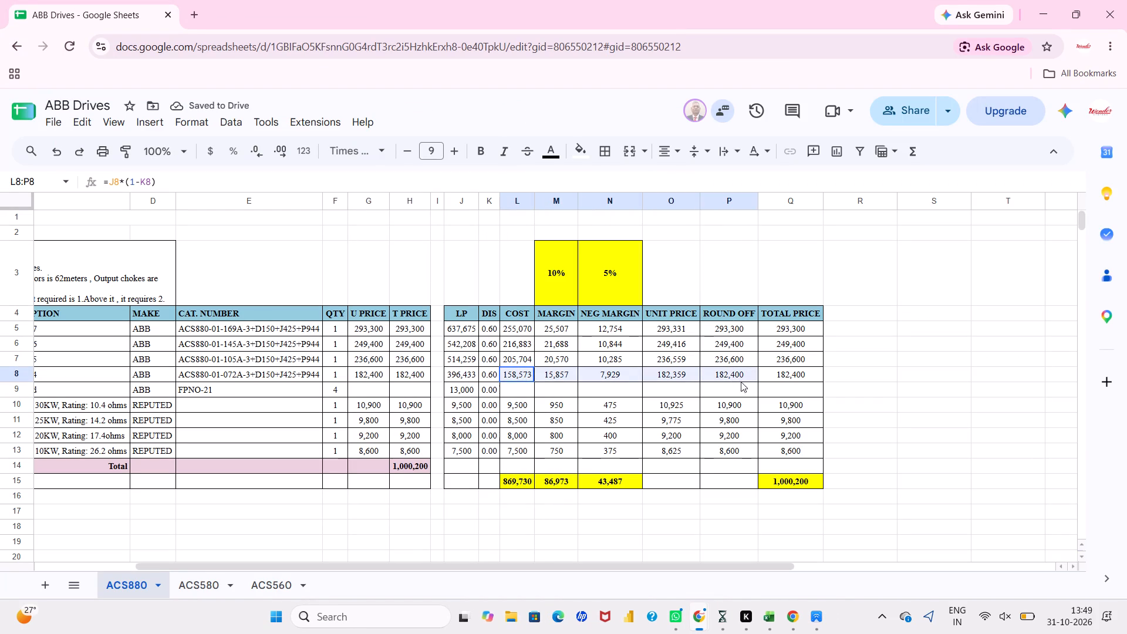
drag(741, 382, 792, 382)
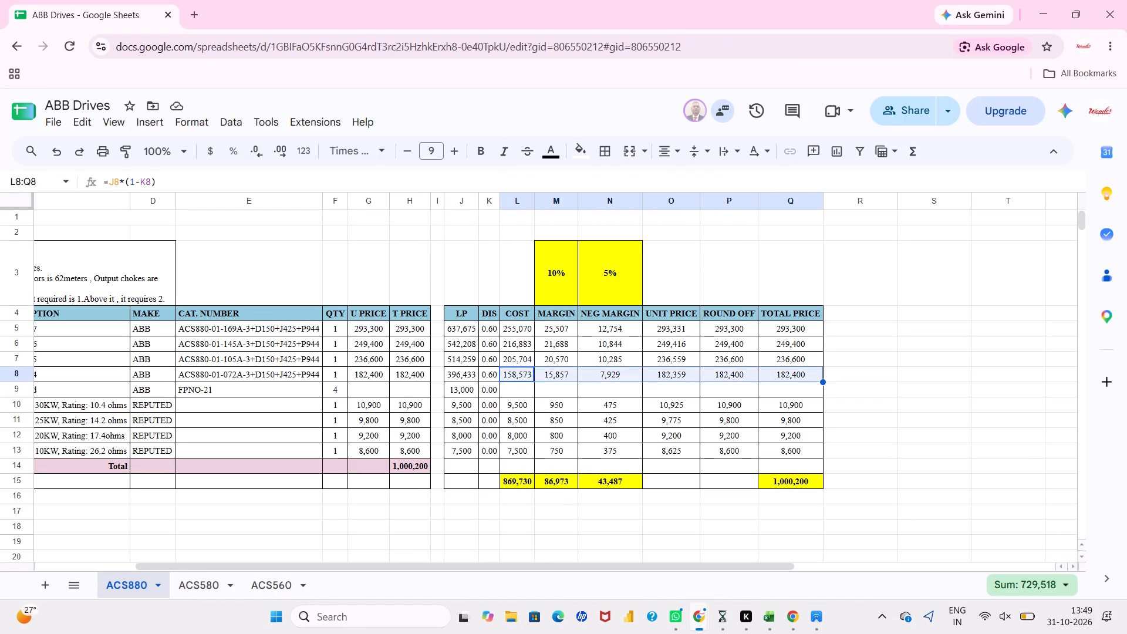
drag(825, 382, 822, 398)
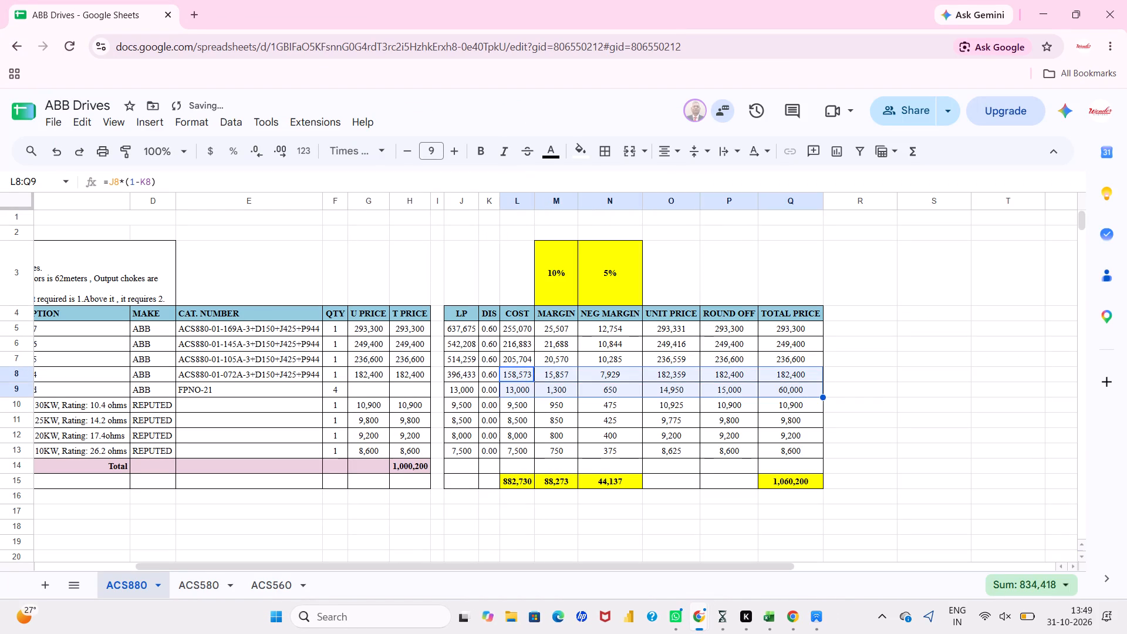
double_click(799, 480)
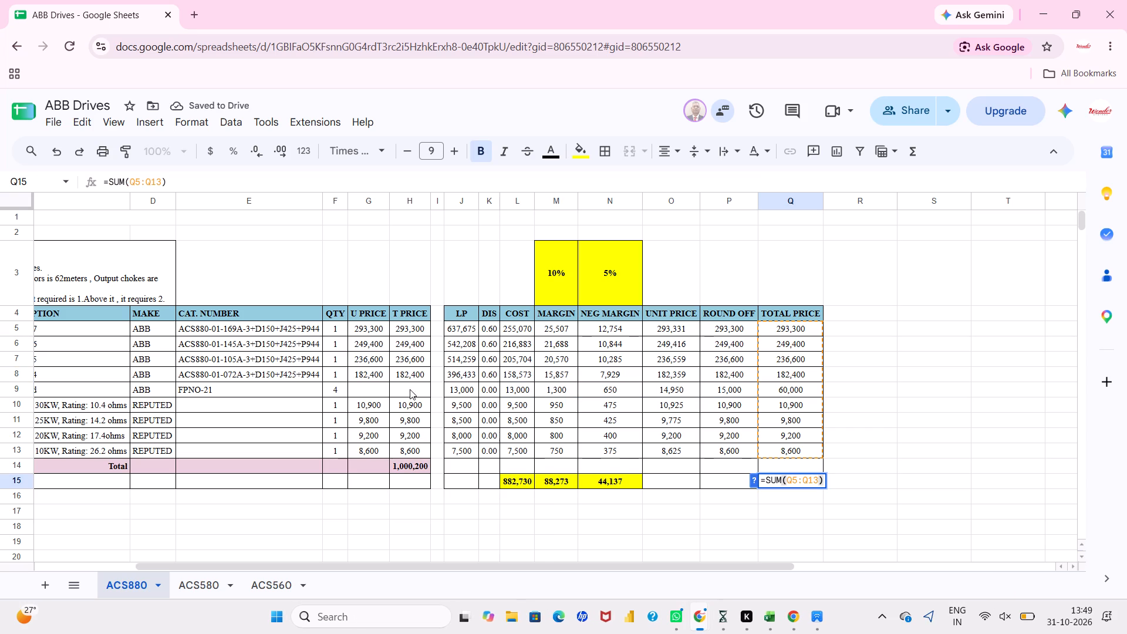
Fill the U PRICE and T PRICE formulas from the 37KW drive row into the Profinet card row.
drag(374, 378, 404, 375)
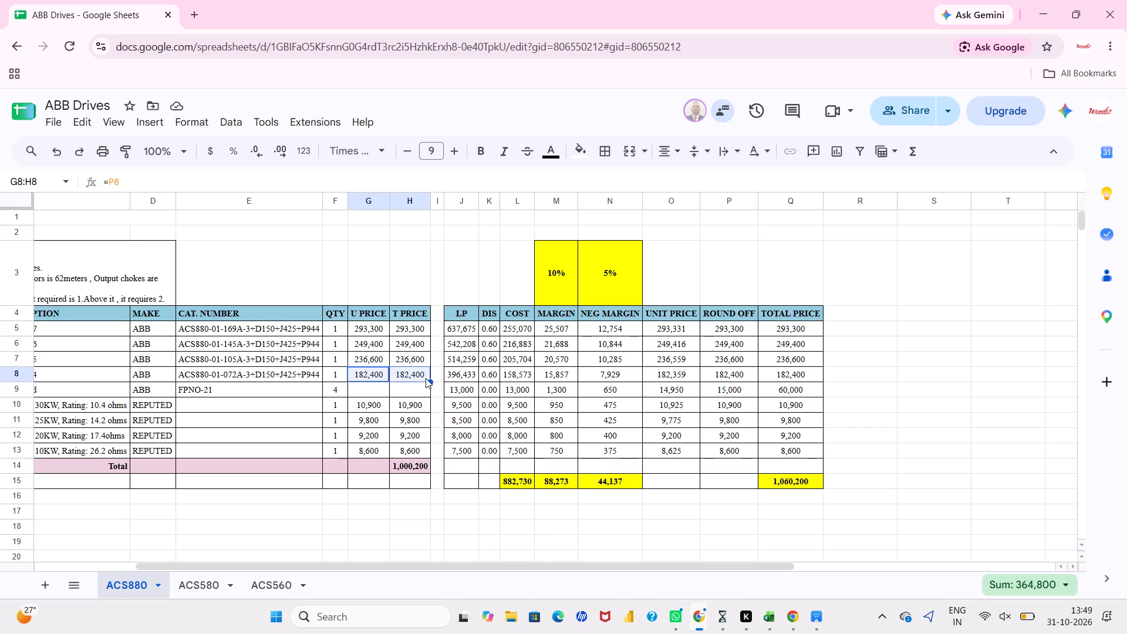
drag(430, 380, 430, 393)
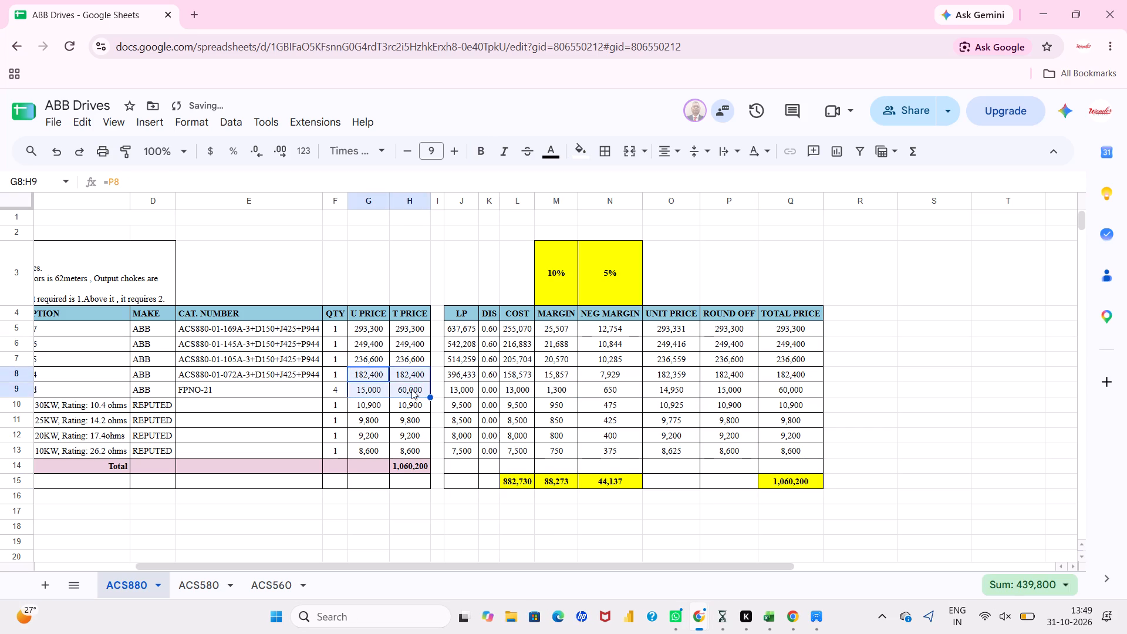
click(411, 389)
Change the first braking resistance description in row 10 to Dynamic Braking Resistance 9KW, Rating: 4 ohms.
scroll(411, 389, right, 1)
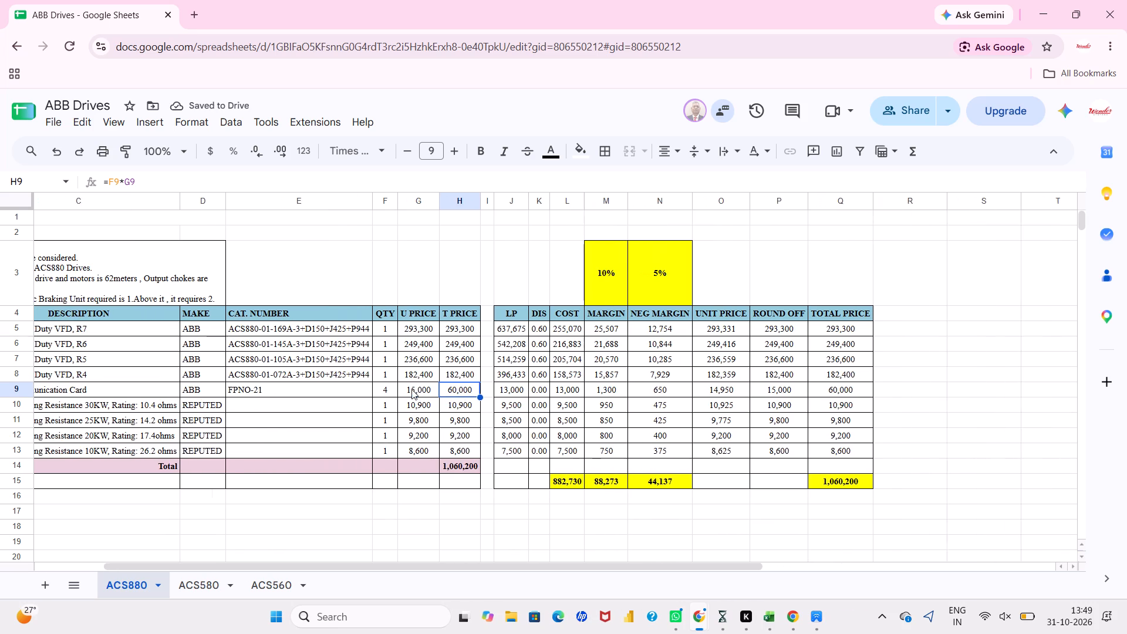
scroll(411, 389, right, 2)
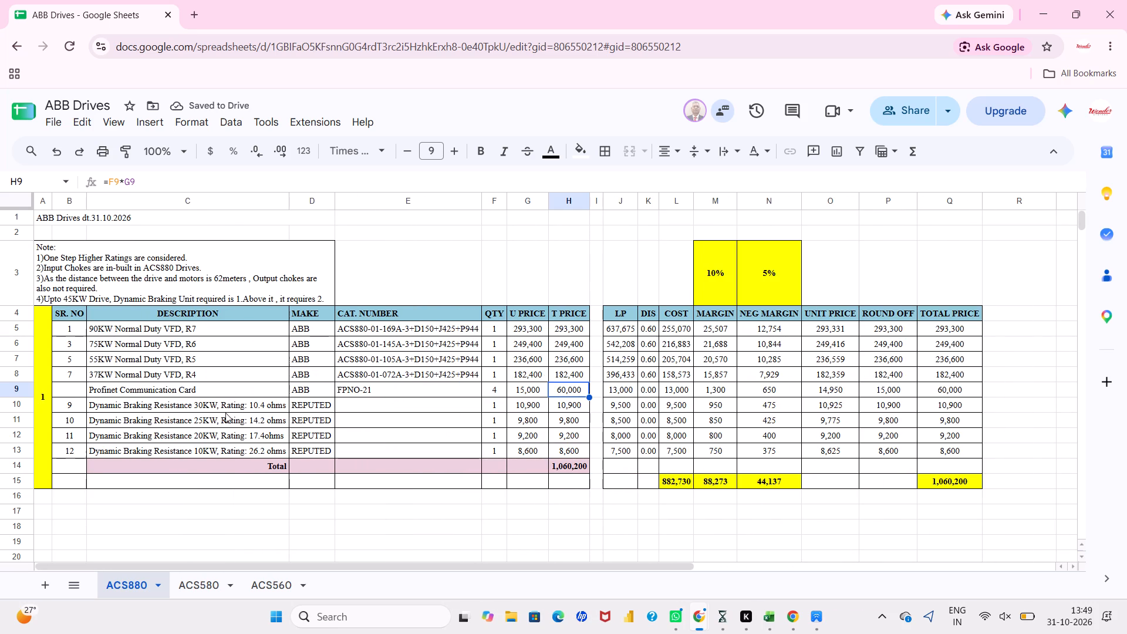
click(243, 407)
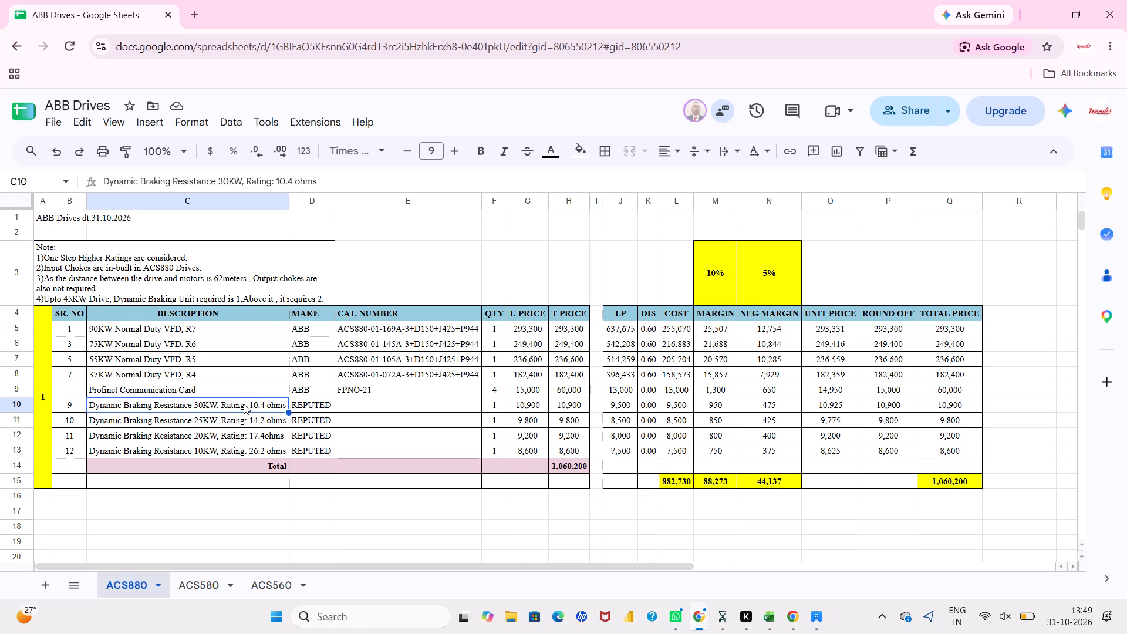
click(226, 179)
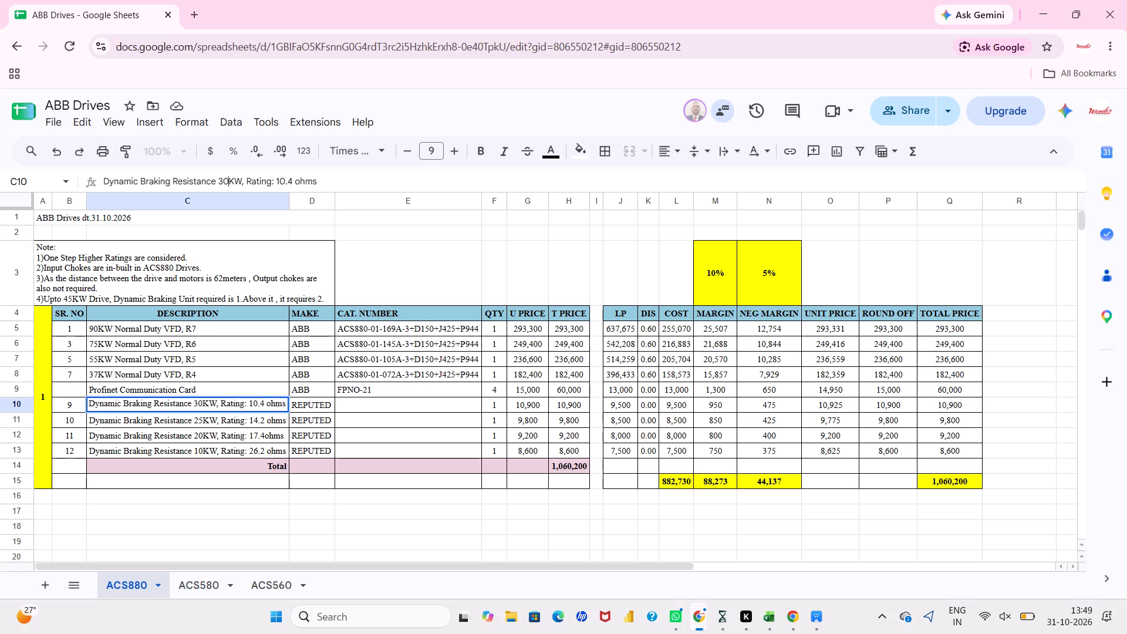
key(BackSpace)
key(BackSpace)
key(BackSpace)
key(space)
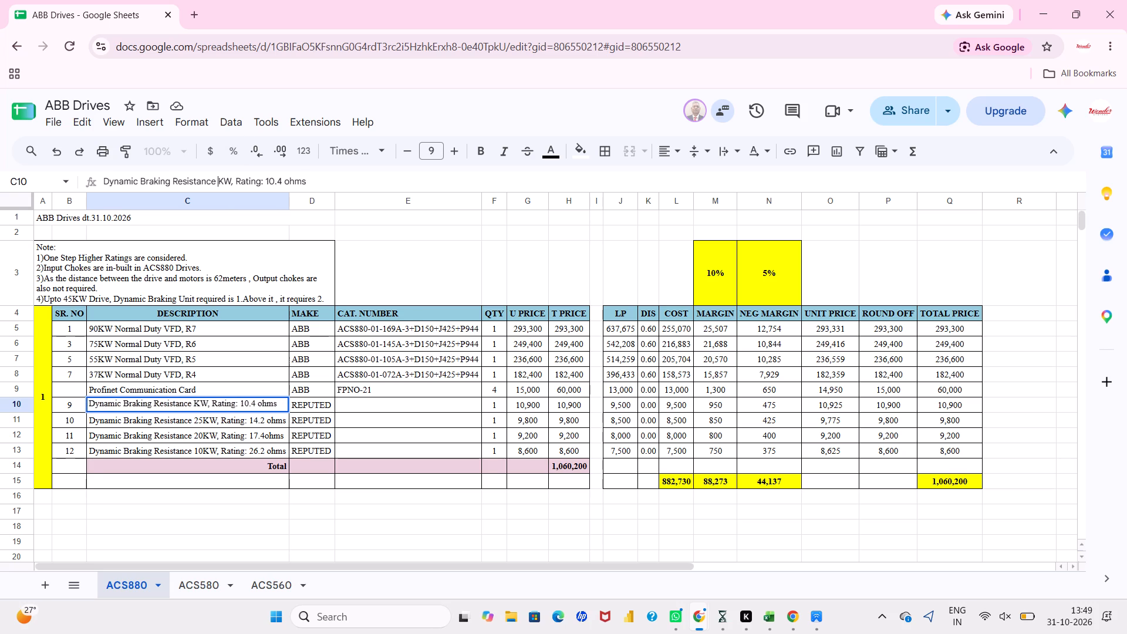
text(9)
click(286, 183)
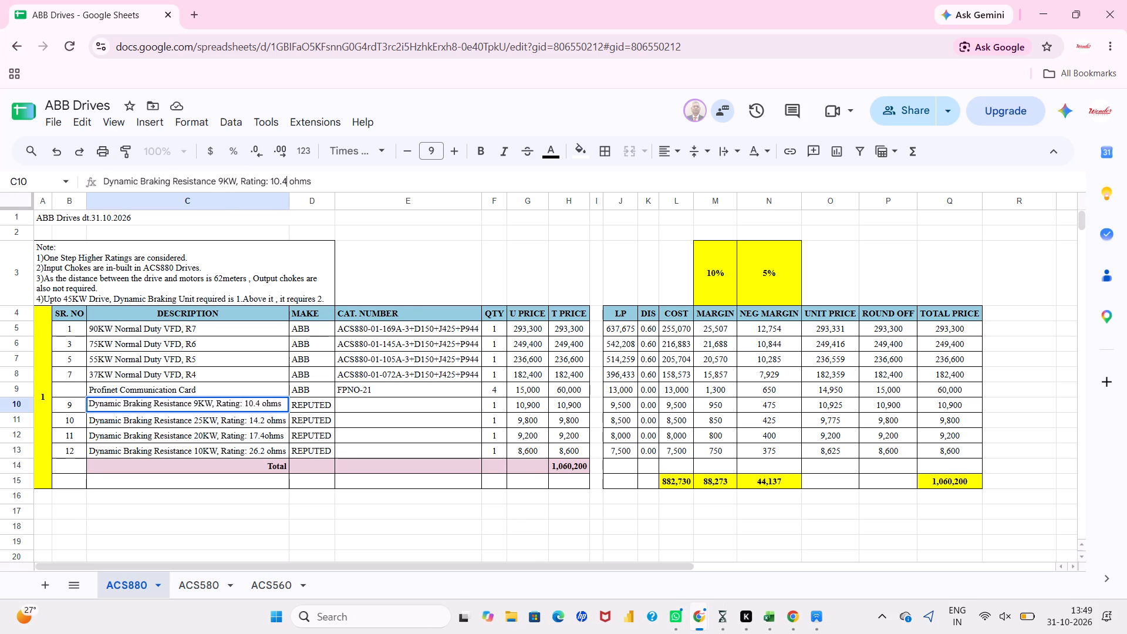
key(BackSpace)
key(BackSpace)
key(BackSpace)
key(BackSpace)
key(4)
key(Return)
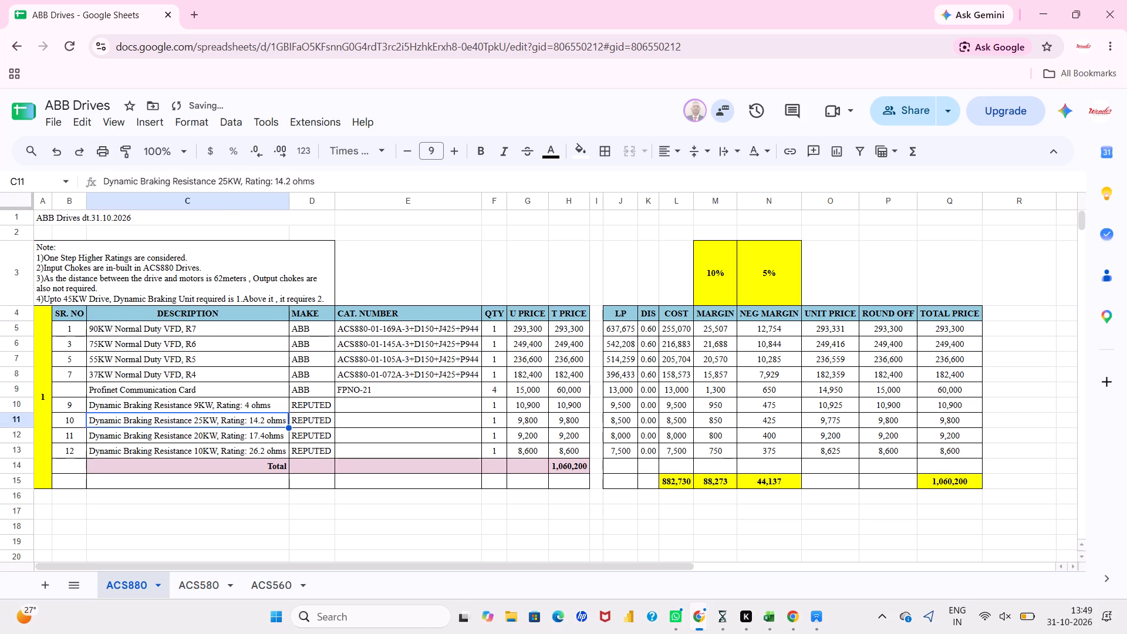
Change the second braking resistance description in row 11 to Dynamic Braking Resistance 6KW, Rating: 6 ohms.
click(228, 185)
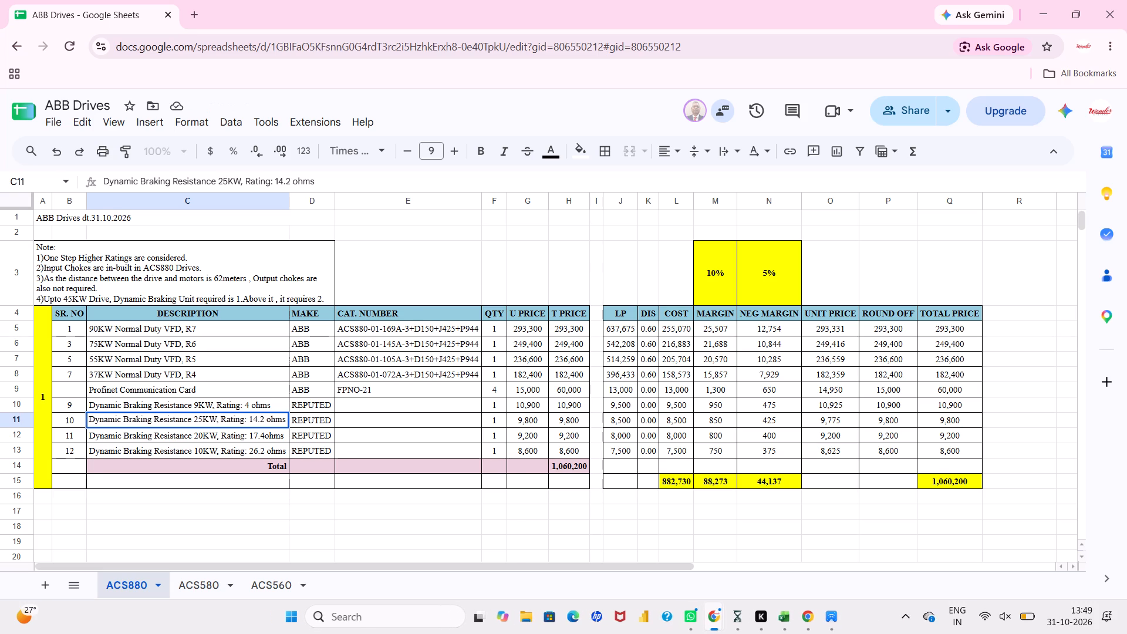
click(228, 185)
key(BackSpace)
key(BackSpace)
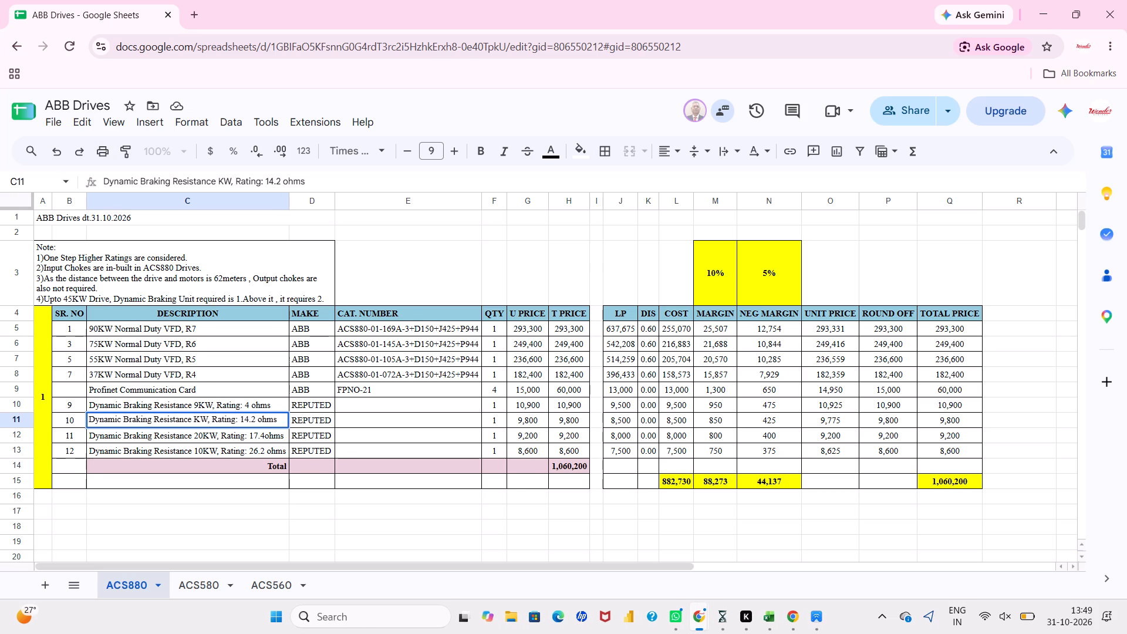
key(6)
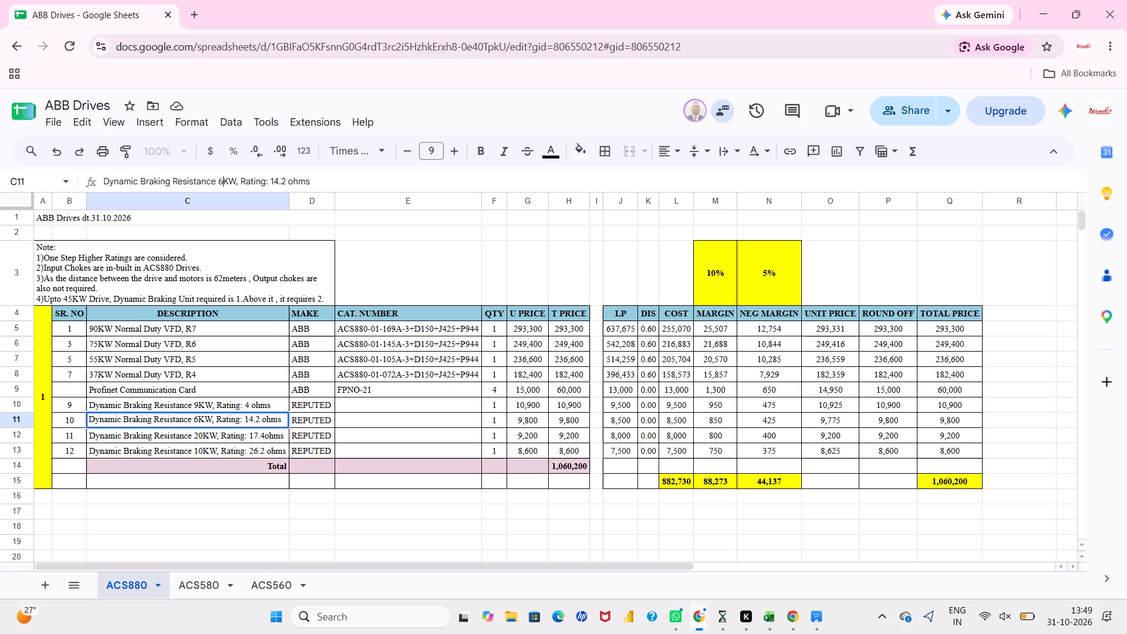
click(286, 180)
key(BackSpace)
key(BackSpace)
key(BackSpace)
key(BackSpace)
key(6)
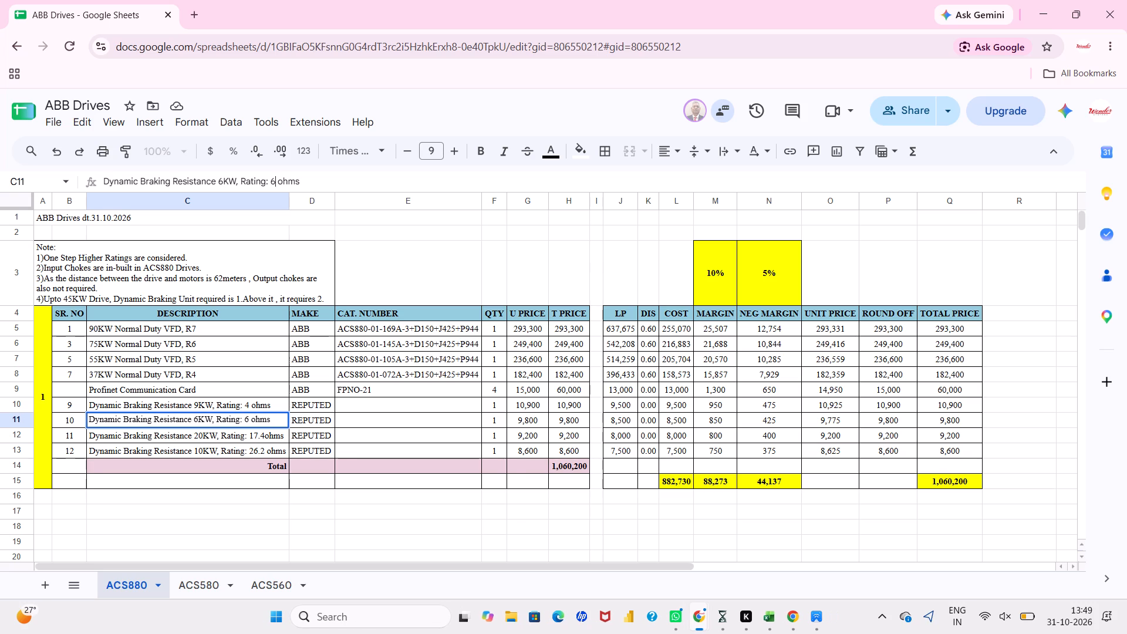
key(Return)
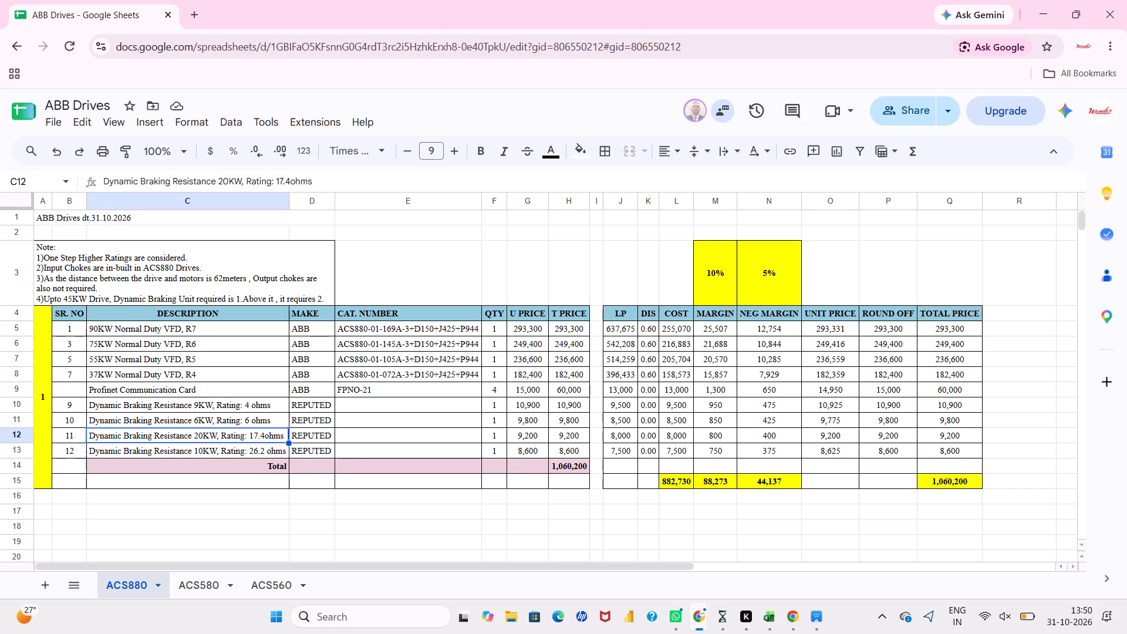
Fill the 6KW, 6 ohms braking resistance description from row 11 down into row 12.
key(ctrl+d)
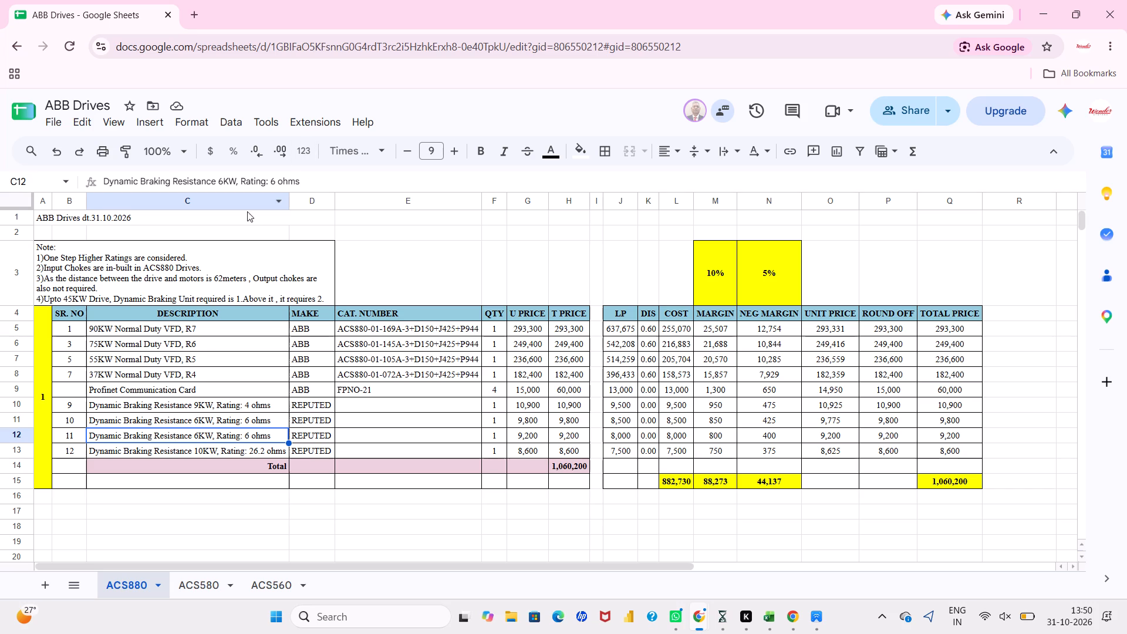
Change the last braking resistance description in row 13 to Dynamic Braking Resistance 4.5KW, Rating: 8 ohms.
click(261, 453)
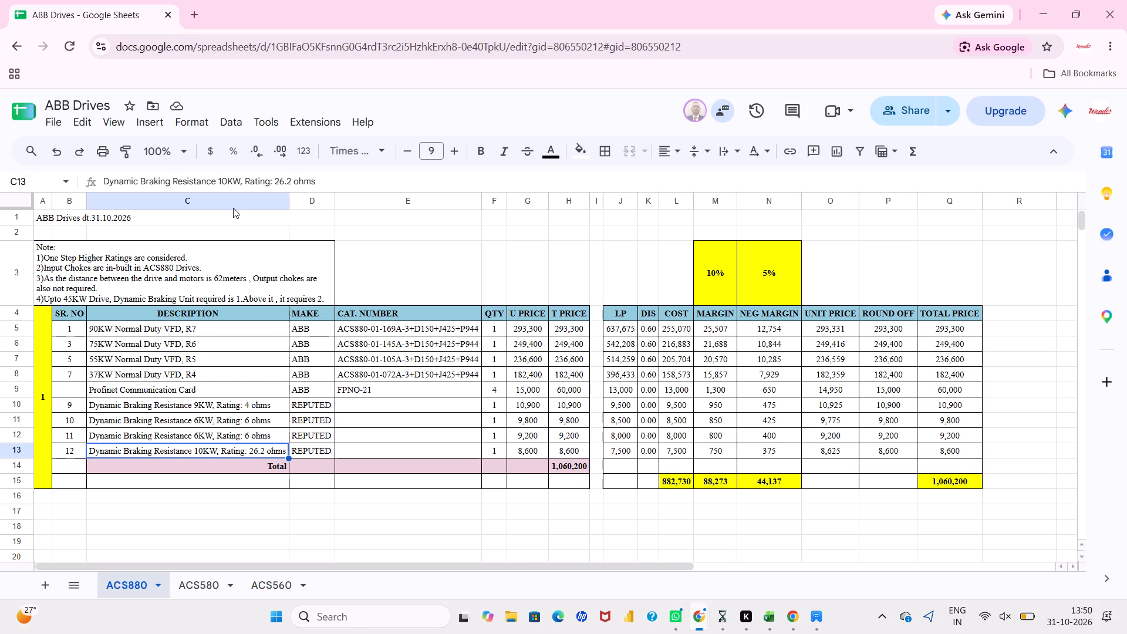
click(225, 183)
key(BackSpace)
key(BackSpace)
key(4)
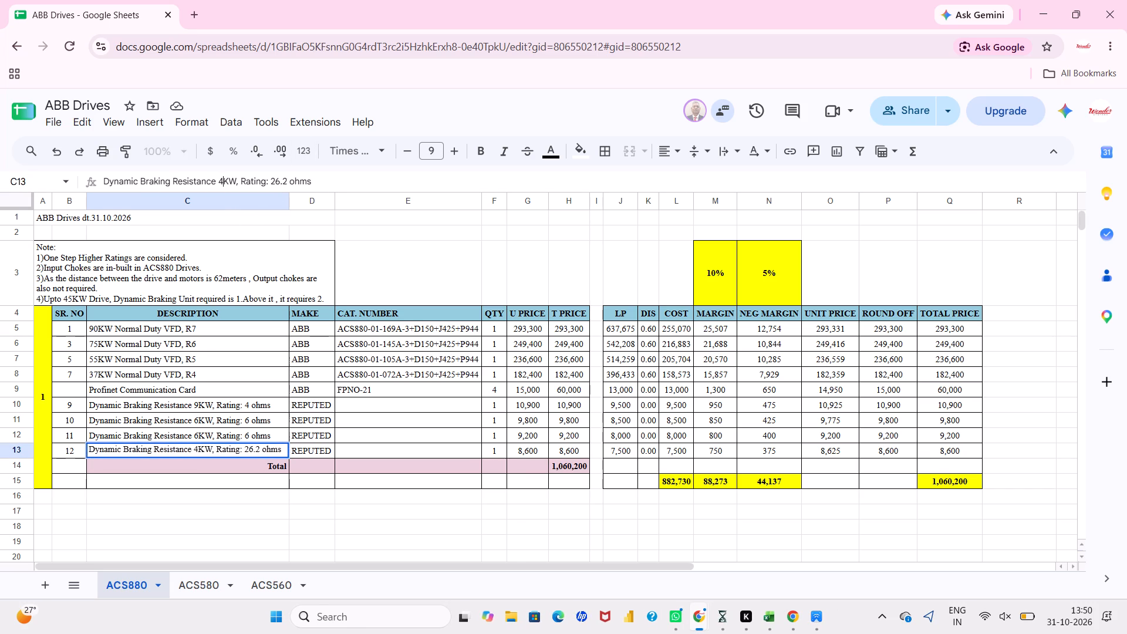
text(.5)
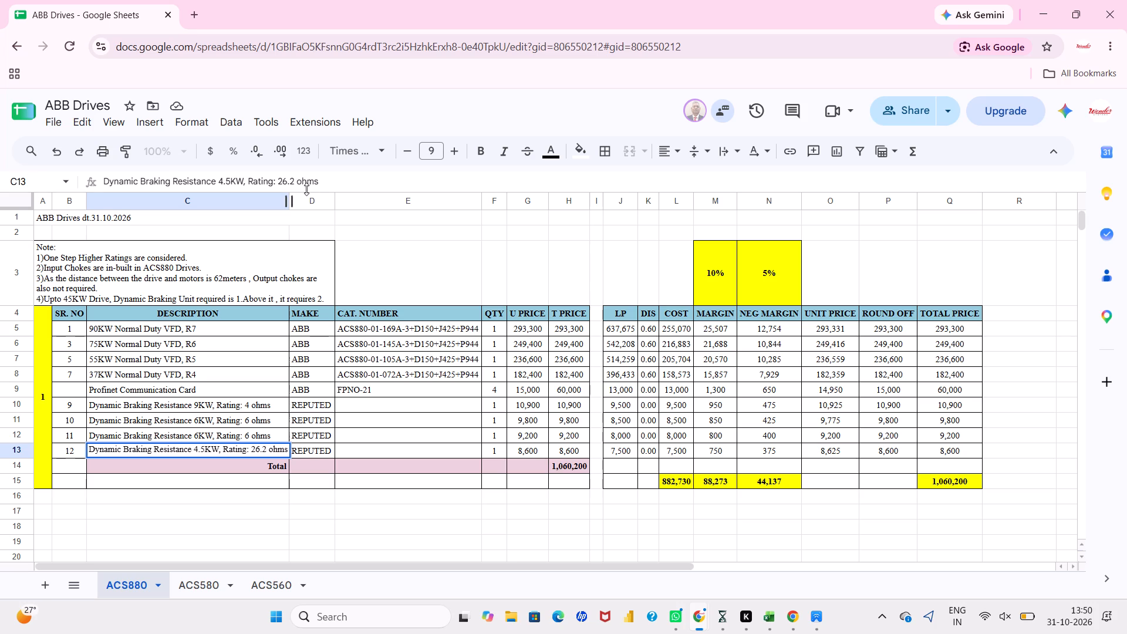
click(291, 187)
key(BackSpace)
key(BackSpace)
key(BackSpace)
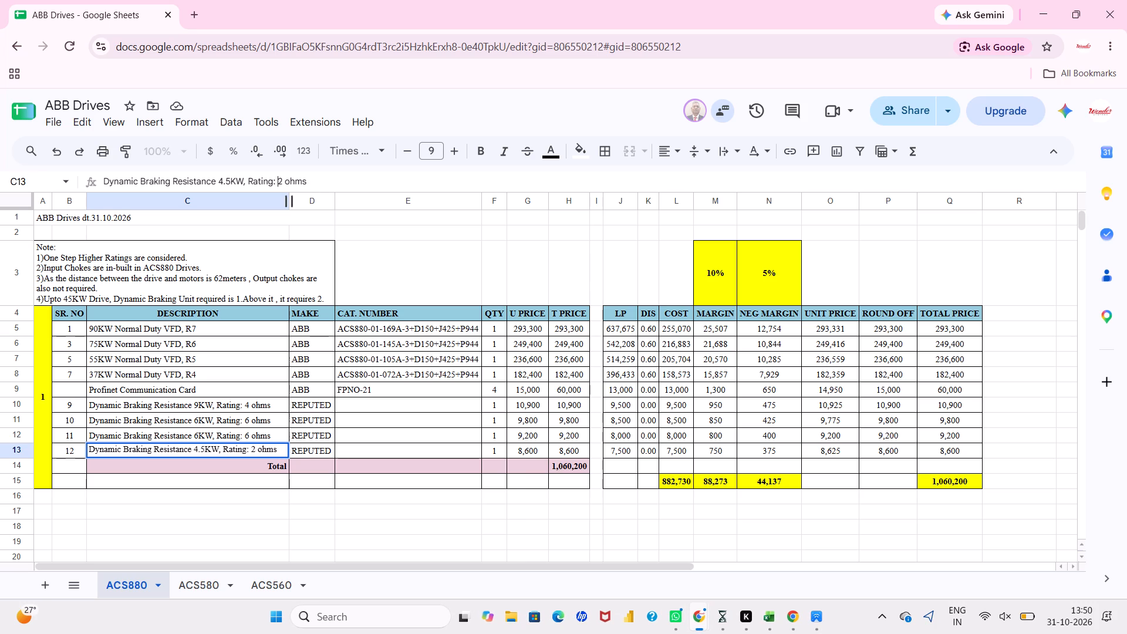
key(Delete)
key(8)
key(Return)
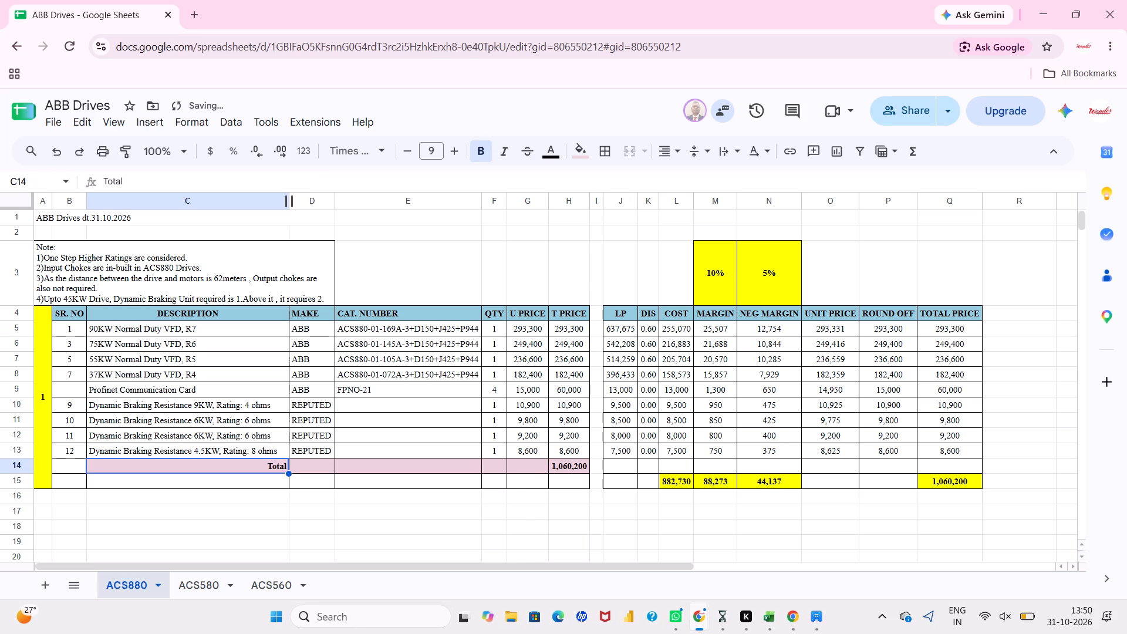
Clear the LP values of the four Dynamic Braking Resistance rows.
click(324, 426)
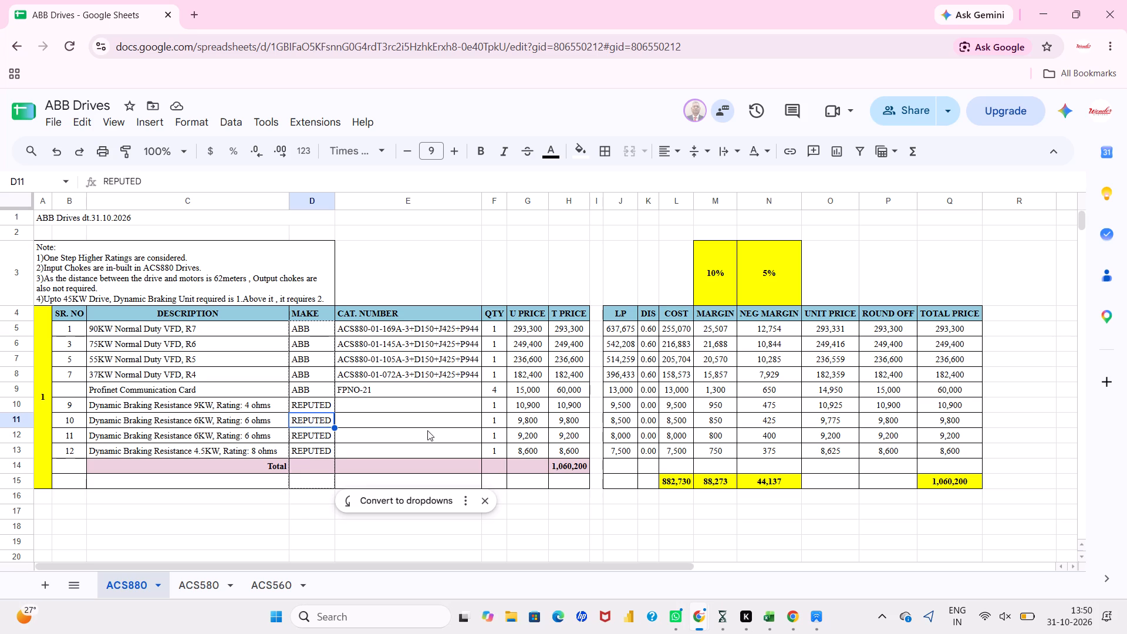
drag(625, 406, 623, 449)
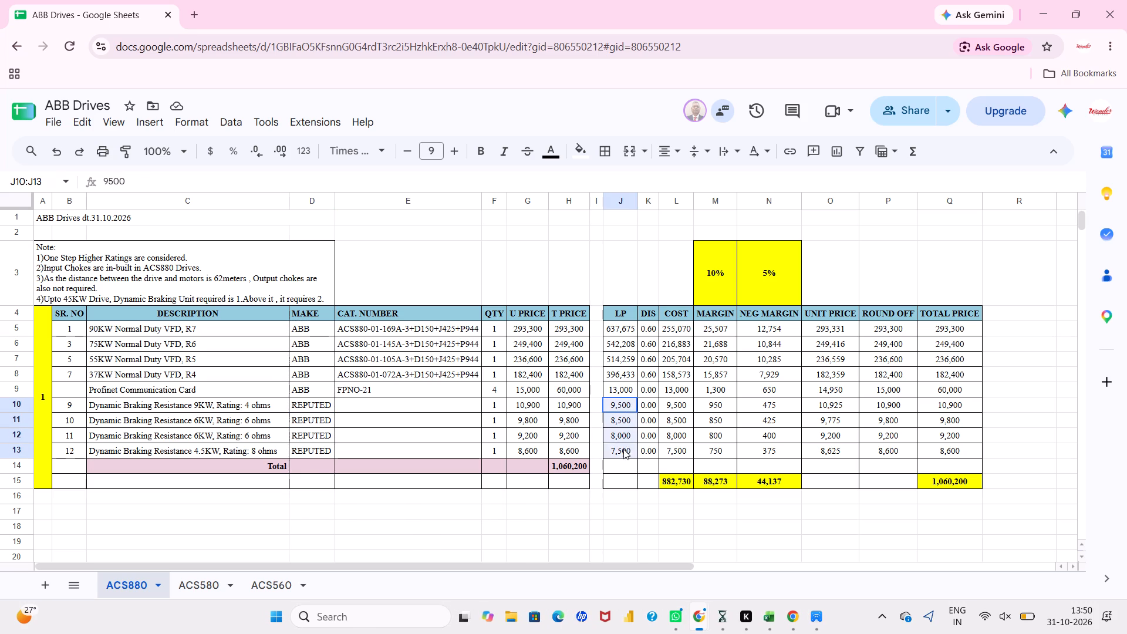
drag(623, 449, 623, 450)
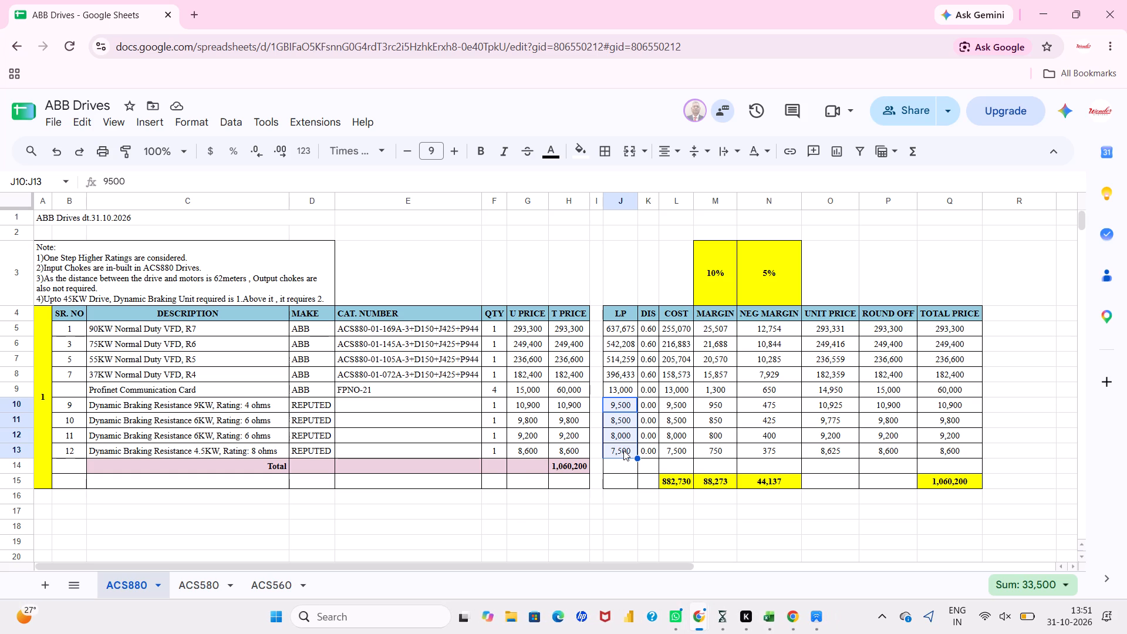
key(Delete)
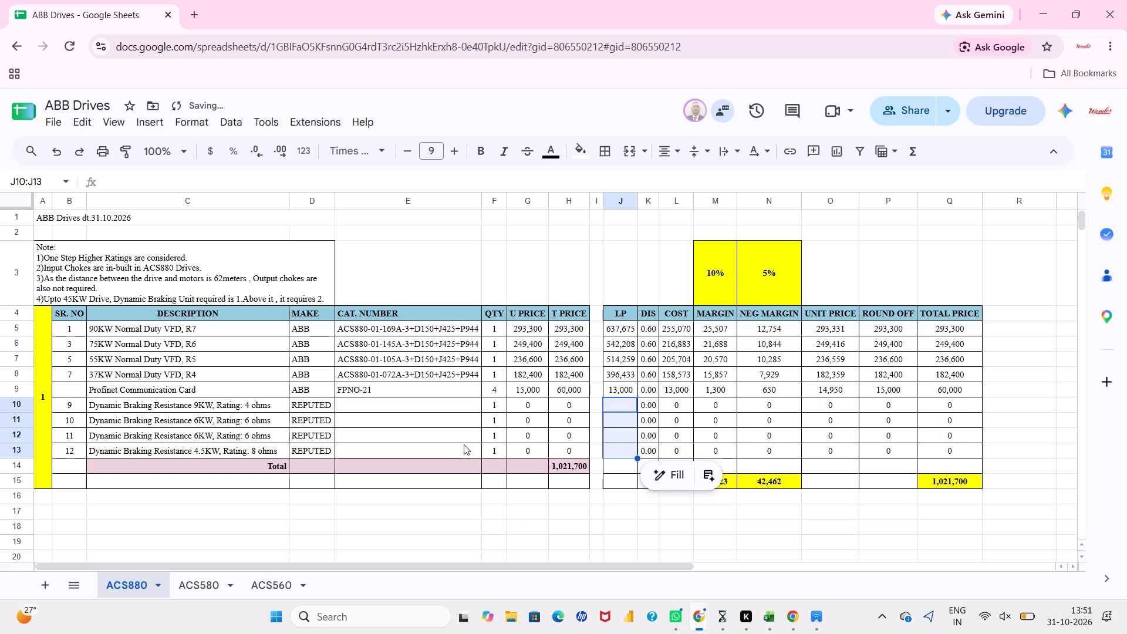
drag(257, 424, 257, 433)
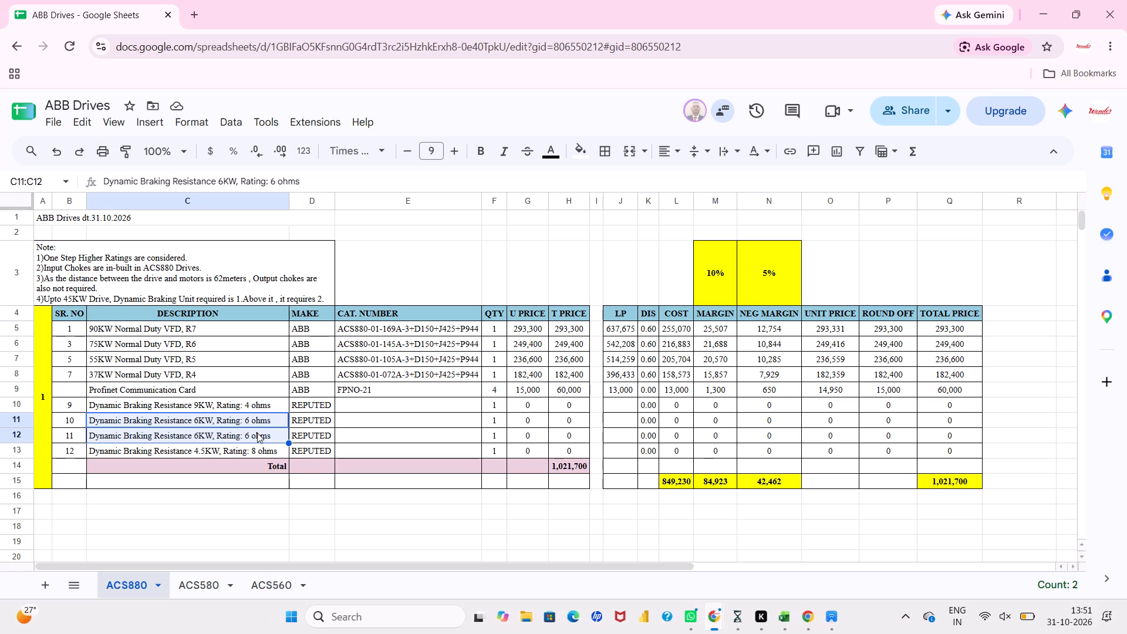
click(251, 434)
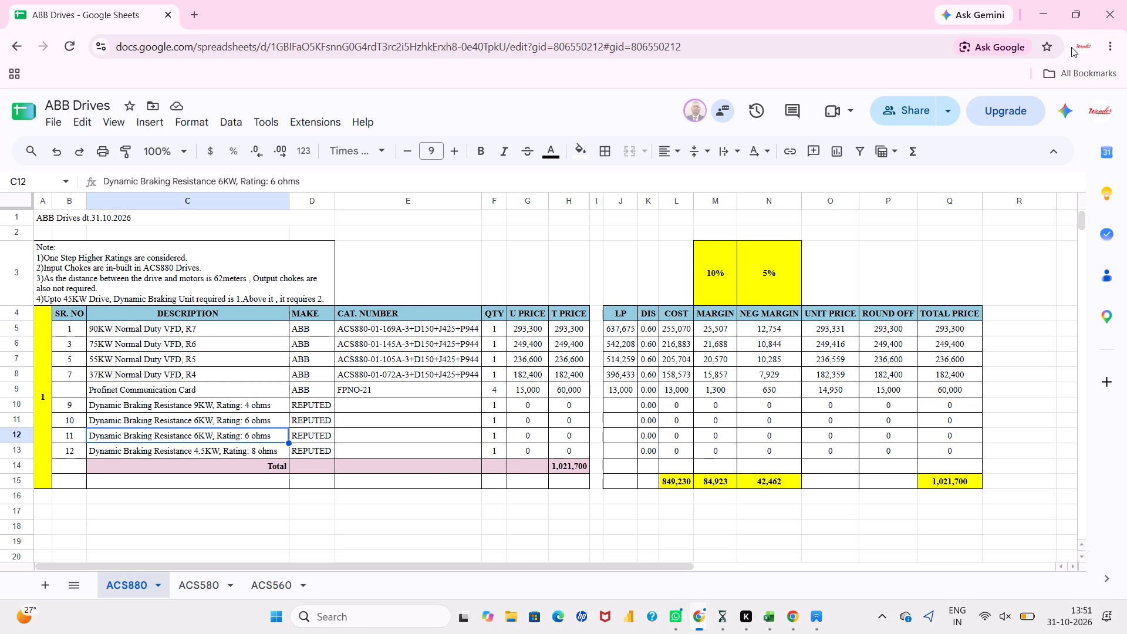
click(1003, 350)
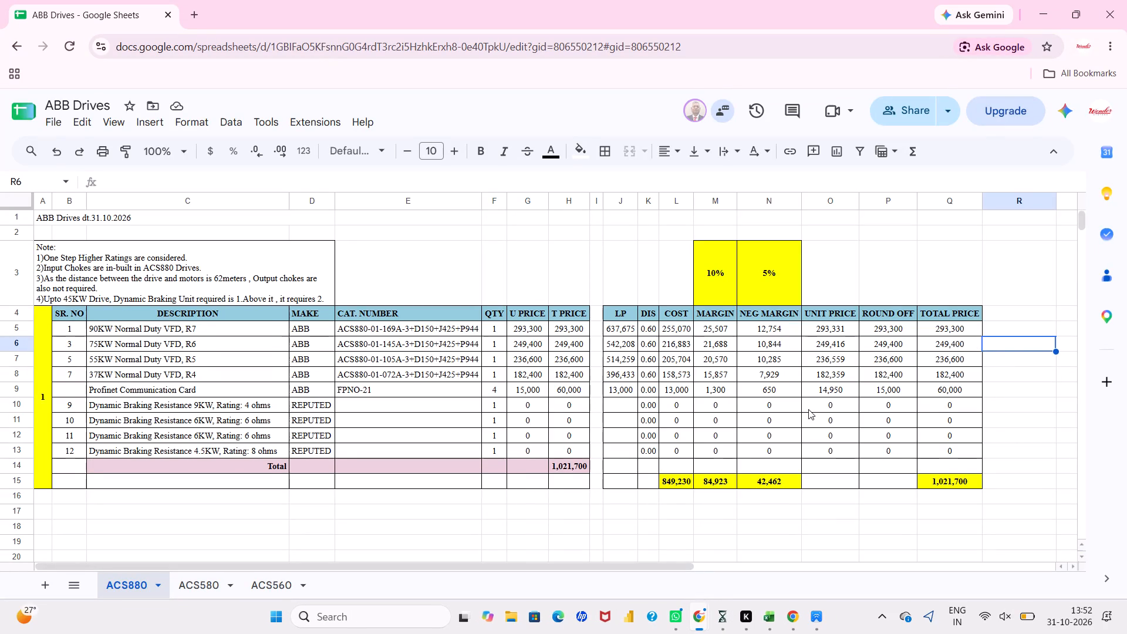
Replace the text of note 4 above the table with "ACS880 Drives have in built Break Chopper(DBU).".
click(255, 289)
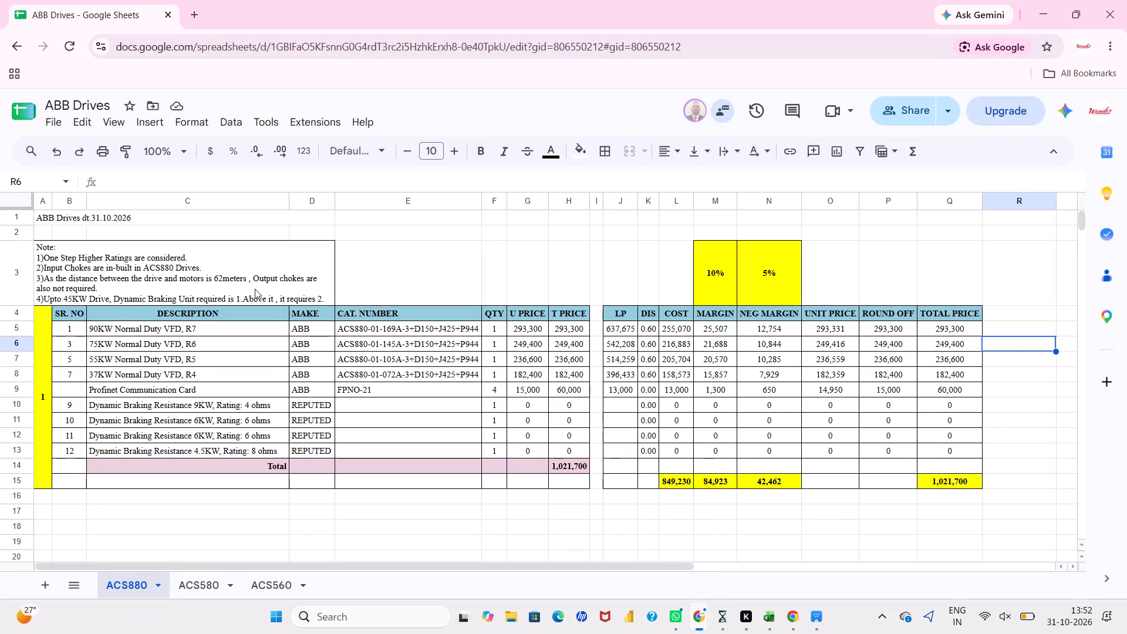
double_click(262, 284)
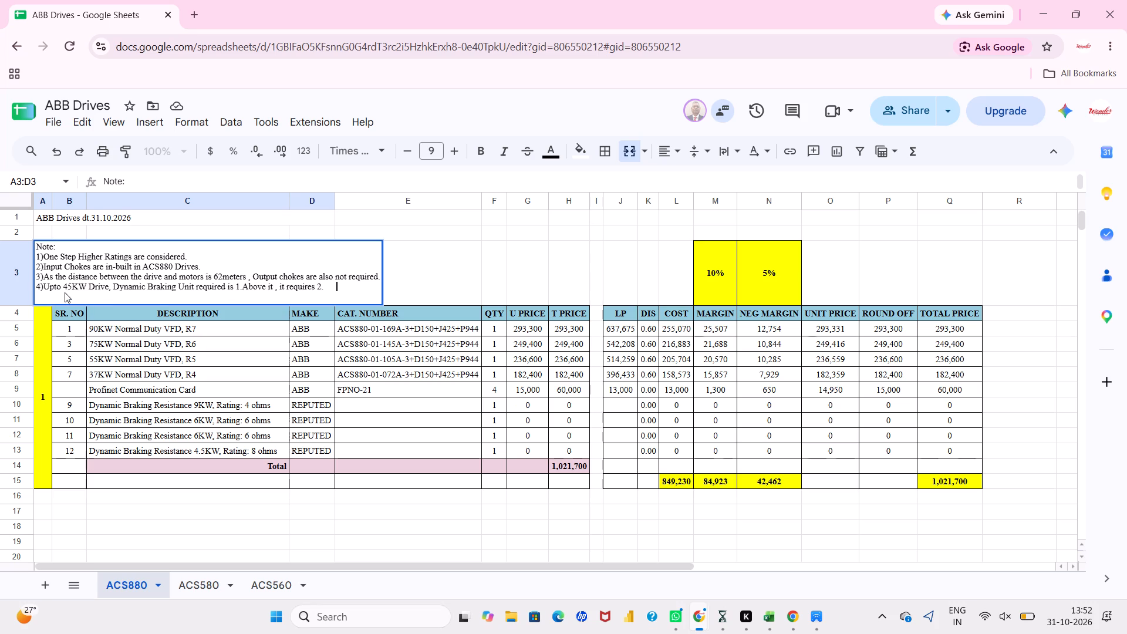
drag(45, 289, 188, 289)
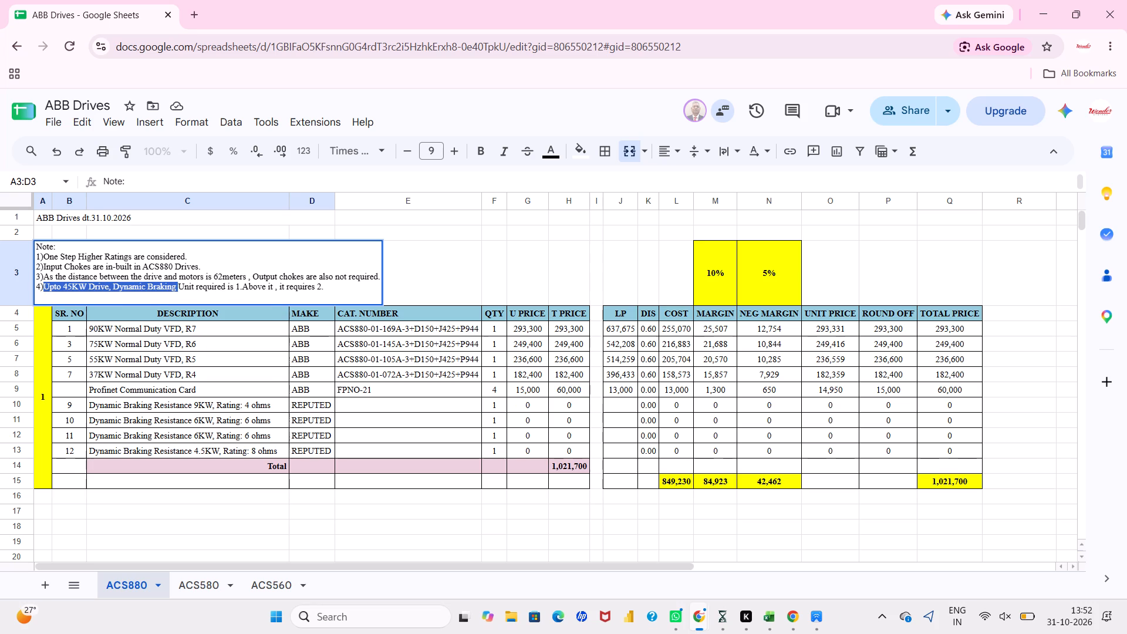
drag(188, 289, 322, 288)
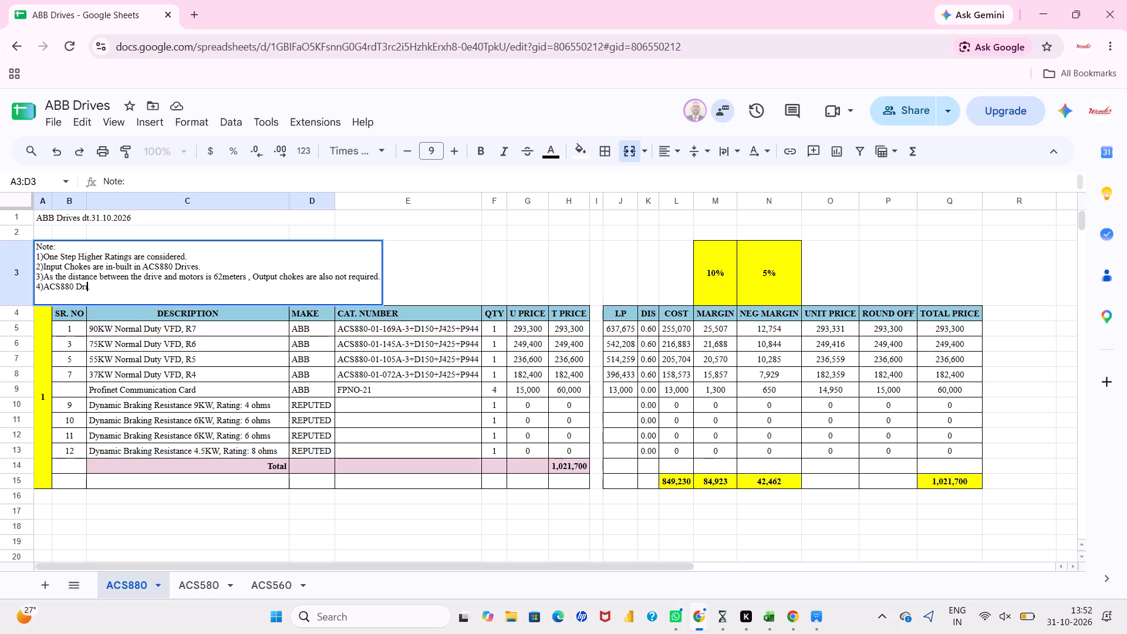
text(ha)
text(ve in built)
key(space)
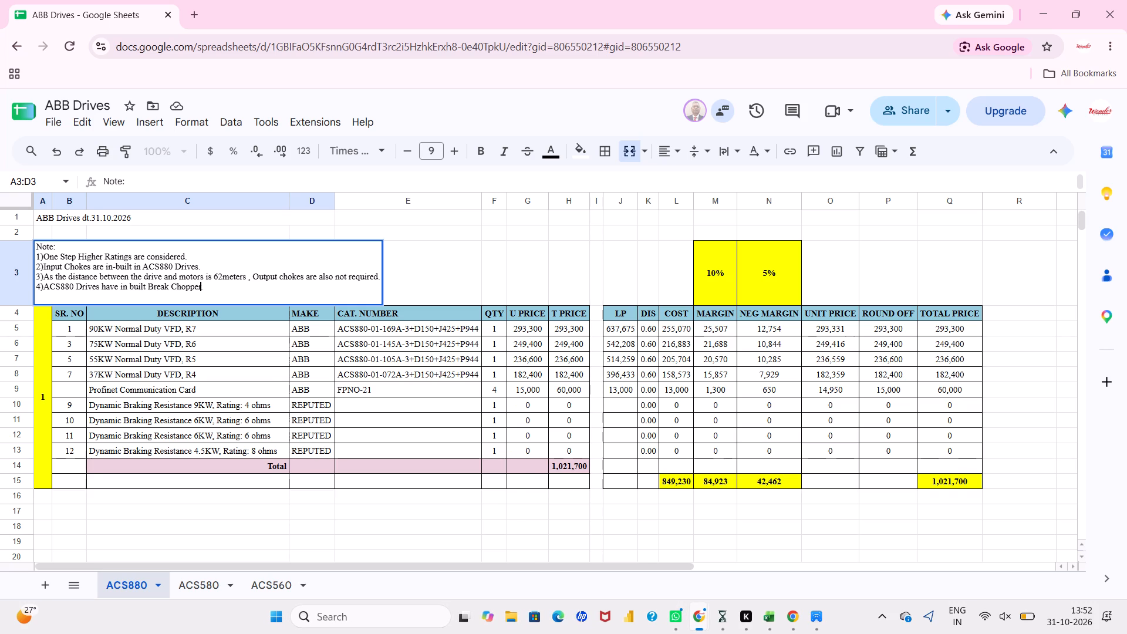
key(shift+parenleft)
text(DBU))
key(Return)
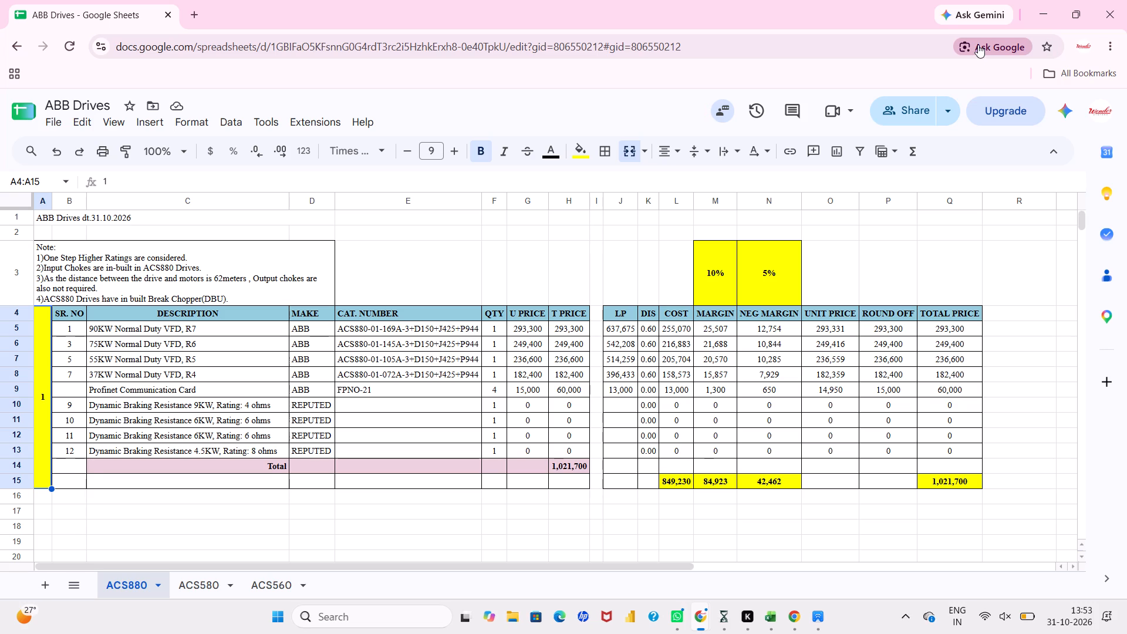
Check the sum ranges of the TOTAL PRICE, NEG MARGIN, MARGIN, COST and T PRICE totals.
double_click(936, 487)
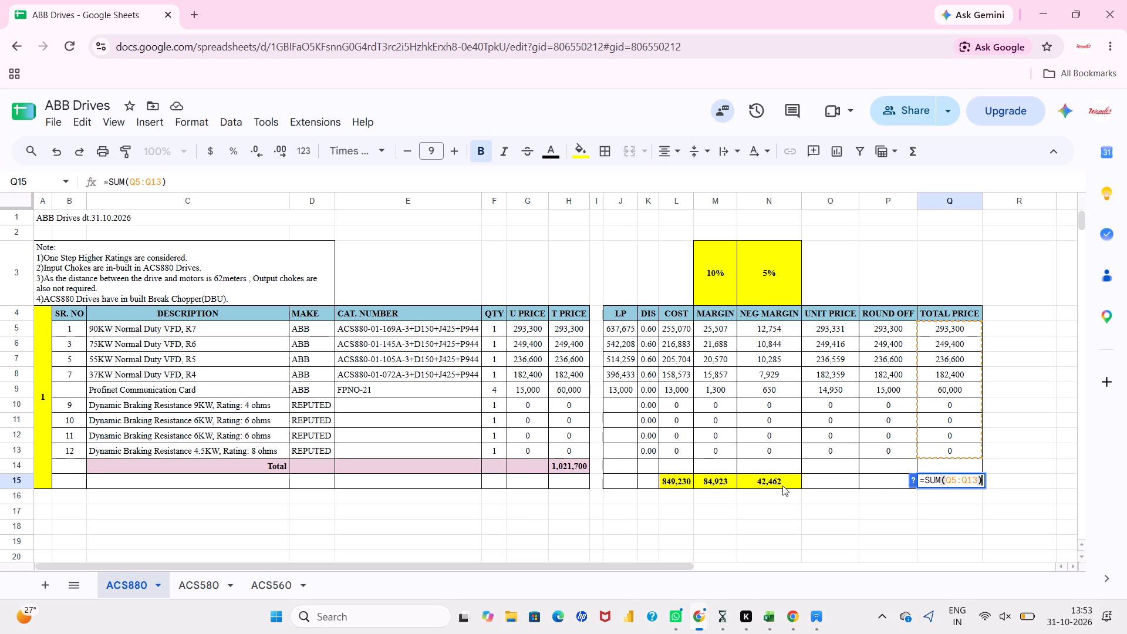
double_click(775, 485)
double_click(715, 483)
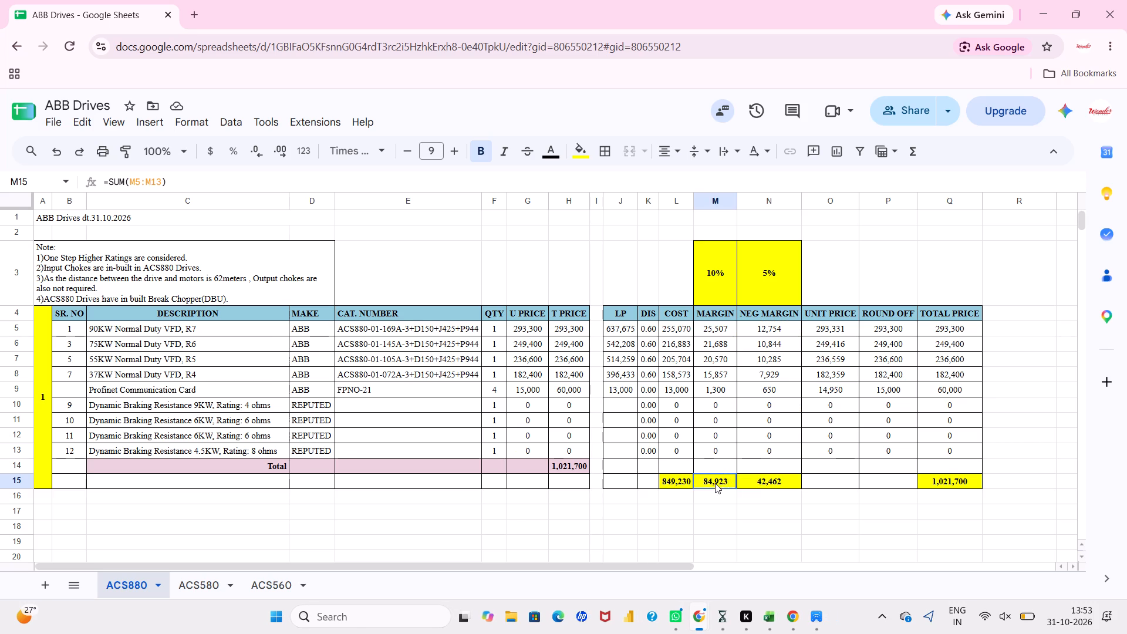
double_click(676, 481)
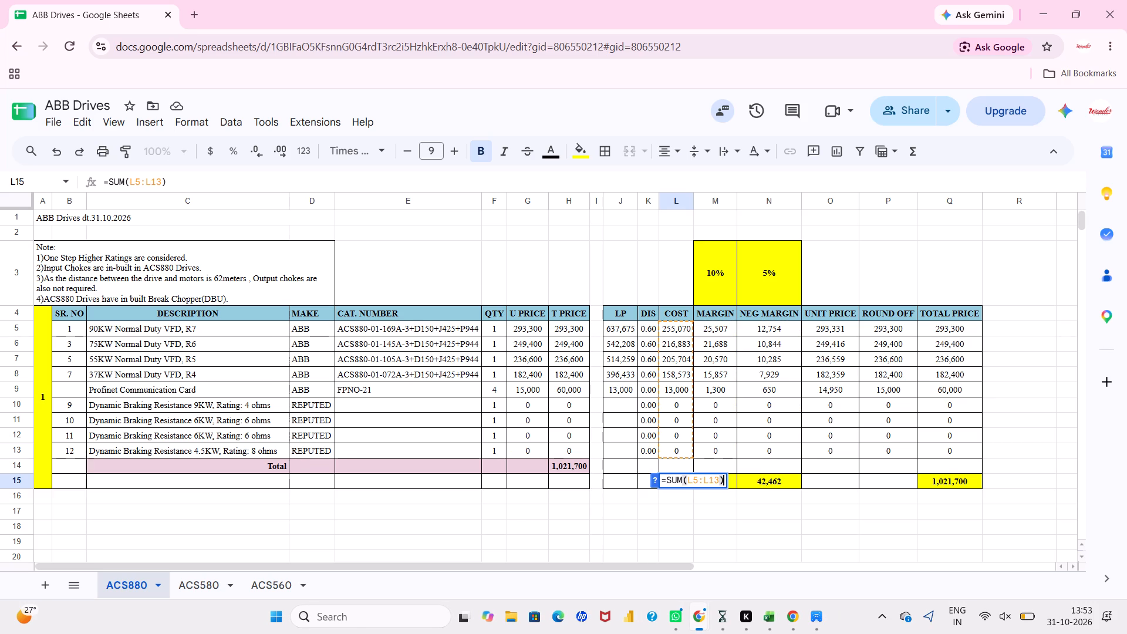
double_click(582, 466)
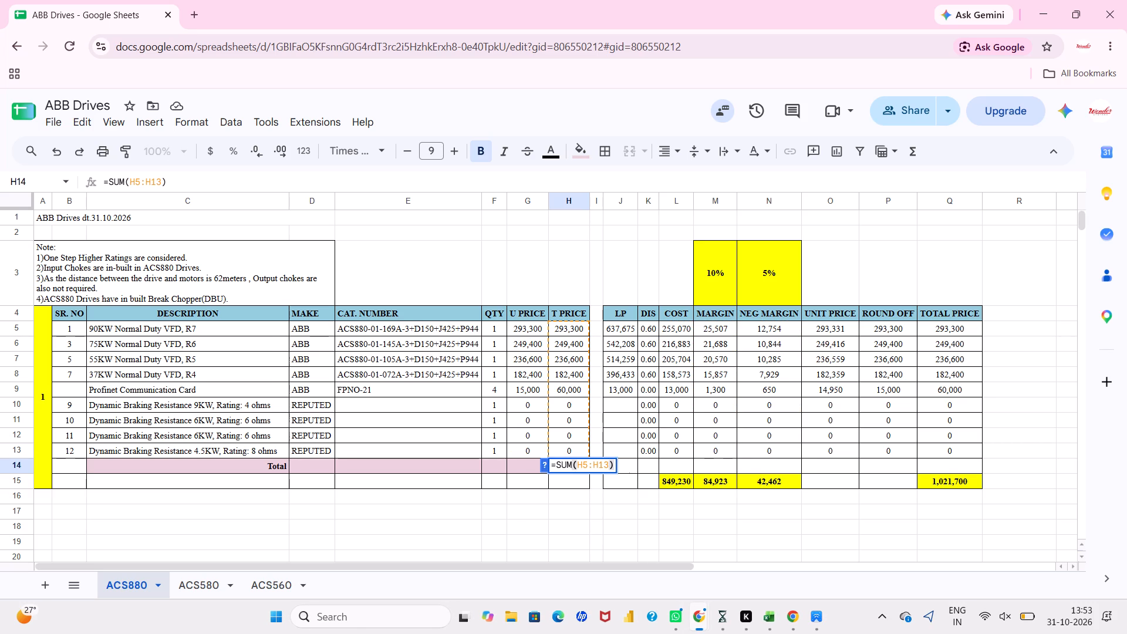
click(671, 473)
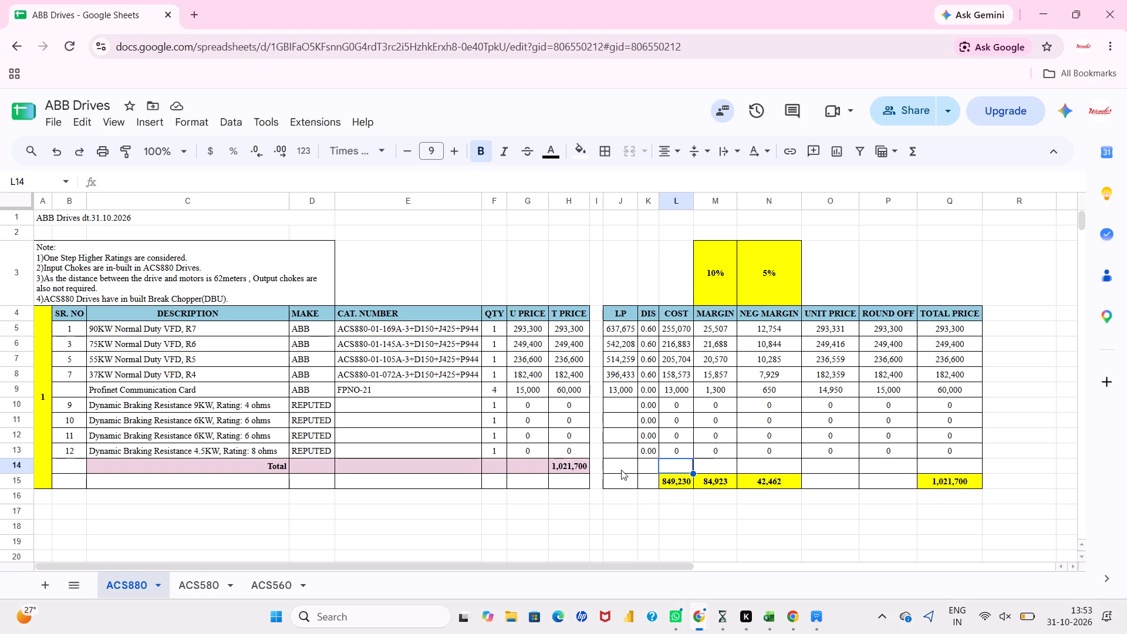
Select the empty LP cell of the 9KW Dynamic Braking Resistance row.
click(619, 409)
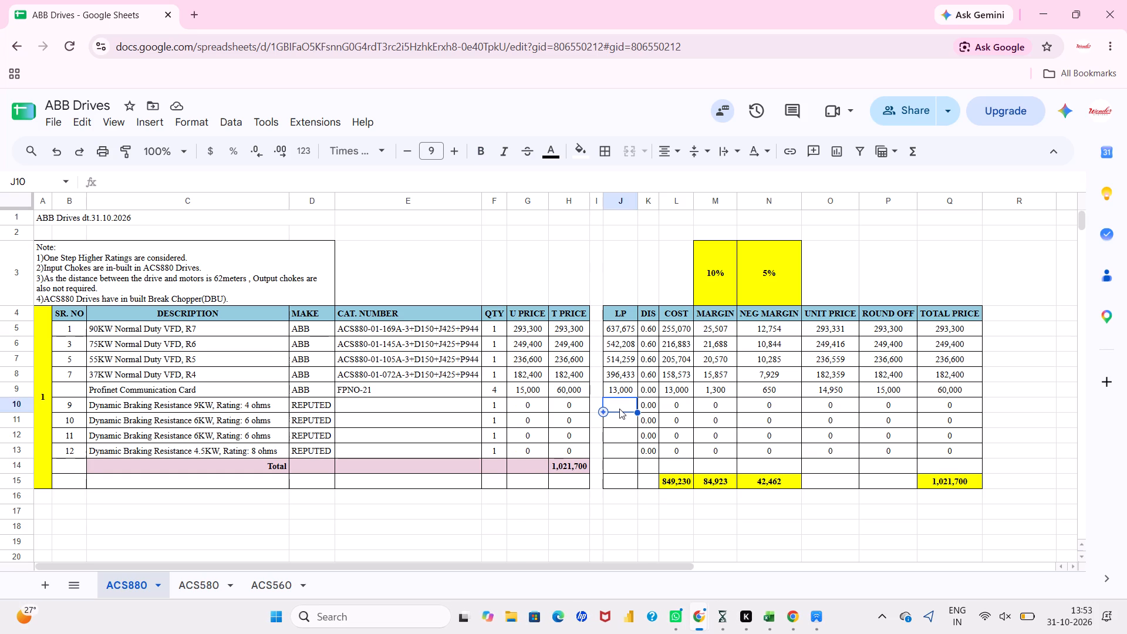
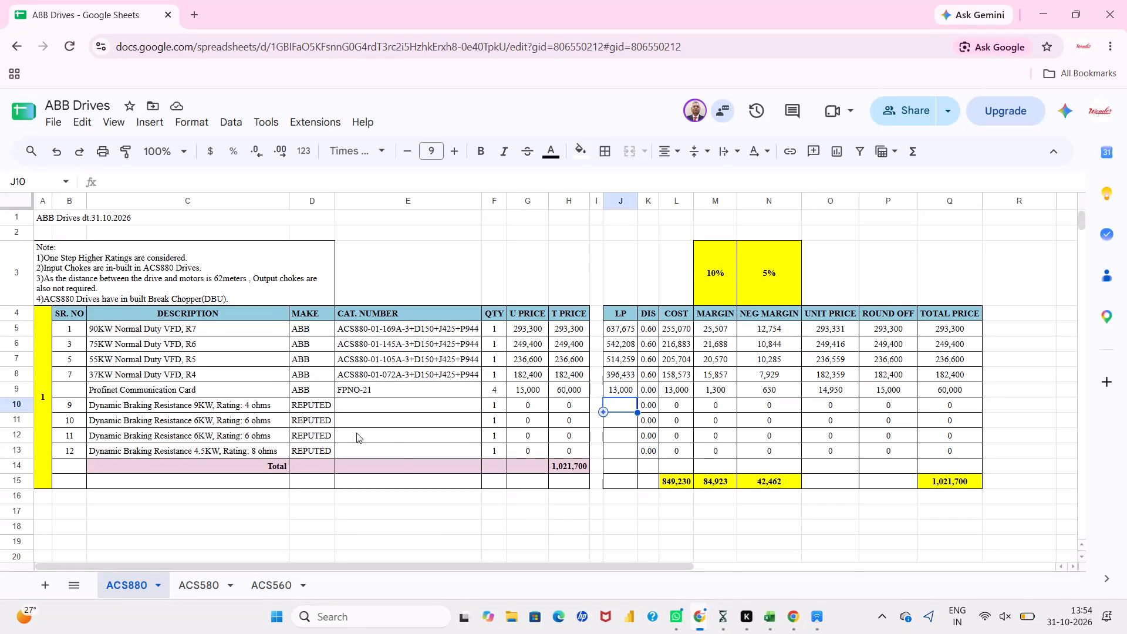
Enter LP values of 9000, 8500, 8000 and 7500 for the four Dynamic Braking Resistance rows from 9KW down to 4.5KW.
drag(278, 412, 278, 443)
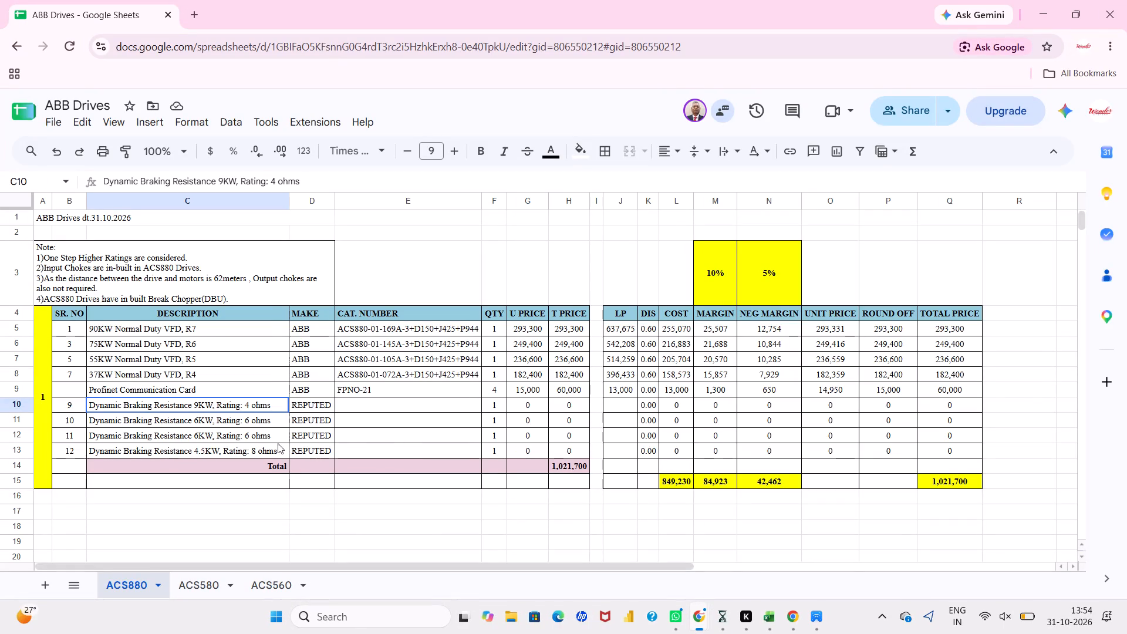
drag(278, 443, 278, 454)
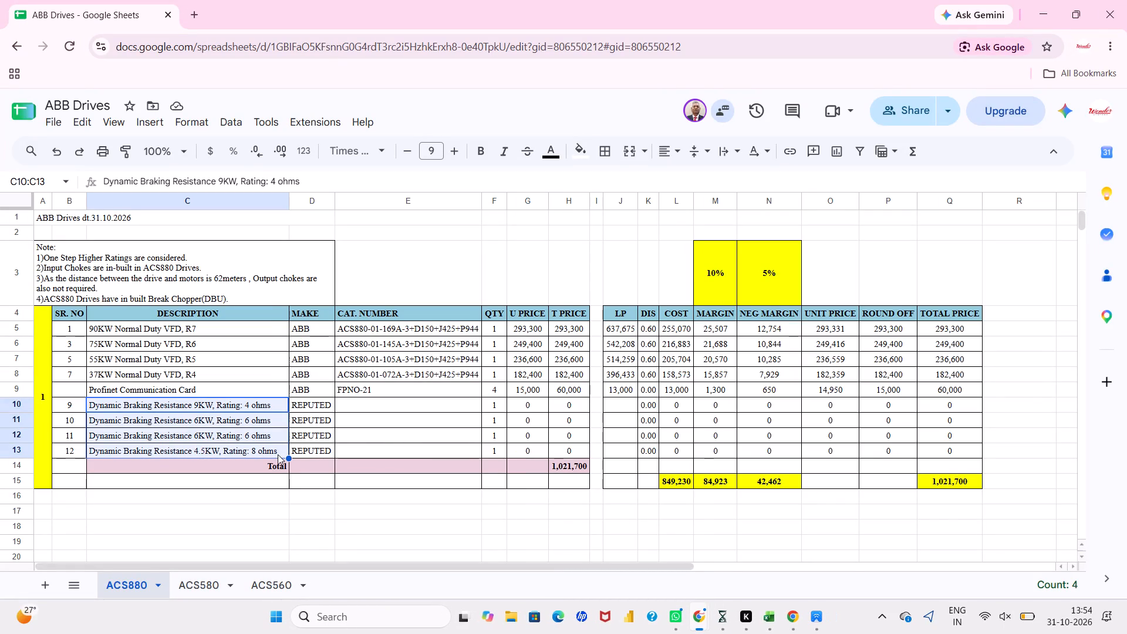
click(625, 407)
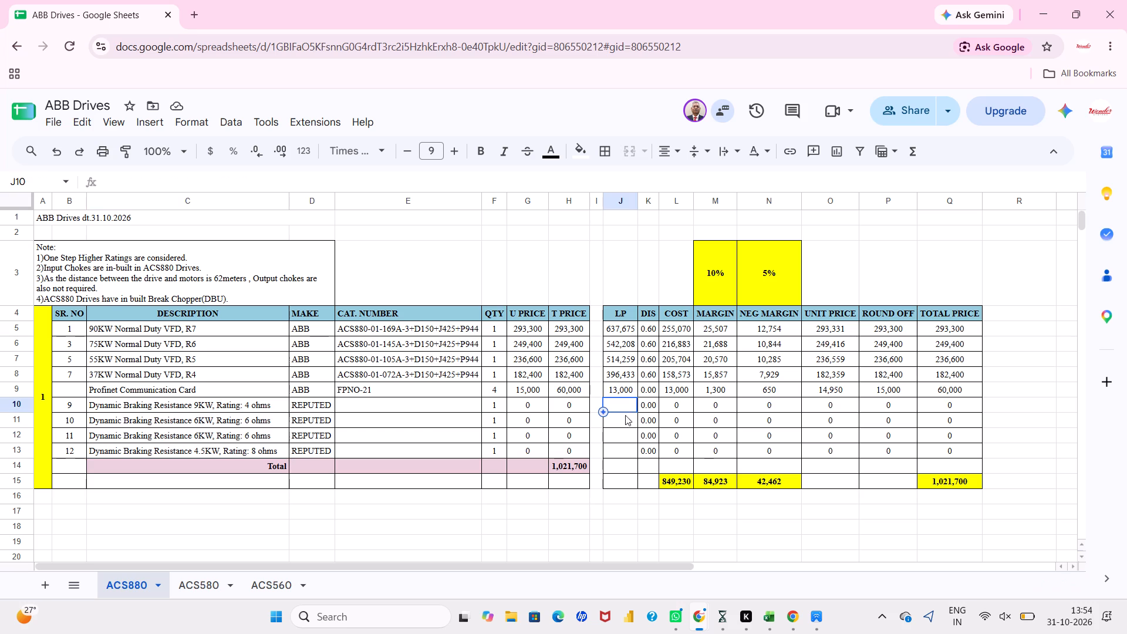
click(624, 450)
text(7500)
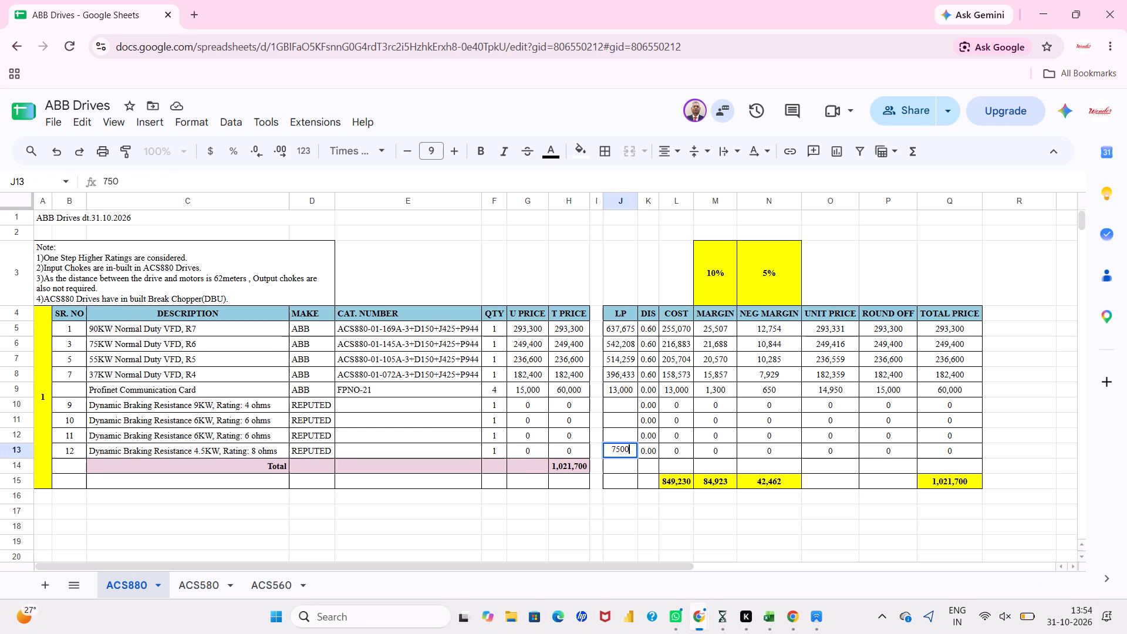
key(Up)
text(8000)
key(Up)
text(80)
key(BackSpace)
text(500)
key(Up)
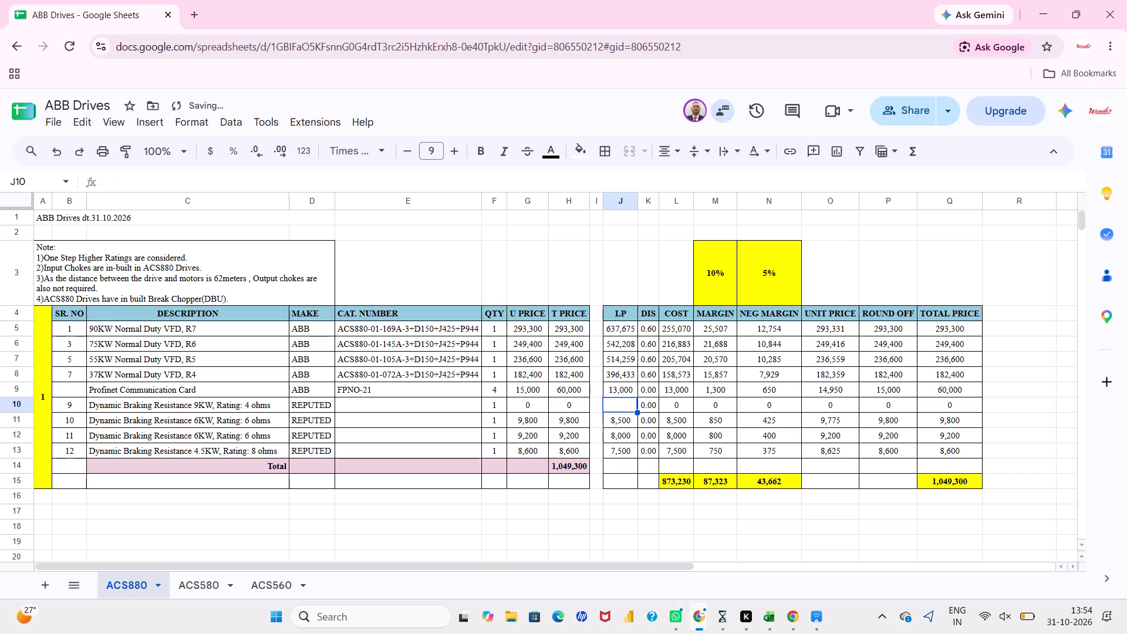
text(9000)
key(Return)
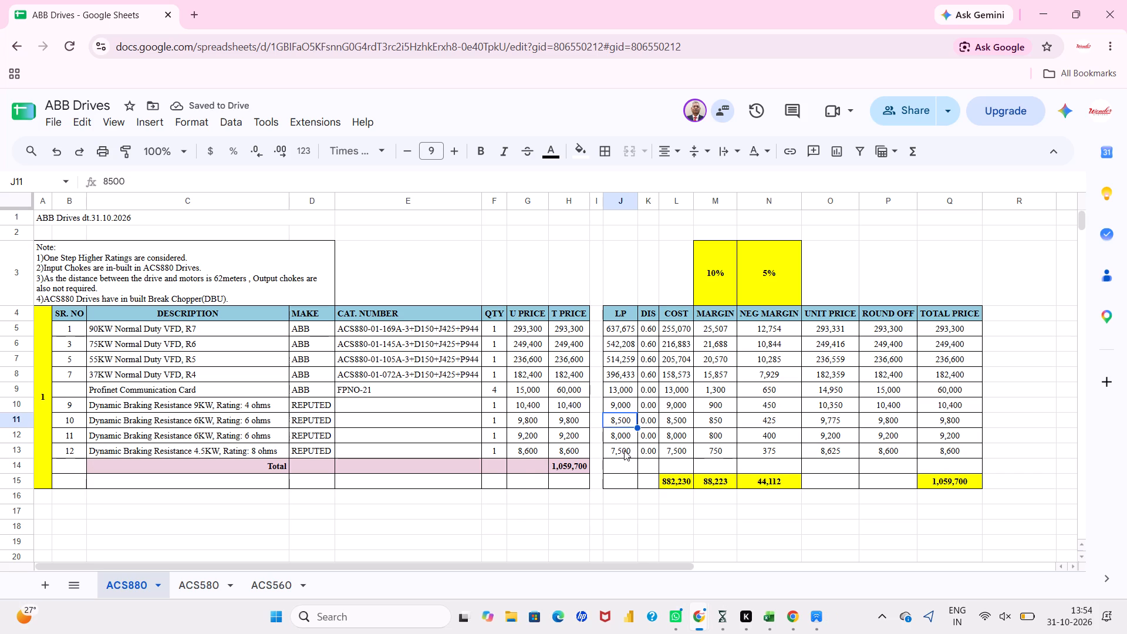
Compare the Dynamic Braking Resistance LP values in the ACS580 sheet with those in the ACS880 sheet.
click(185, 589)
click(614, 490)
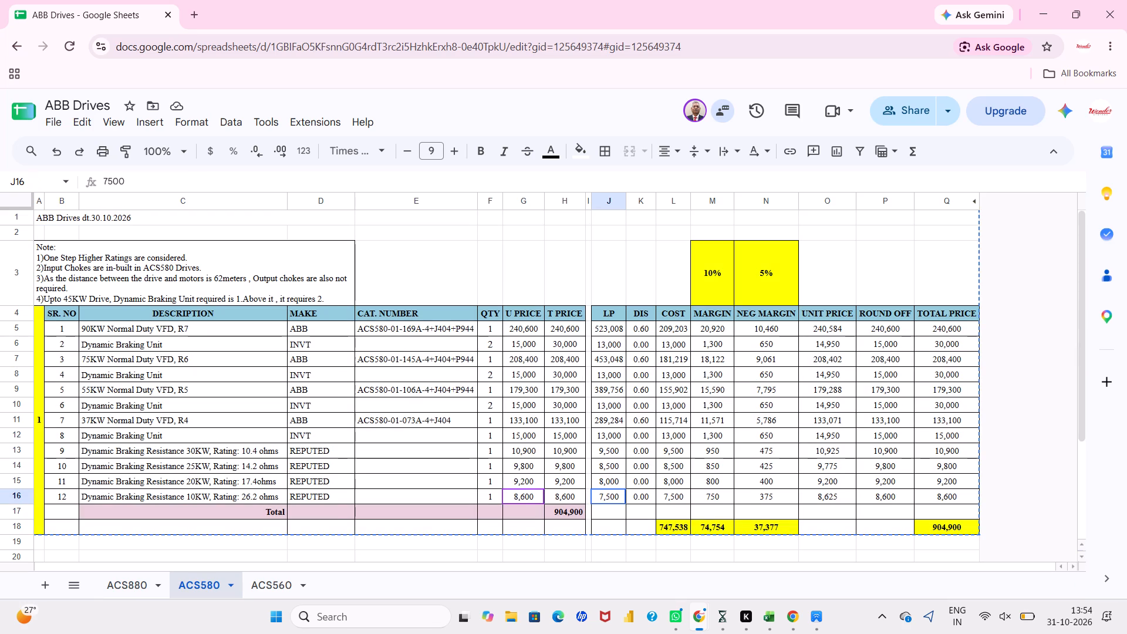
key(Escape)
click(612, 549)
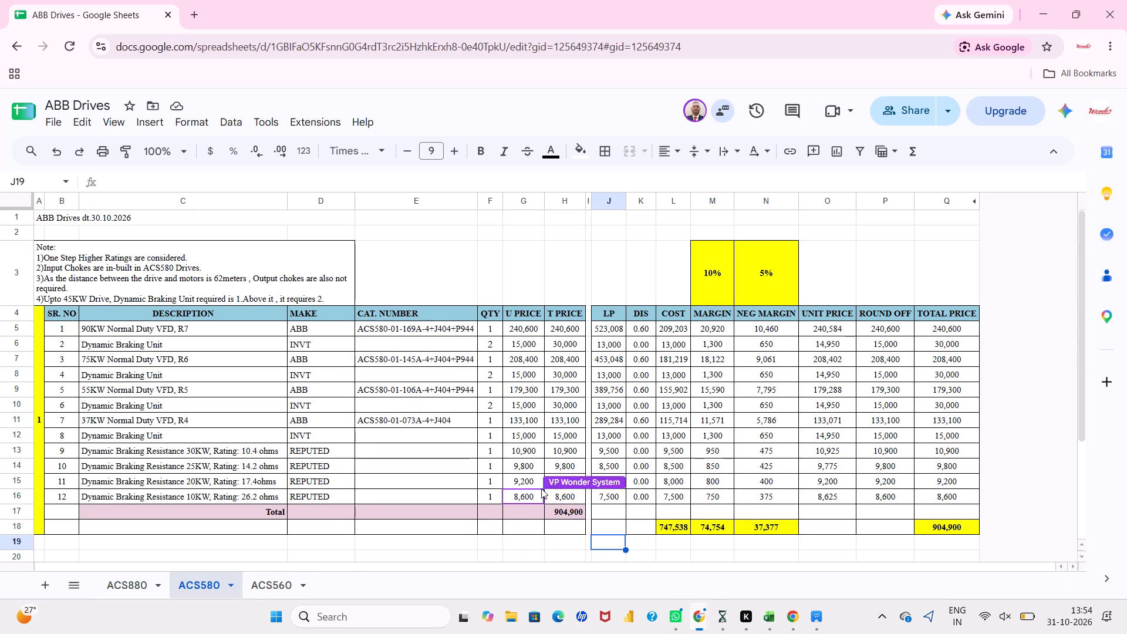
click(144, 582)
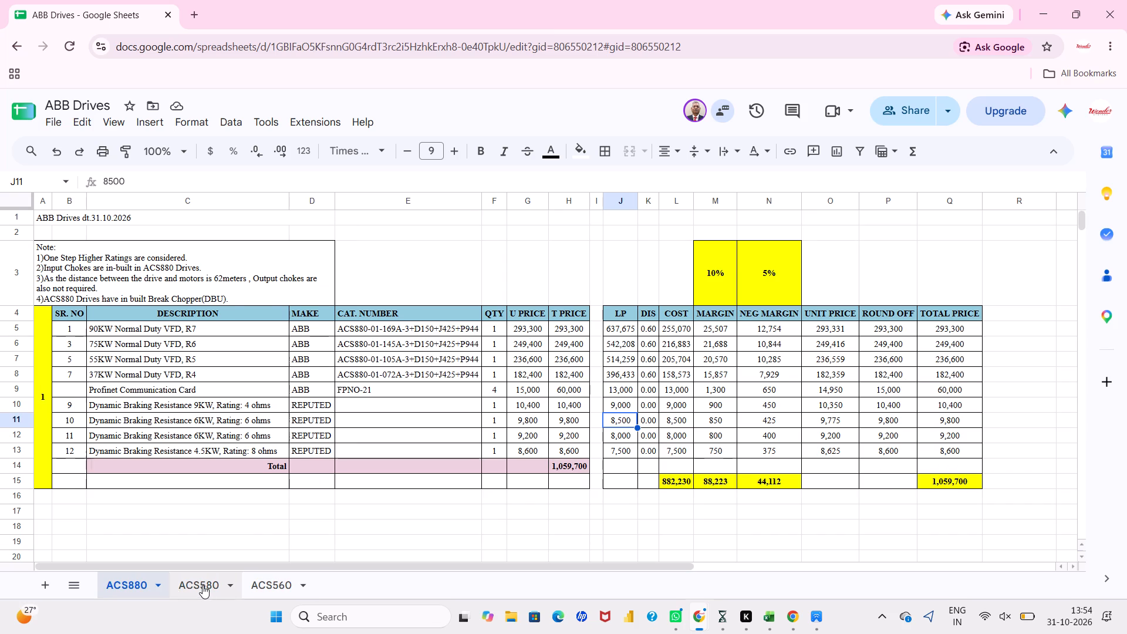
click(203, 585)
click(114, 579)
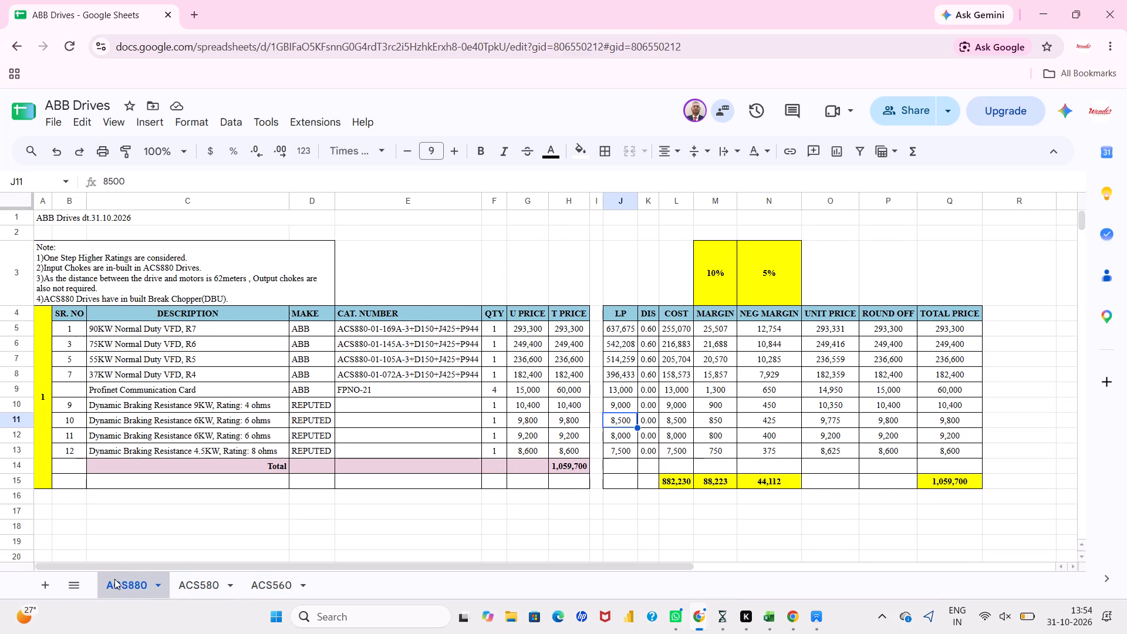
click(185, 586)
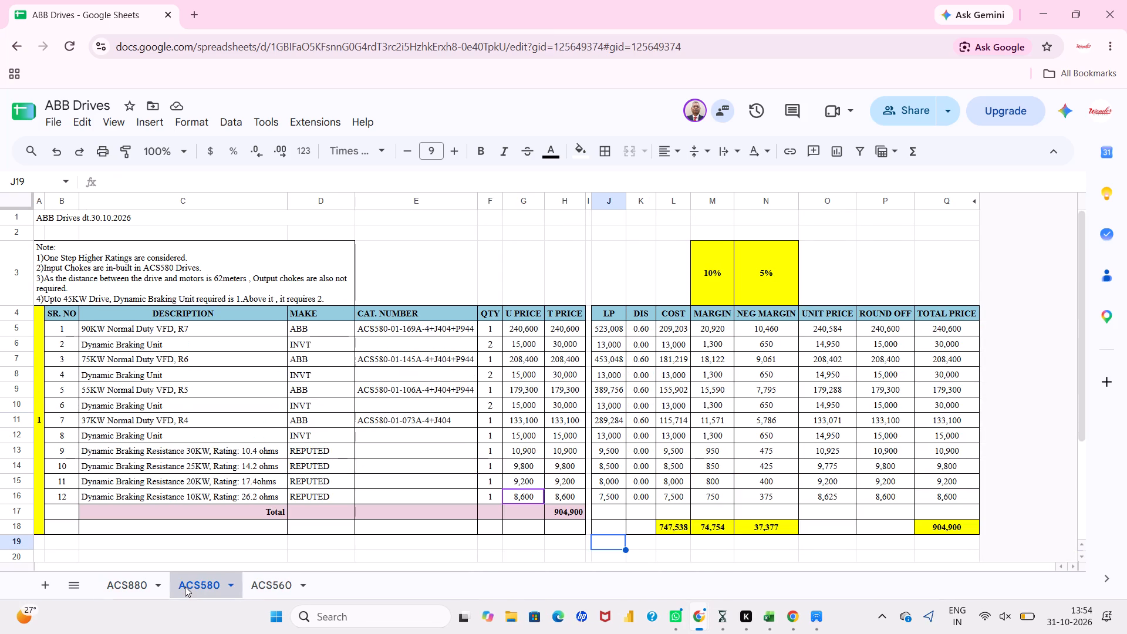
click(121, 590)
Set the LP of the 9KW Dynamic Braking Resistance row in the ACS880 sheet to 9500.
click(622, 410)
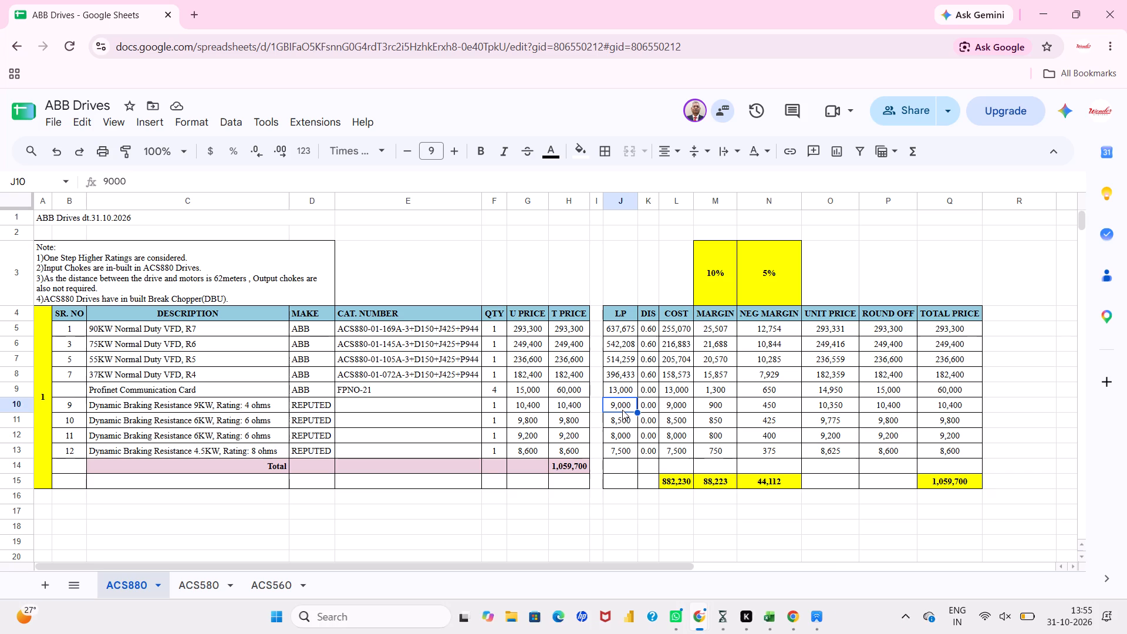
text(9500)
key(Return)
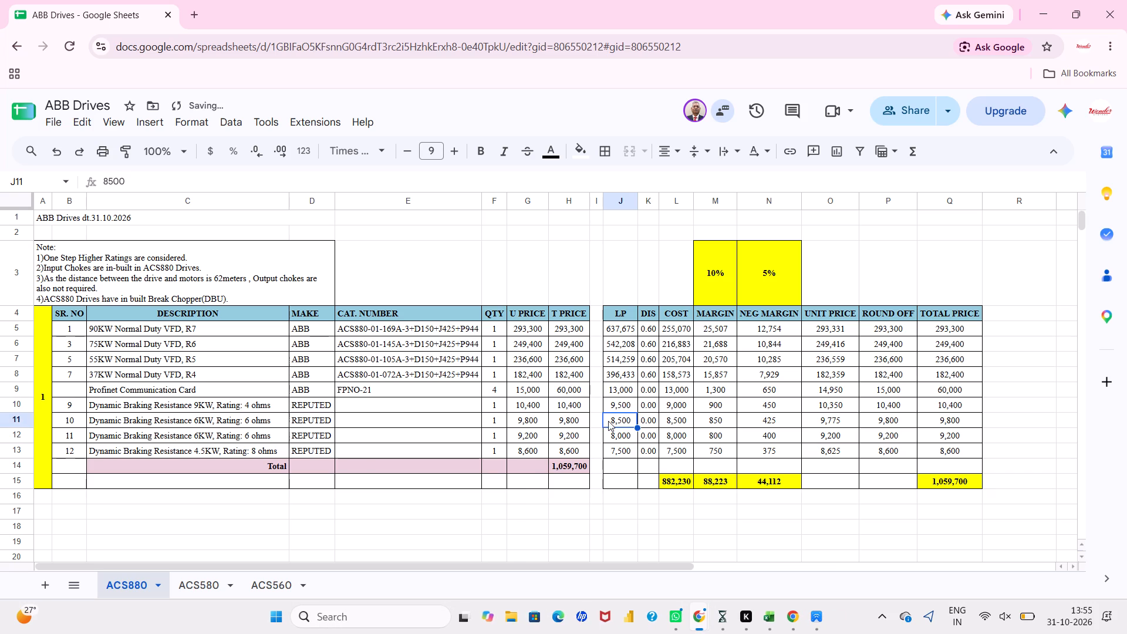
Copy the four Dynamic Braking Resistance LP values from the ACS580 sheet into the matching LP cells of the ACS880 sheet.
click(207, 582)
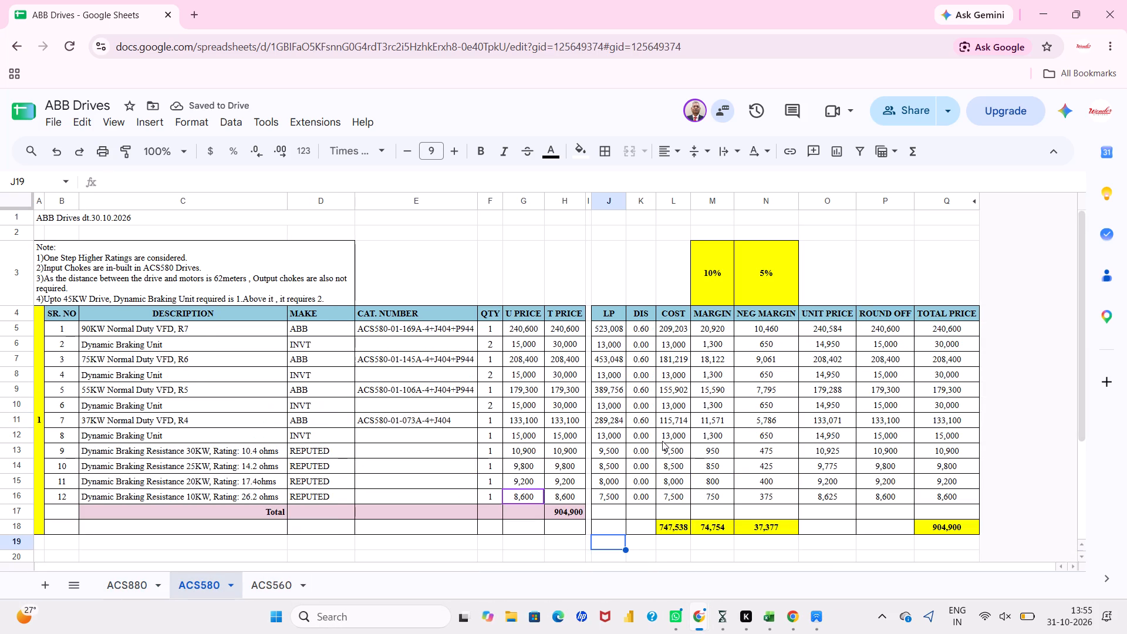
drag(616, 455, 613, 494)
key(ctrl+c)
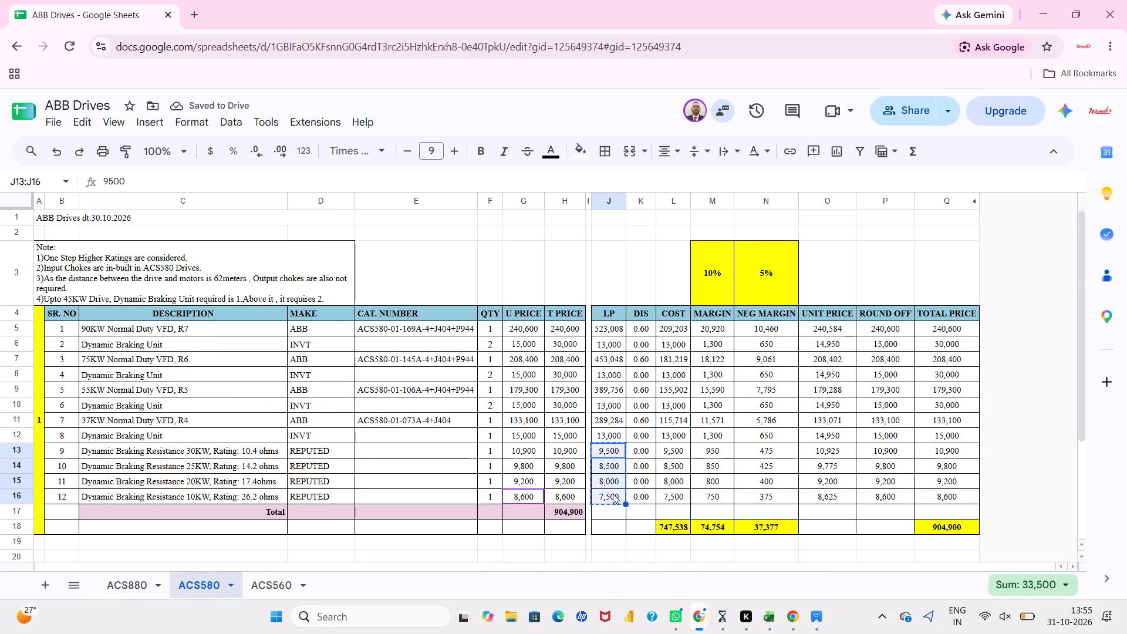
click(134, 586)
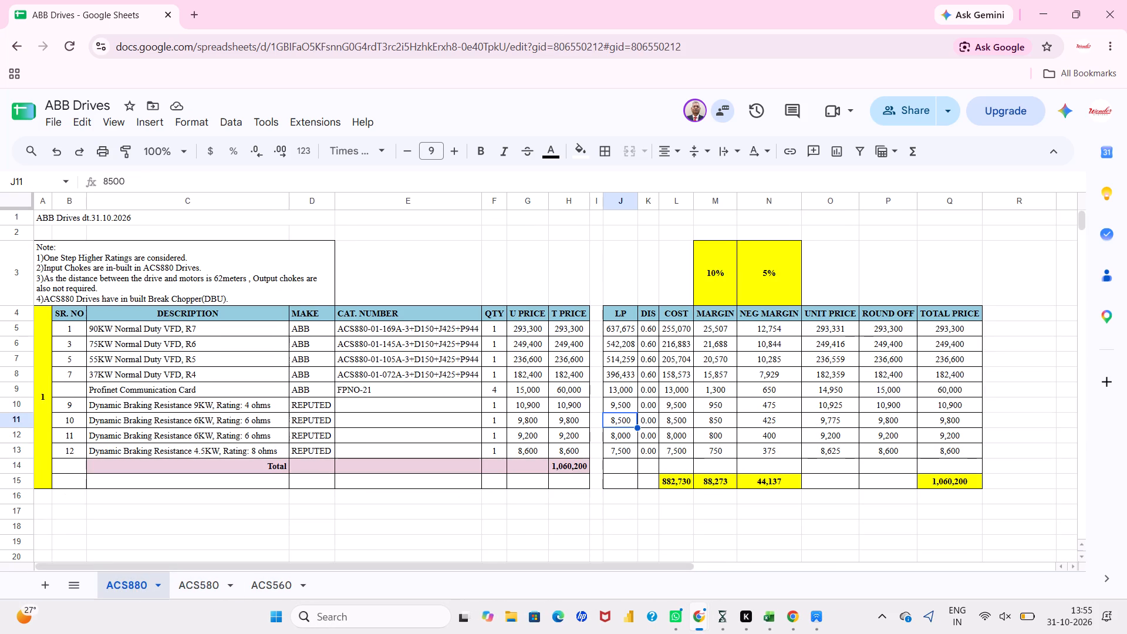
click(628, 412)
click(628, 404)
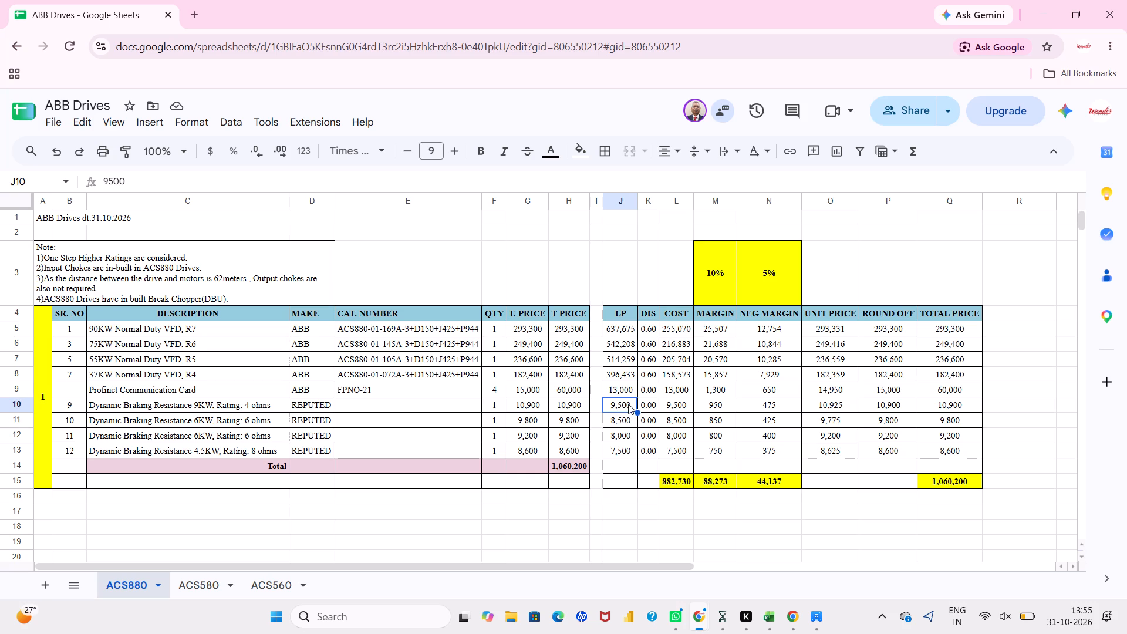
key(ctrl+v)
click(625, 487)
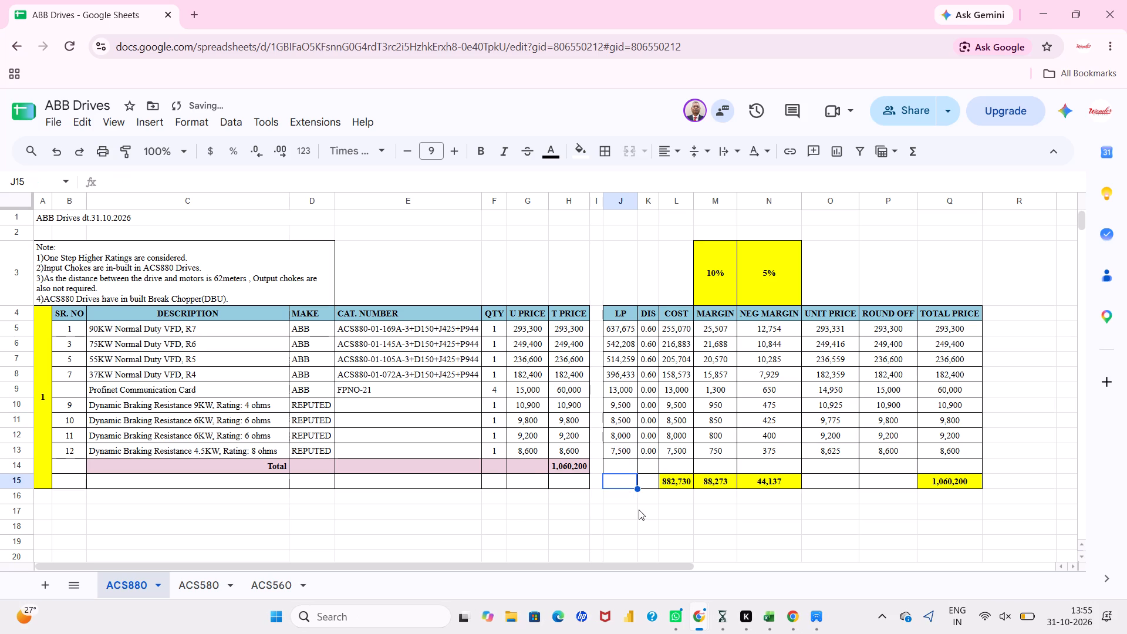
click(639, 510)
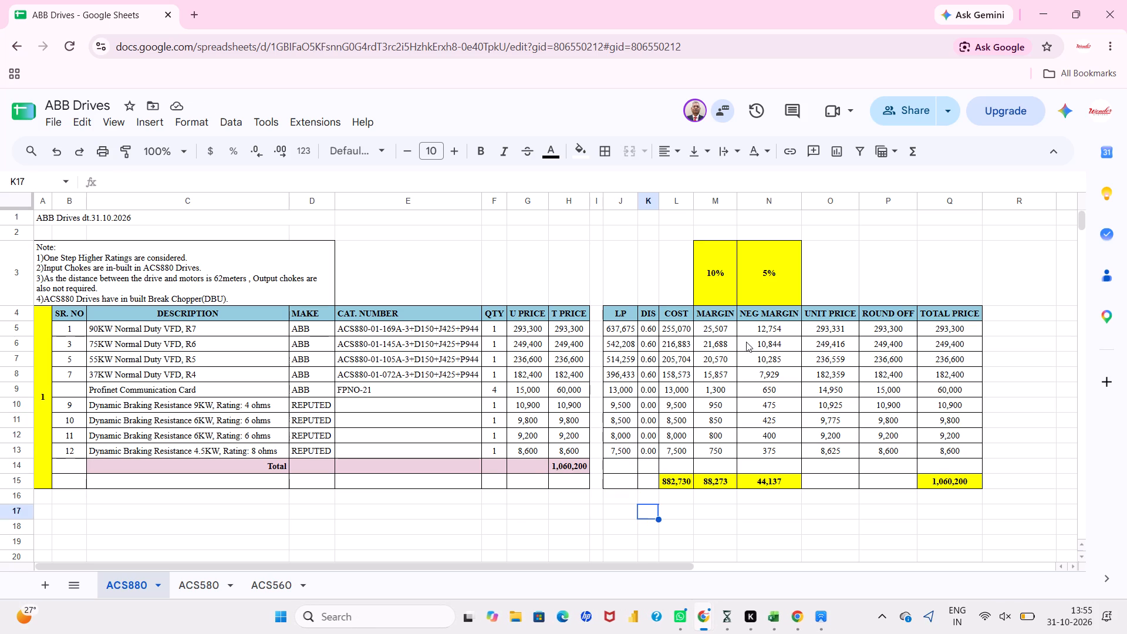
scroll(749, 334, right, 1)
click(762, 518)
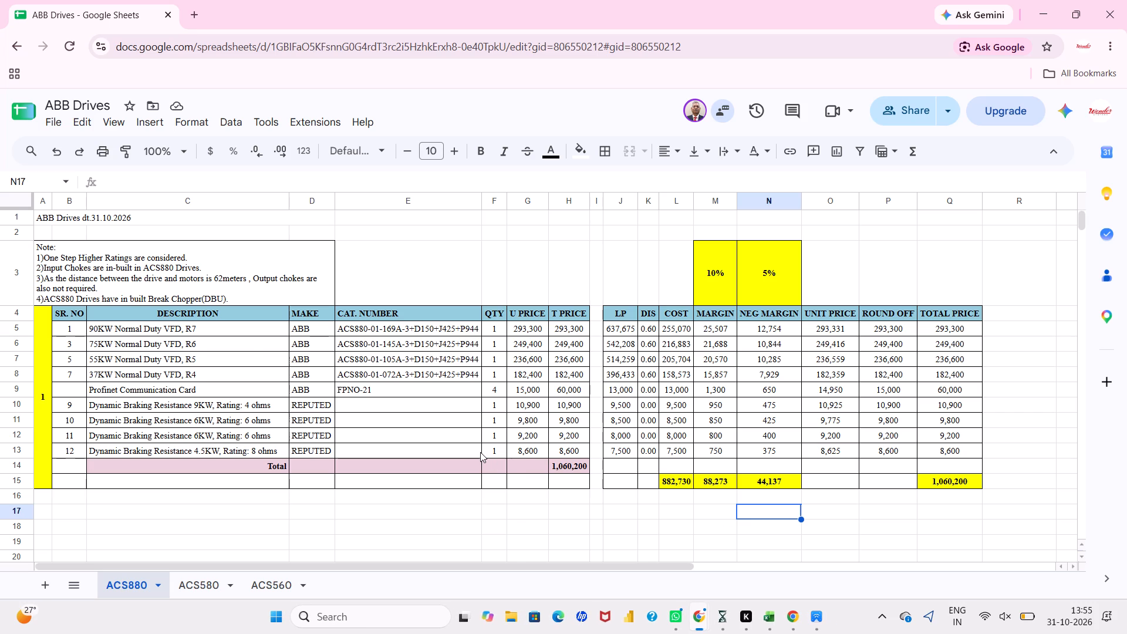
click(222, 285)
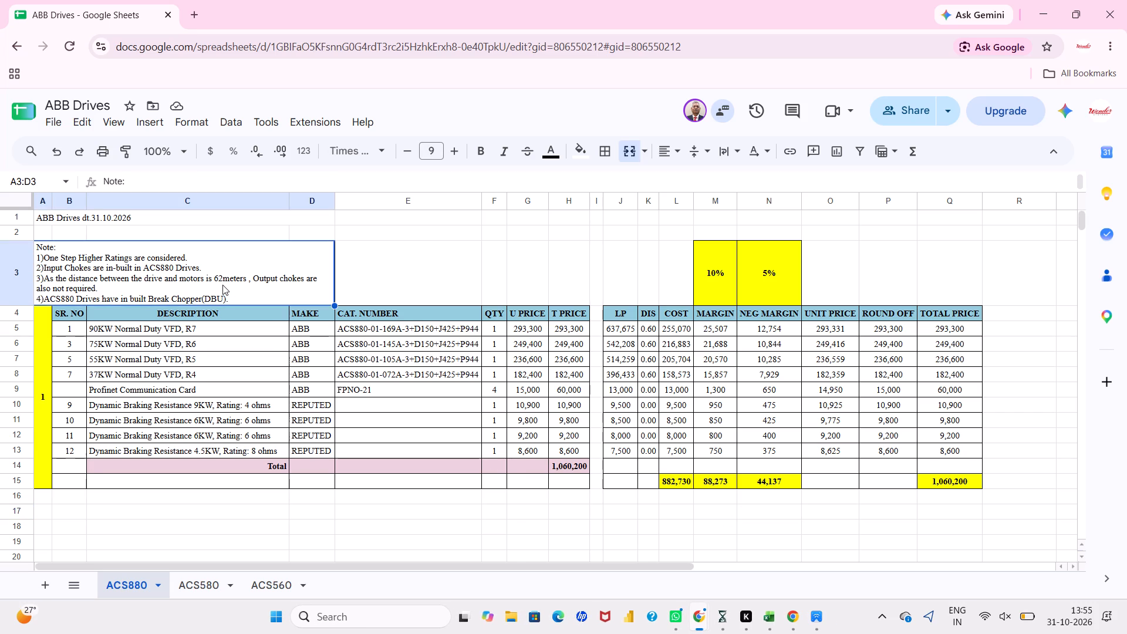
Review the people with access and their roles in the workbook's sharing settings, making no changes.
click(927, 111)
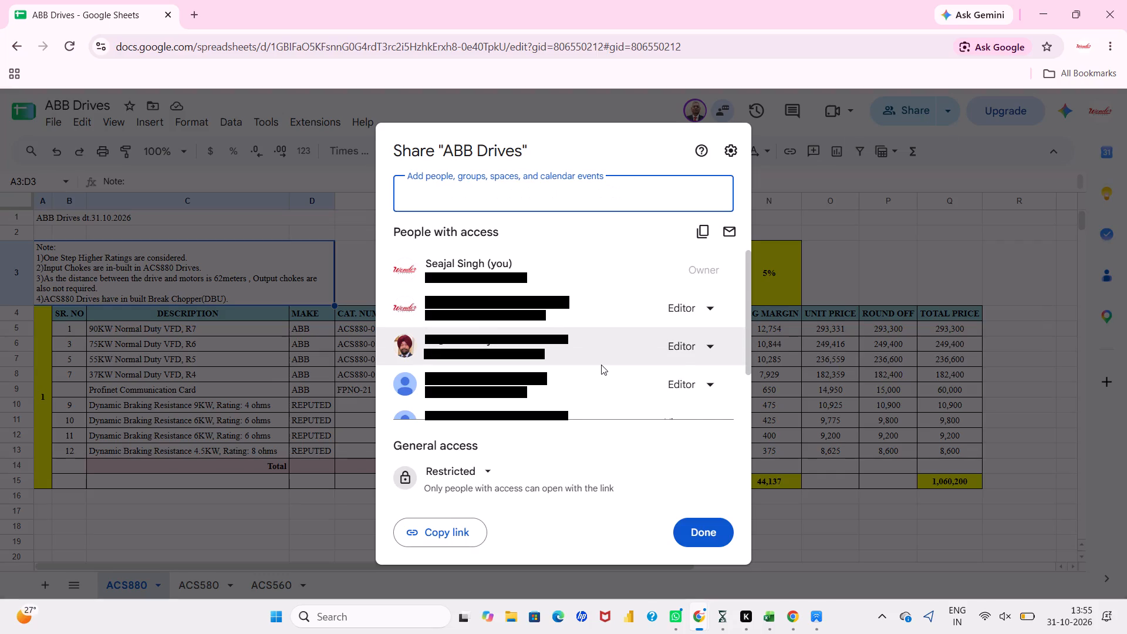
scroll(601, 365, down, 2)
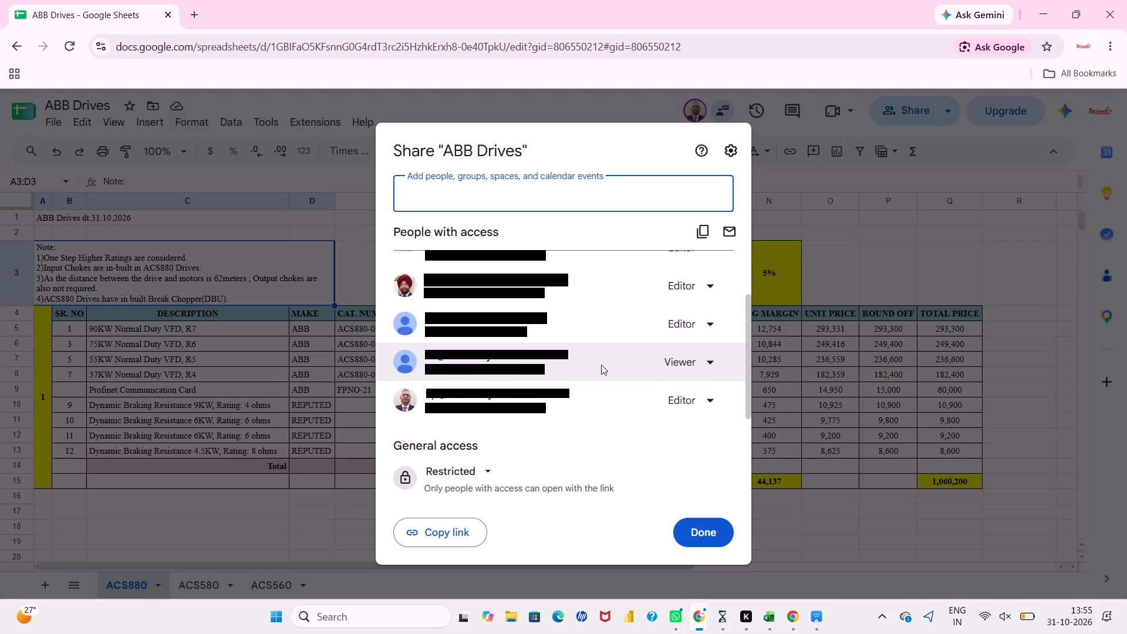
scroll(601, 365, up, 2)
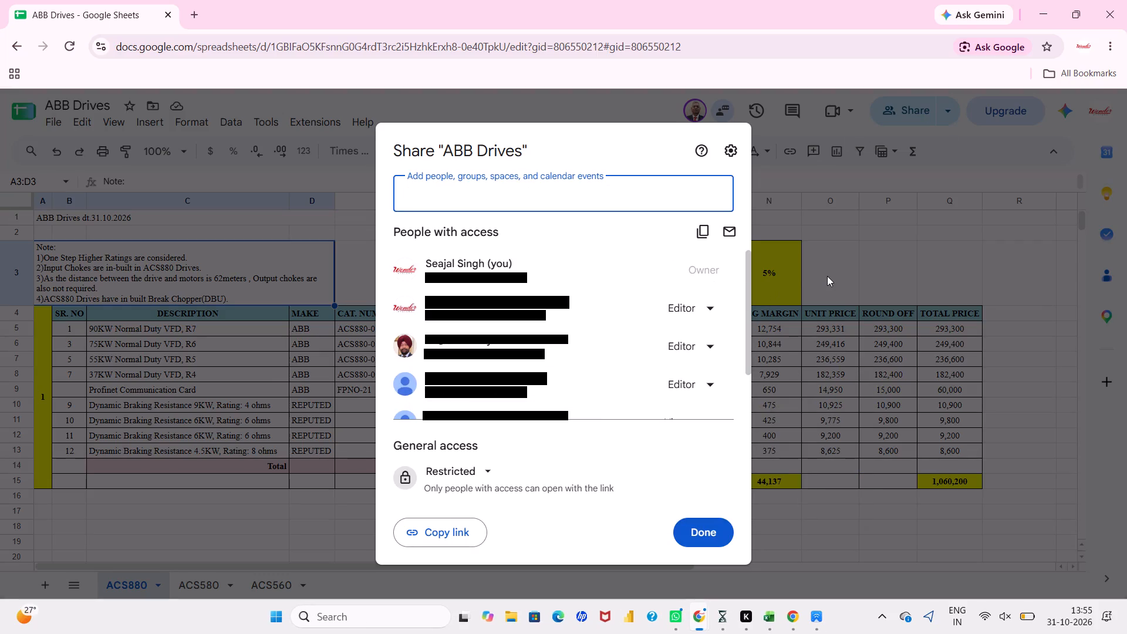
click(827, 276)
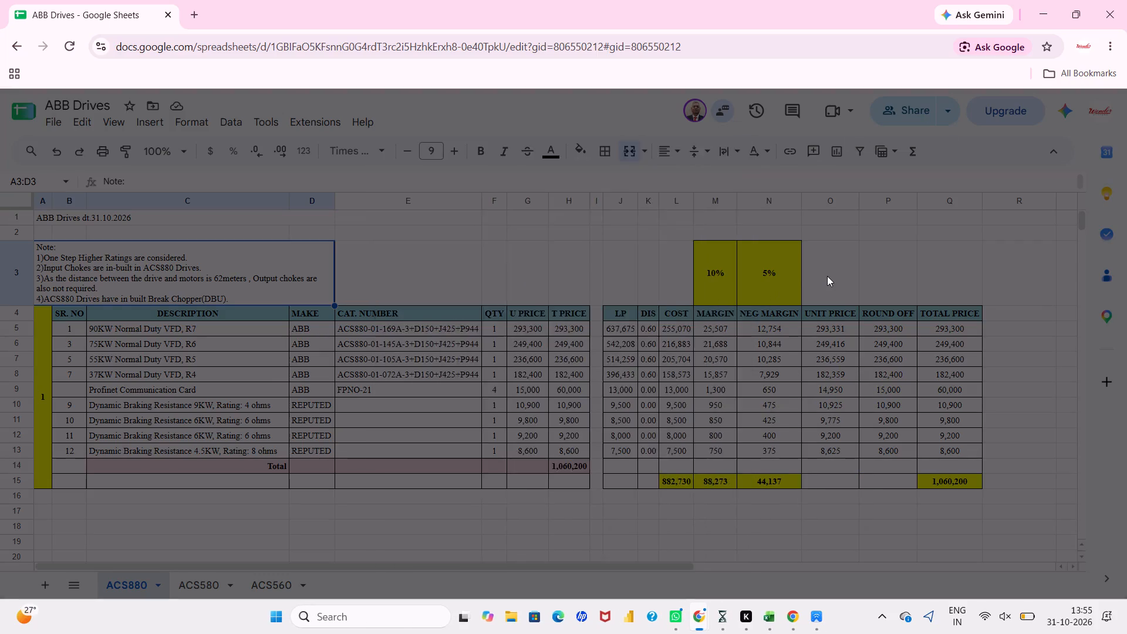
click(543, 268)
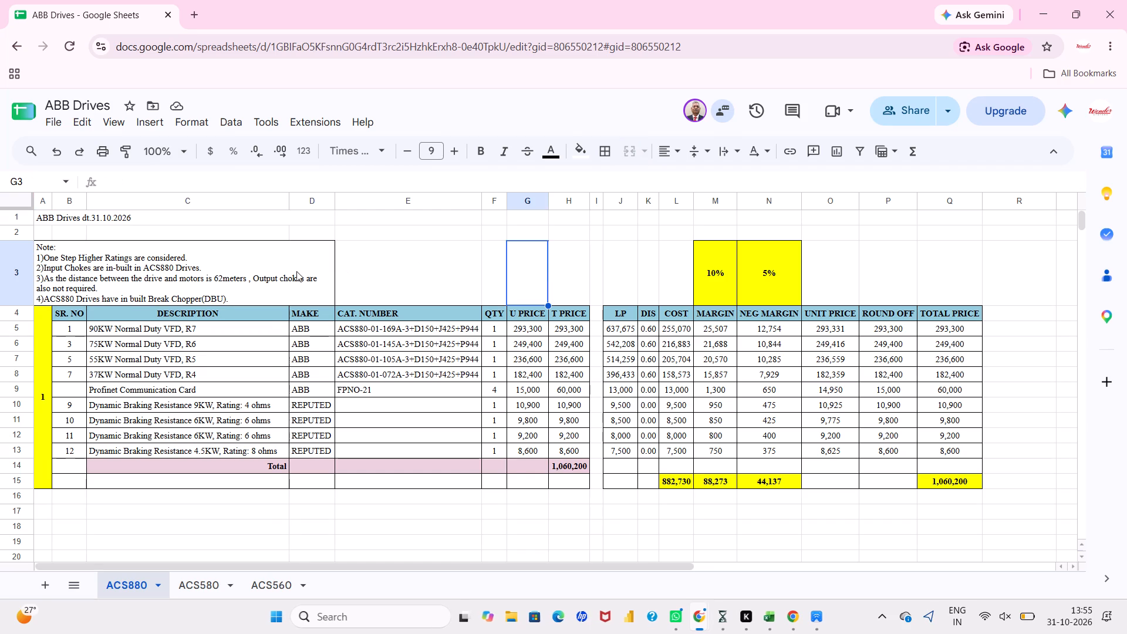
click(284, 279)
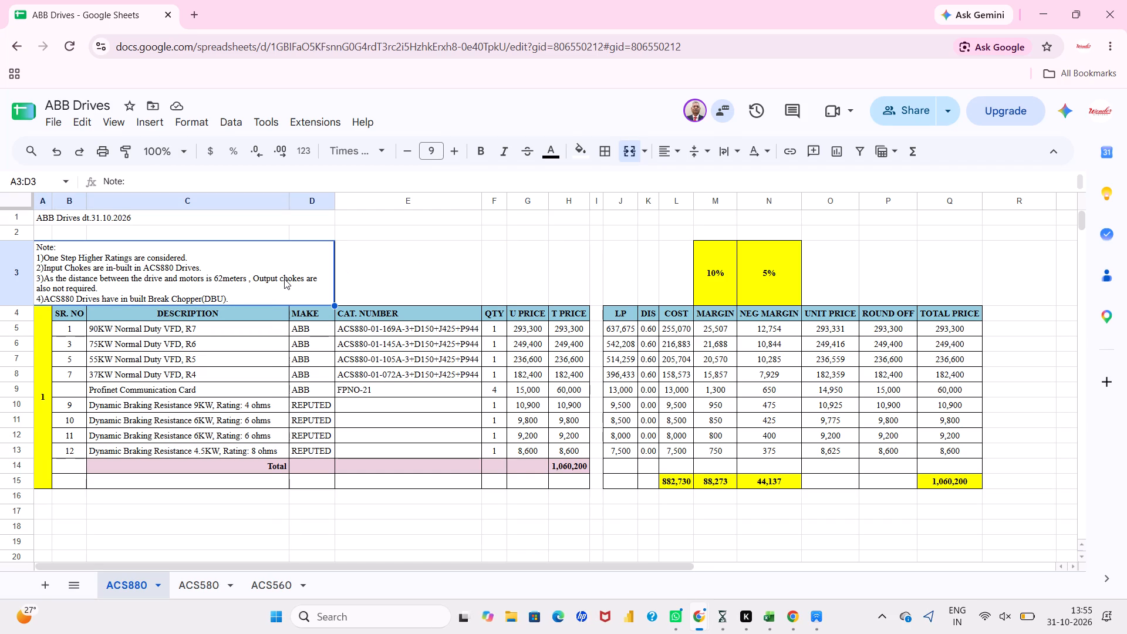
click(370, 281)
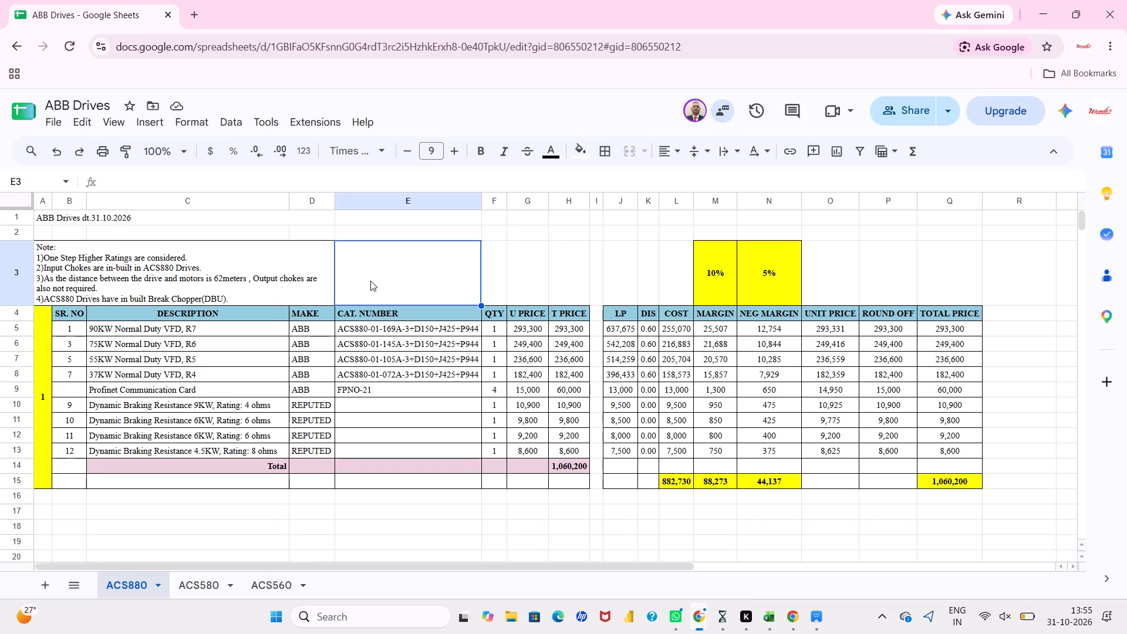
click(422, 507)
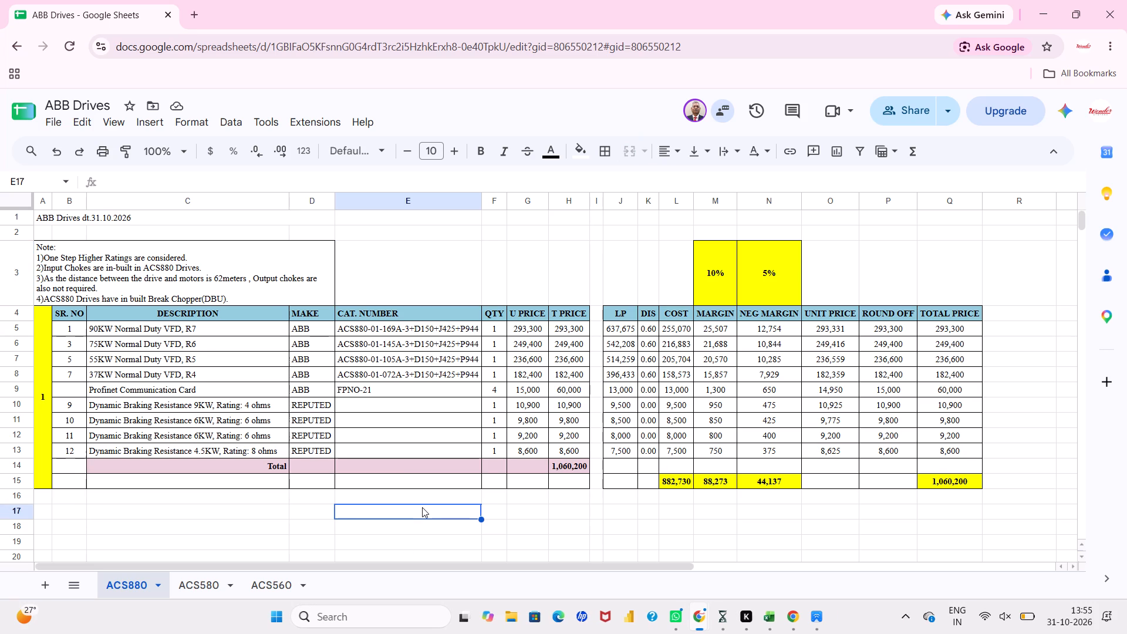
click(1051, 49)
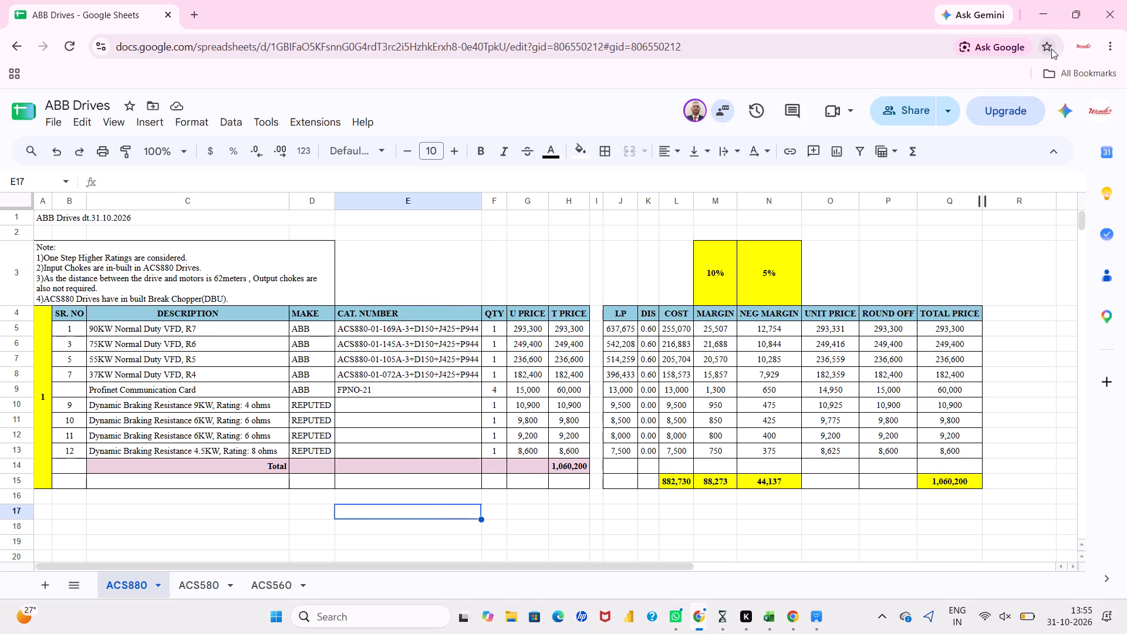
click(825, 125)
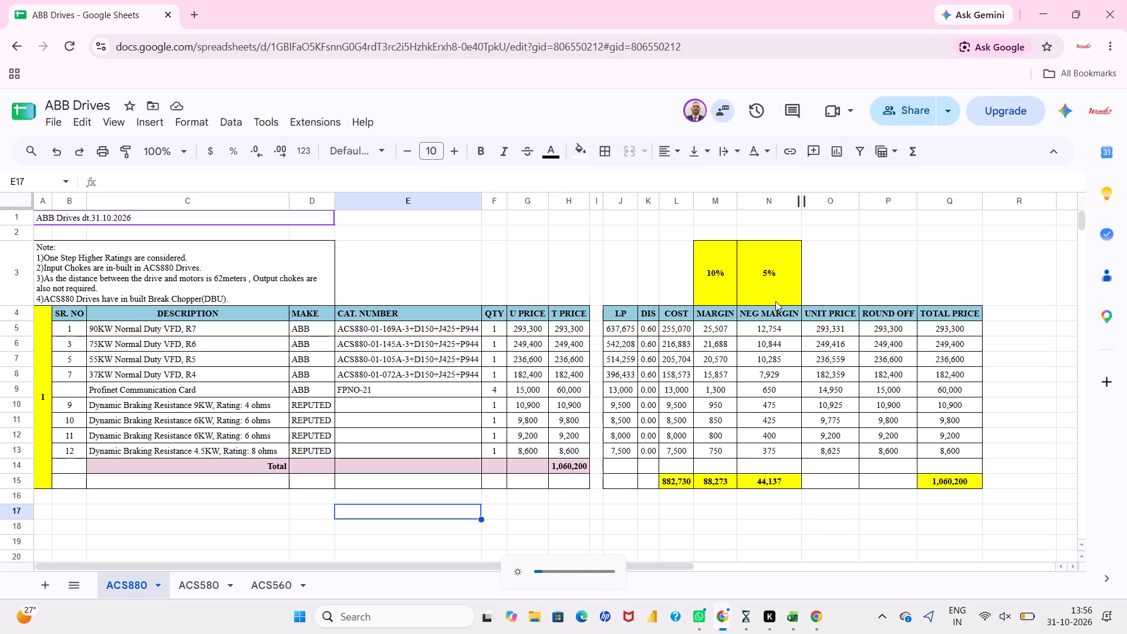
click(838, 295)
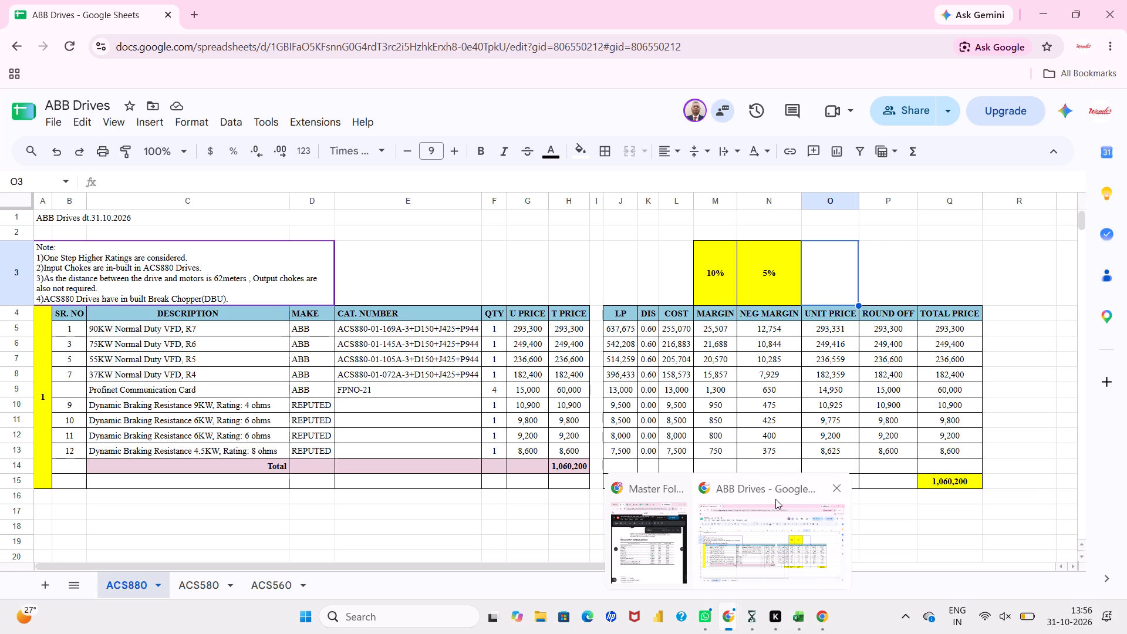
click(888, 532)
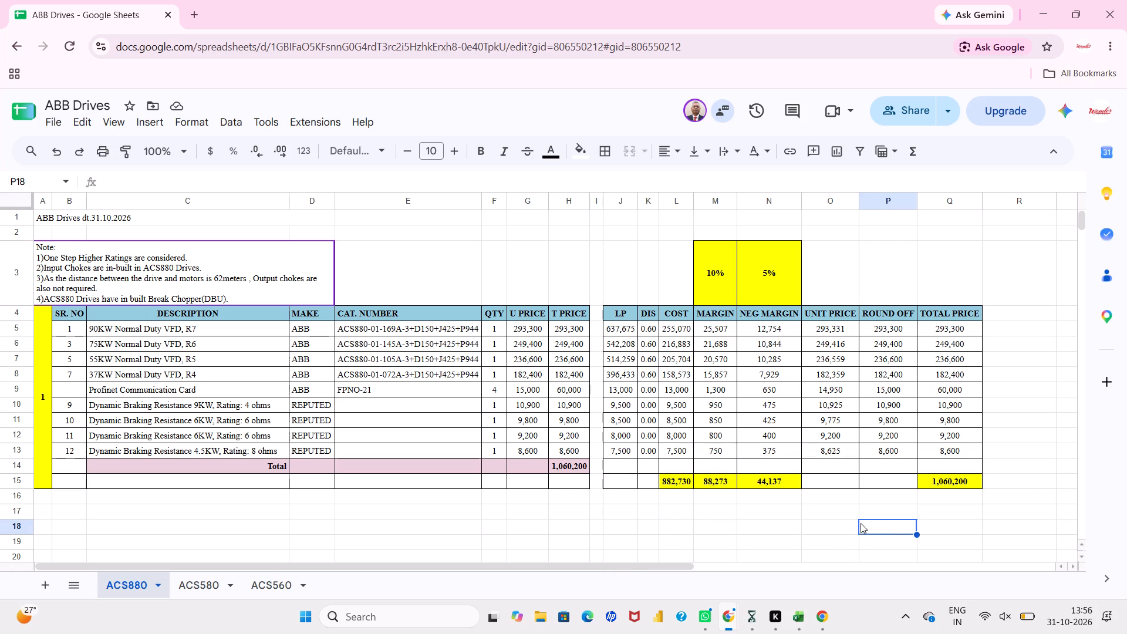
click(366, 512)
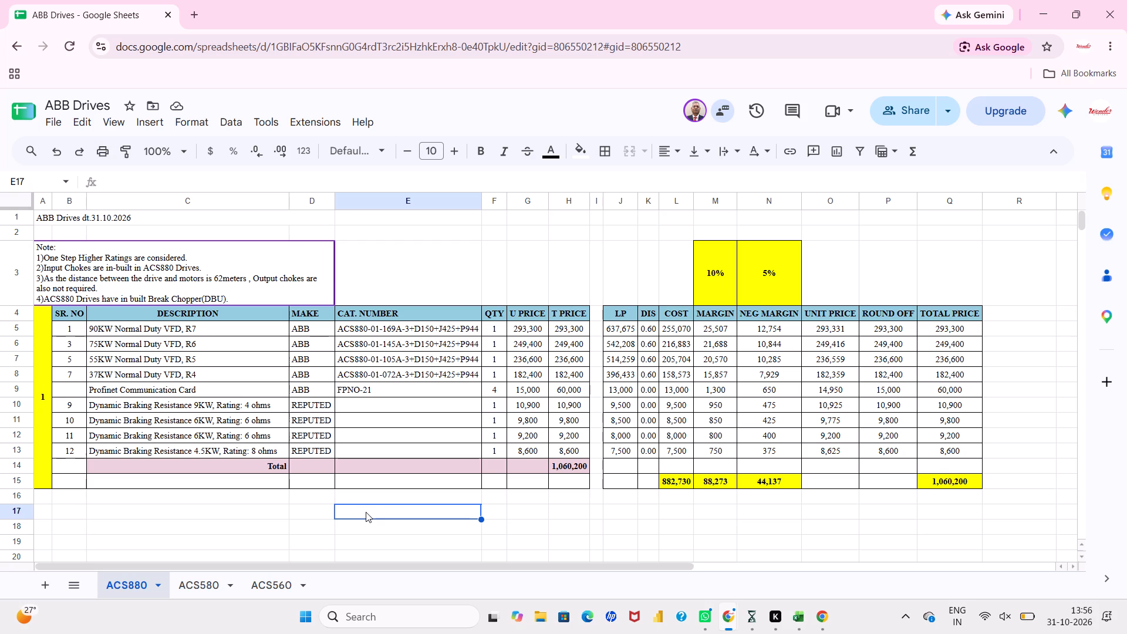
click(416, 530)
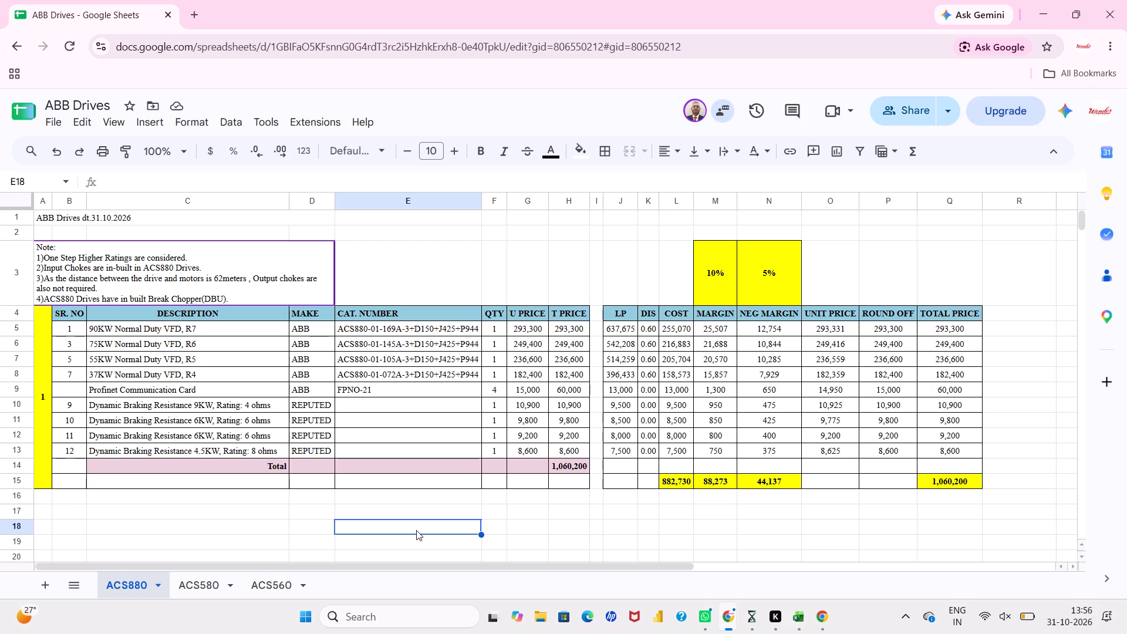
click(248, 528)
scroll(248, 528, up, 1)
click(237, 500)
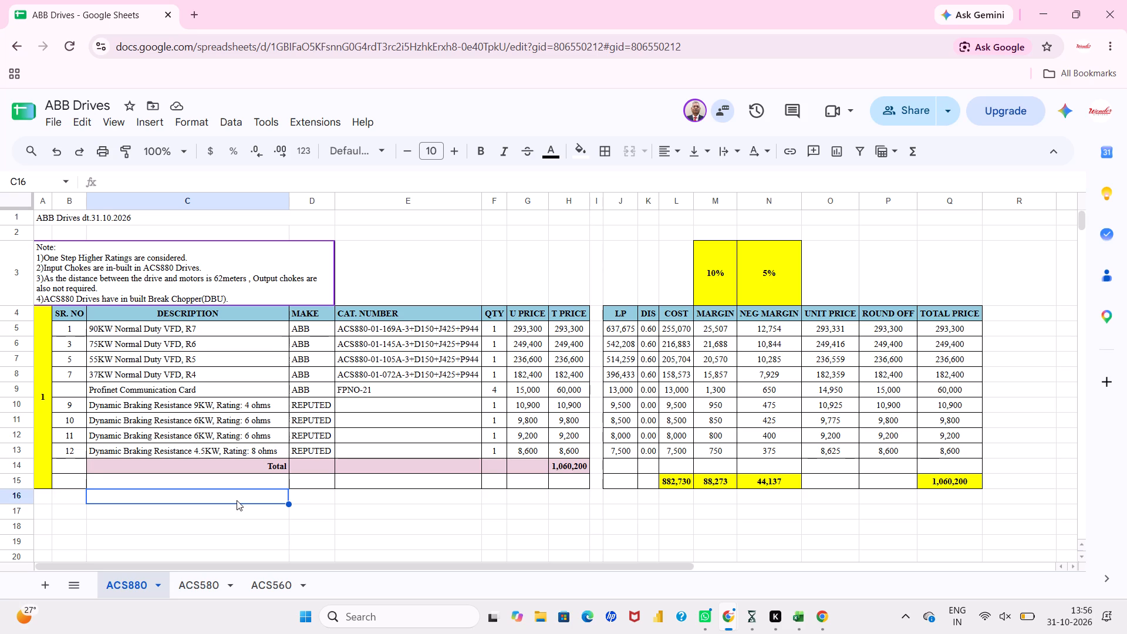
Check the total formulas for T PRICE, COST, MARGIN, NEG MARGIN and TOTAL PRICE in the ACS880 sheet, changing nothing.
double_click(559, 467)
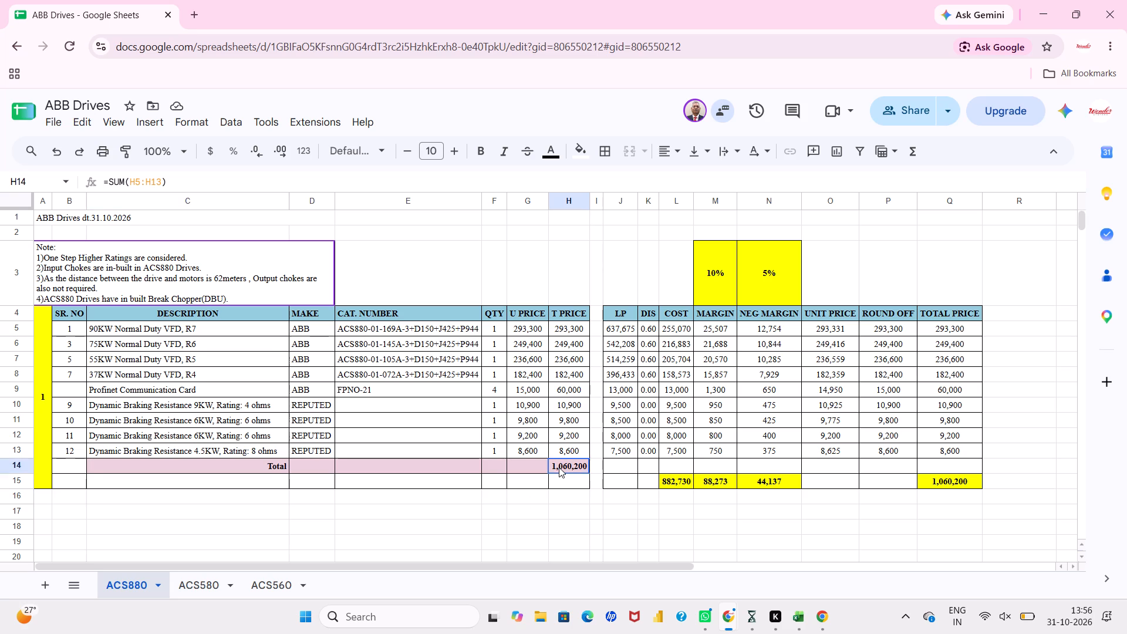
double_click(683, 483)
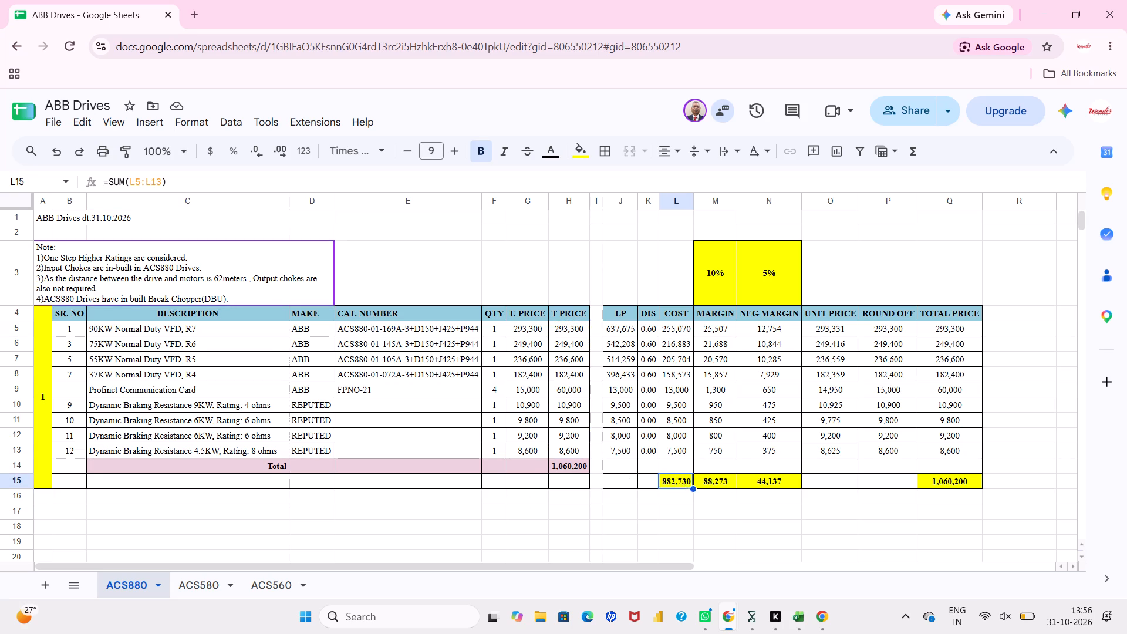
double_click(736, 480)
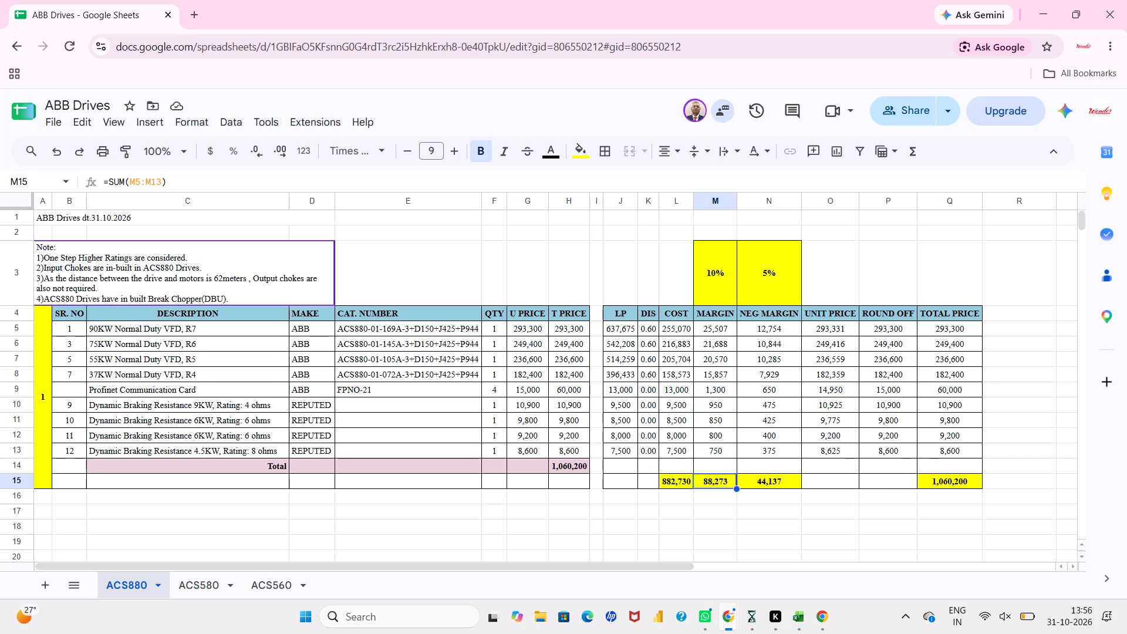
double_click(754, 480)
double_click(937, 483)
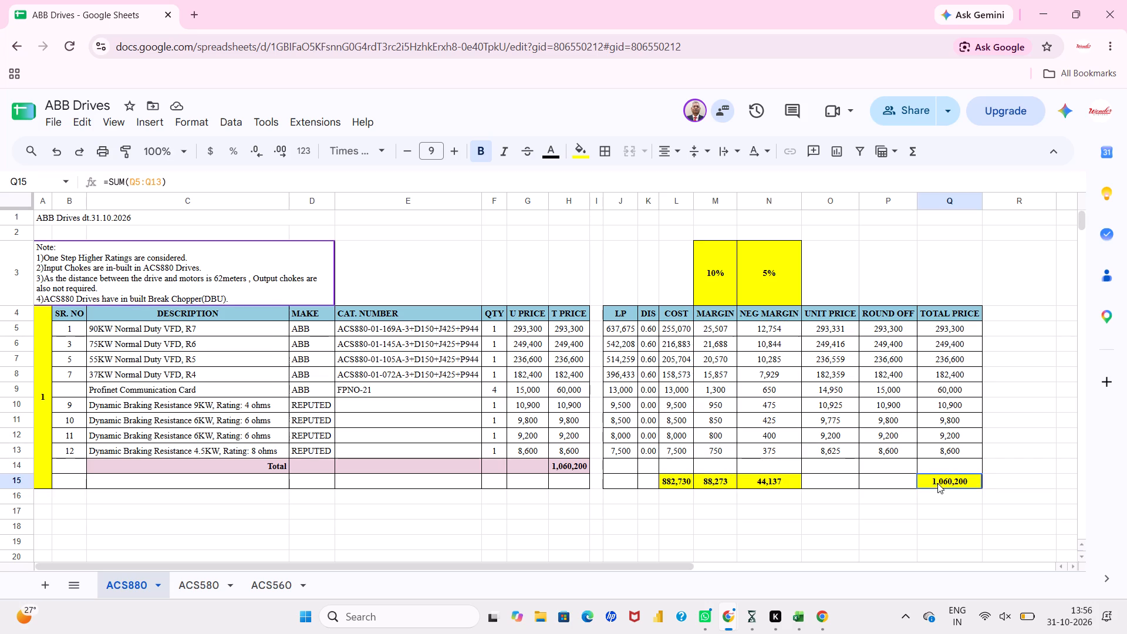
click(908, 504)
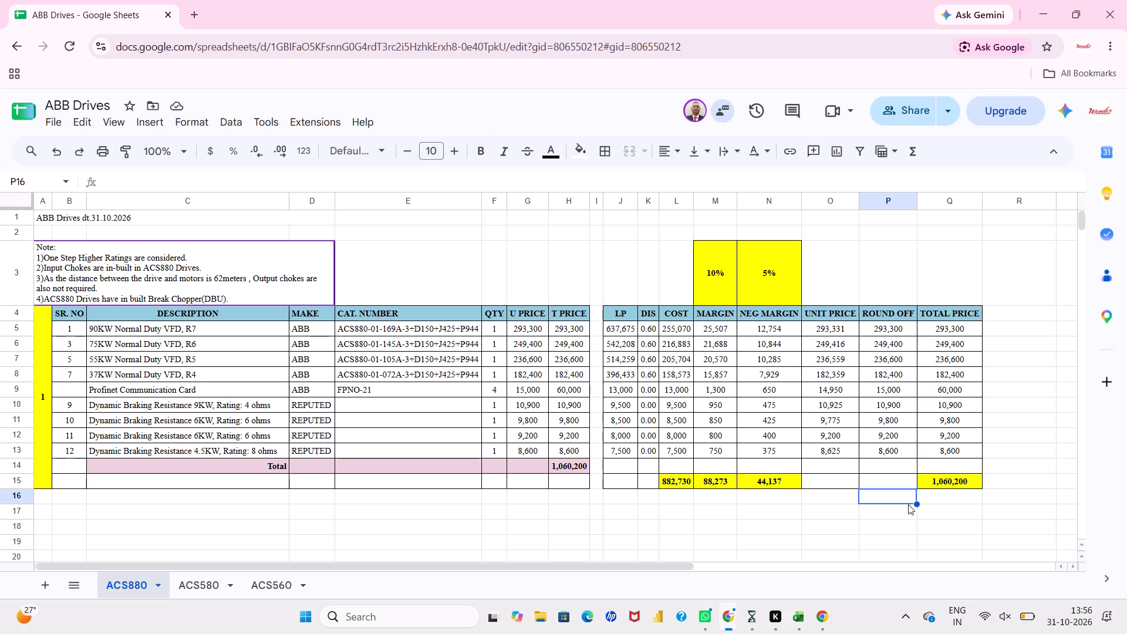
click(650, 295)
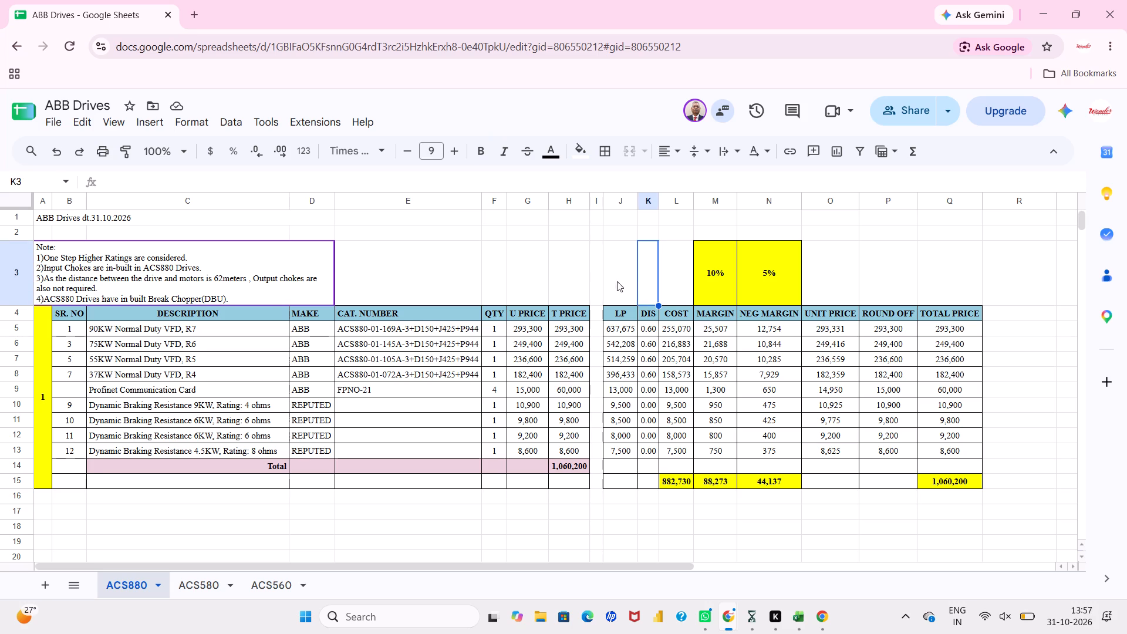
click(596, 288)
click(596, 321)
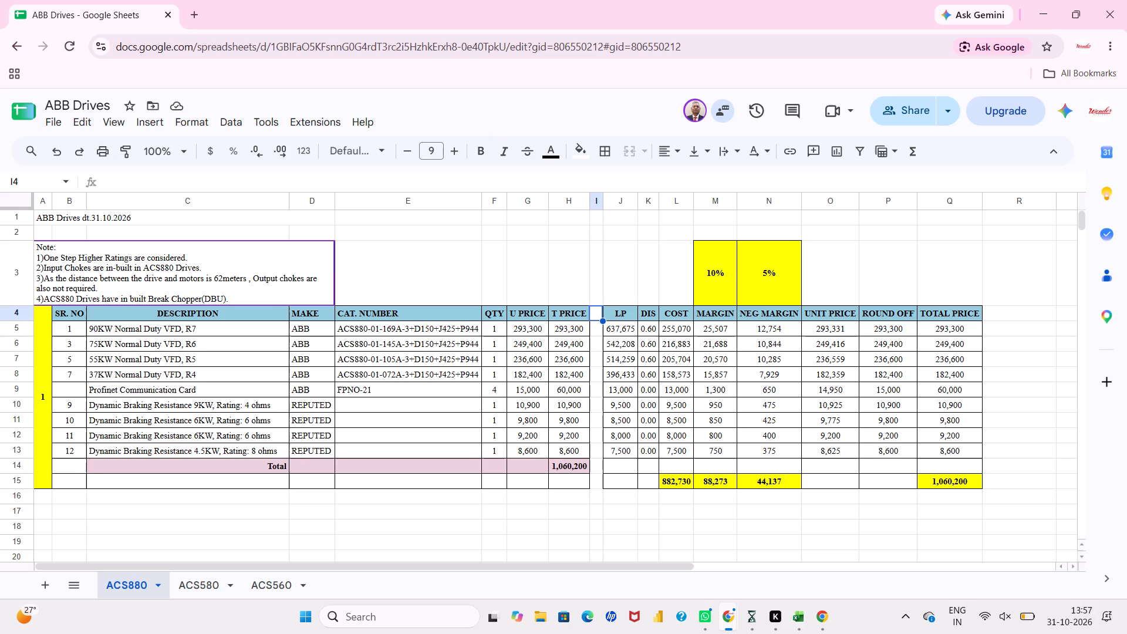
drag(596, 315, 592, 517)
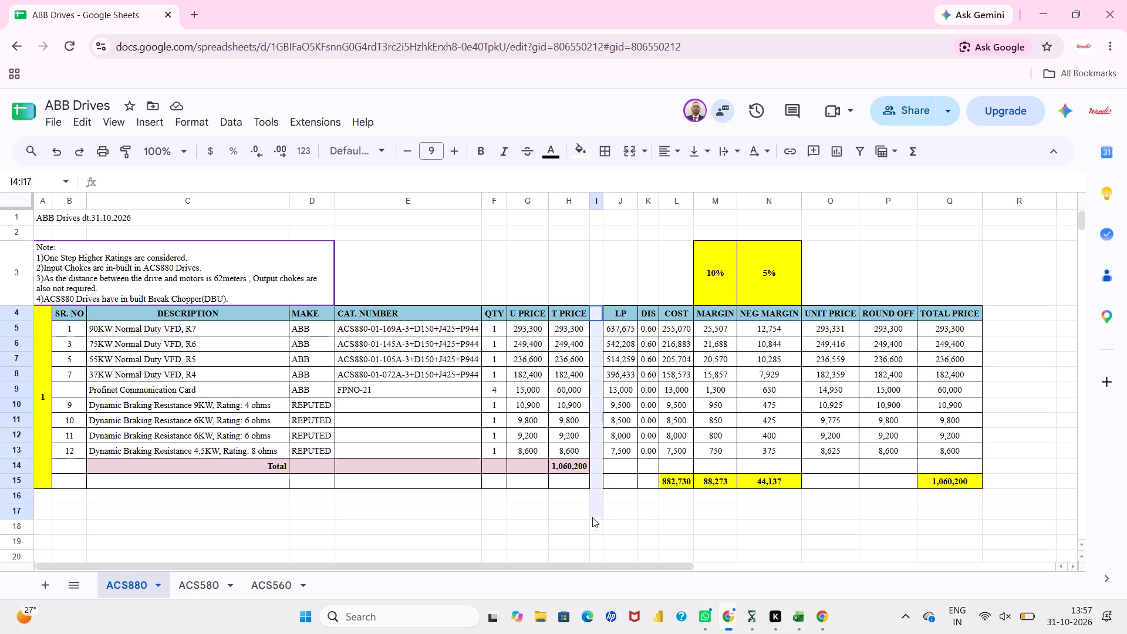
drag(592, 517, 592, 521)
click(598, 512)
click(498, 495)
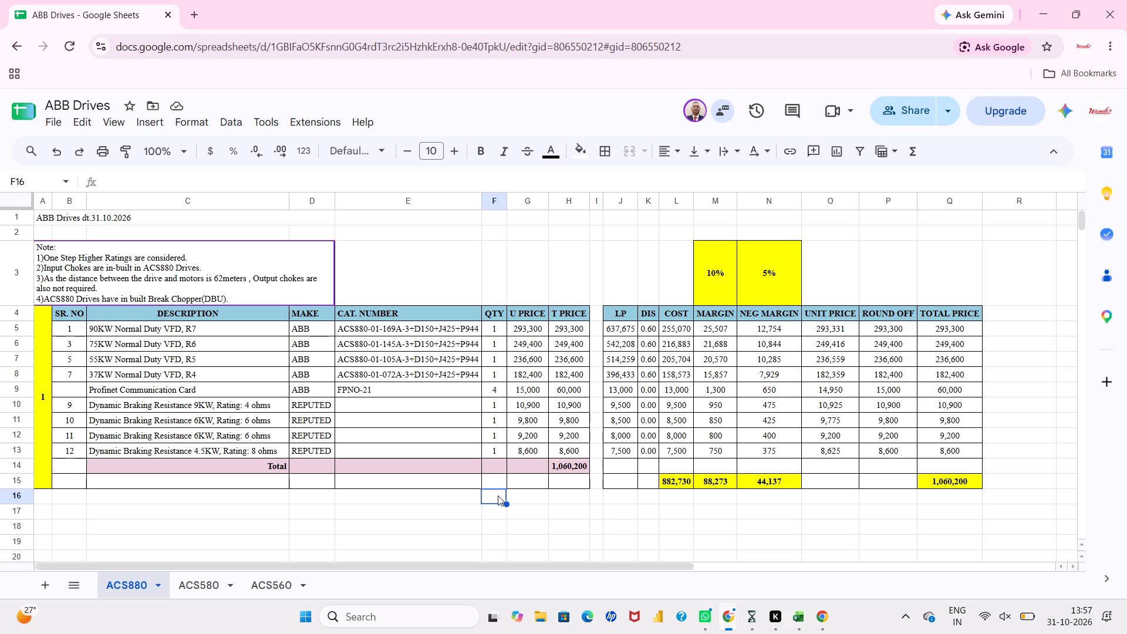
Slightly narrow the empty spacer column I between the T PRICE and LP columns in the ACS880 sheet.
click(602, 203)
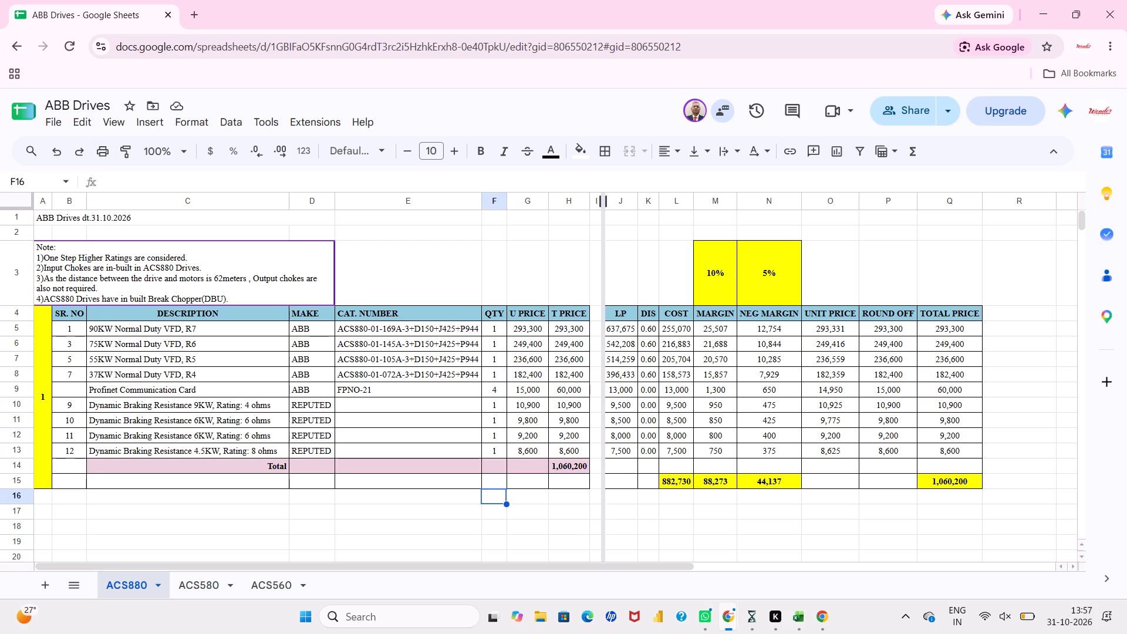
click(601, 227)
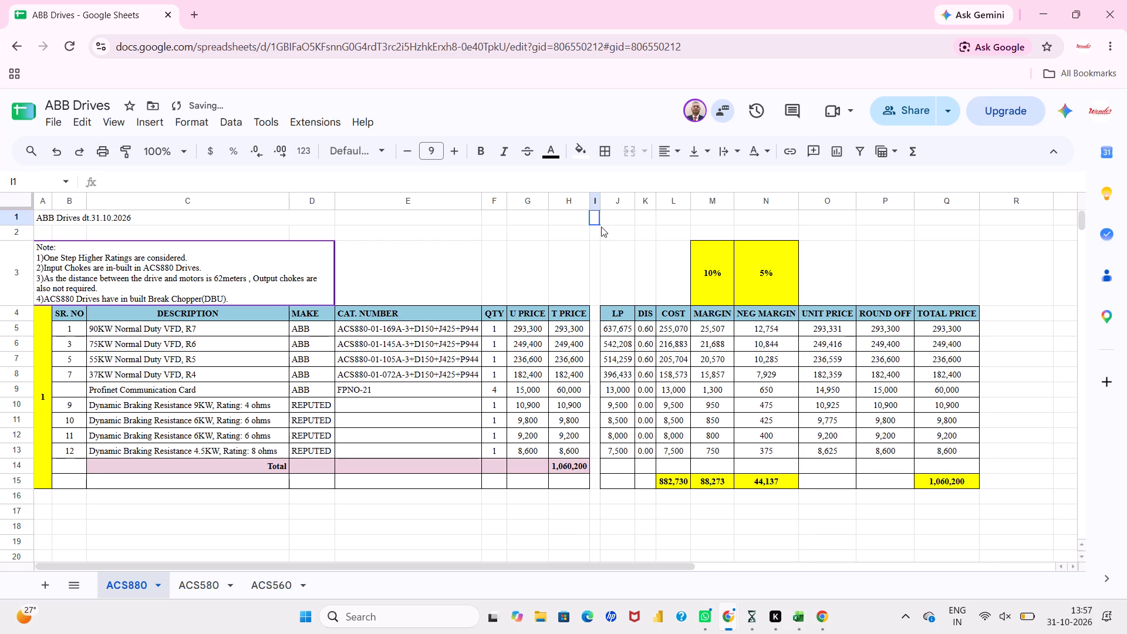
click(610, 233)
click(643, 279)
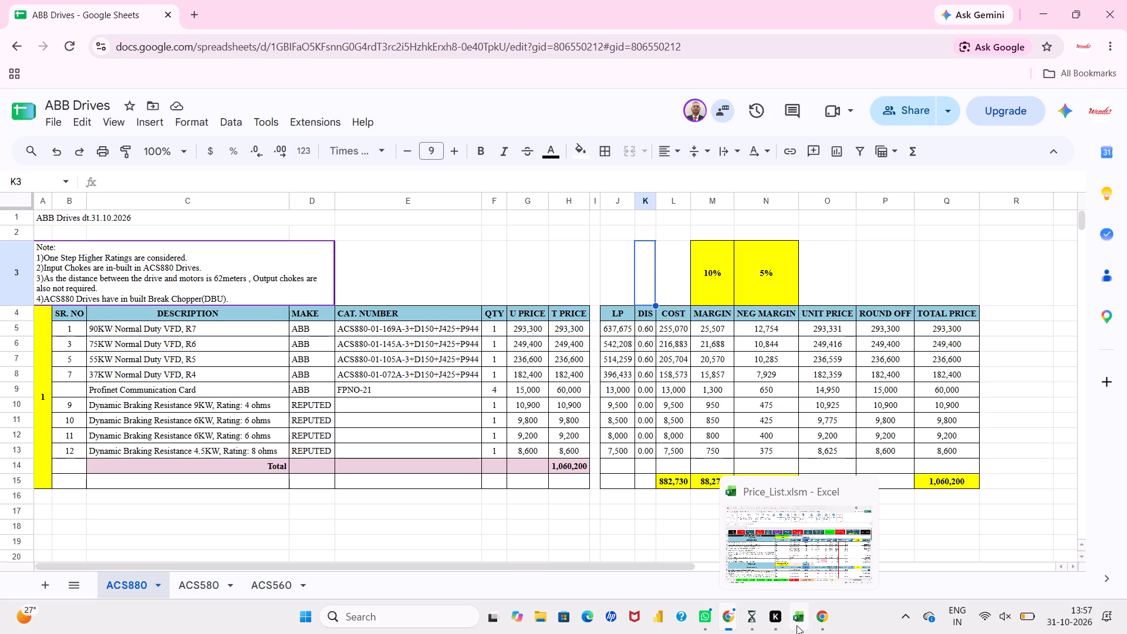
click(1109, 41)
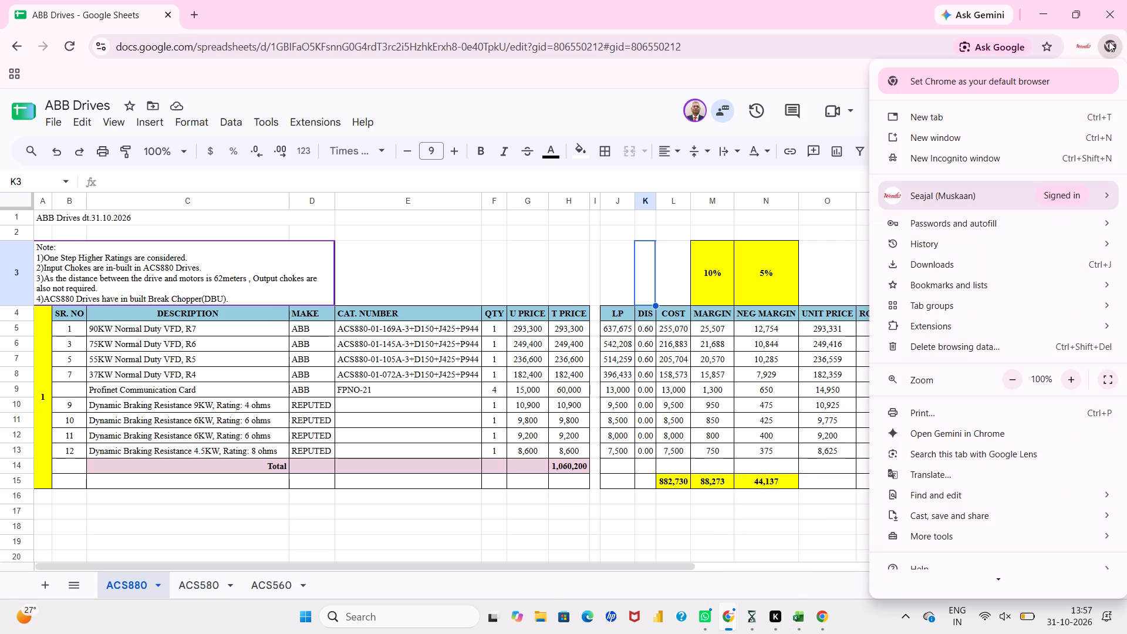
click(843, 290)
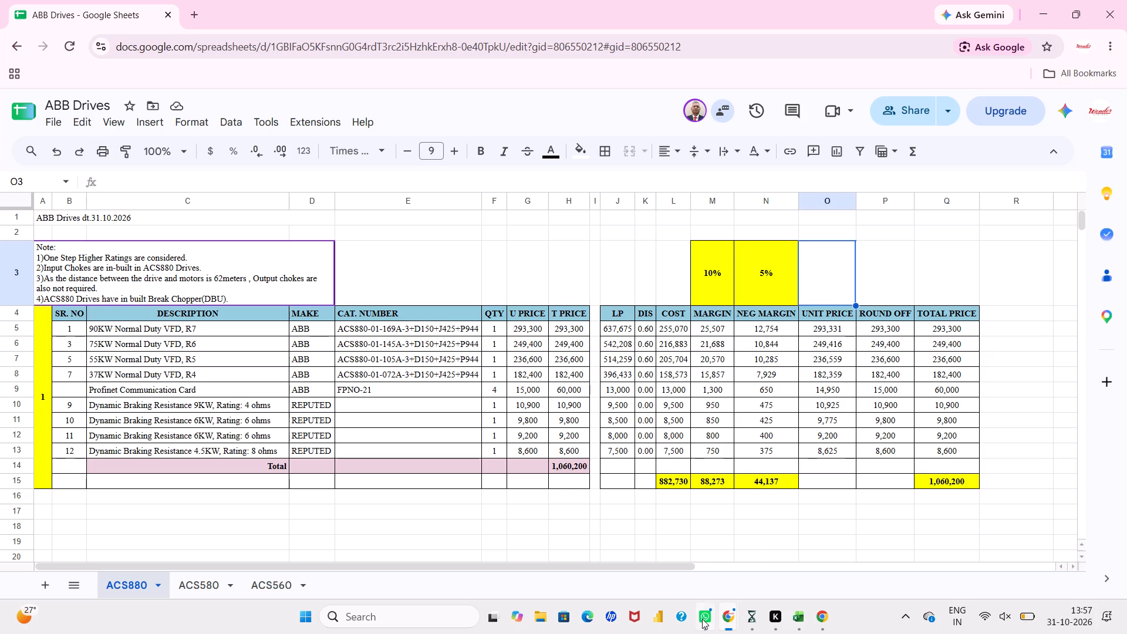
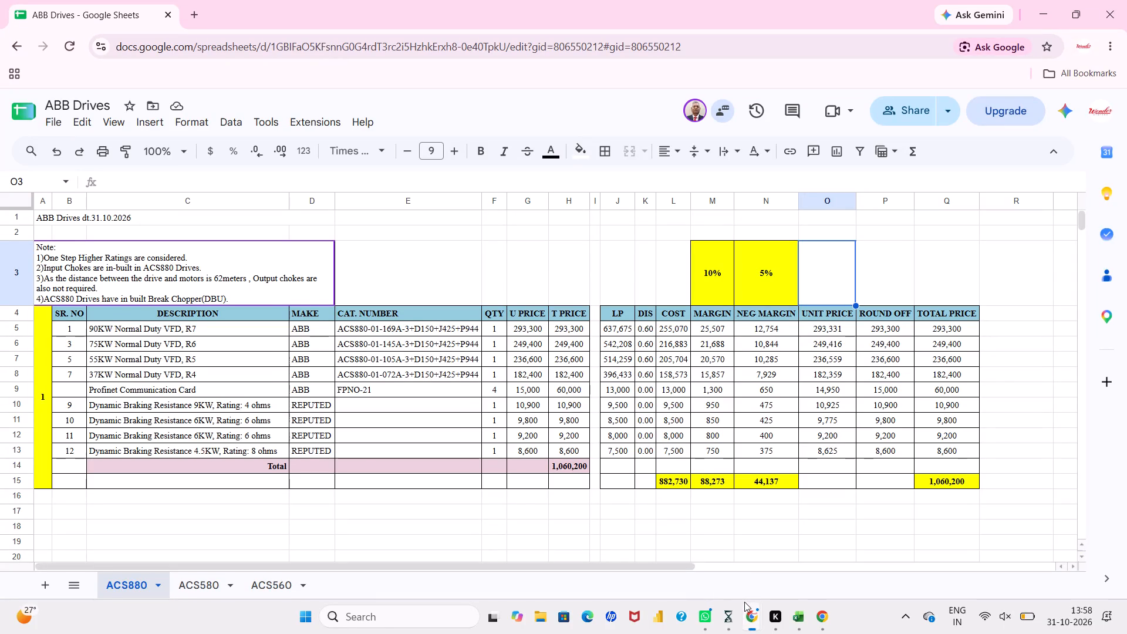
Switch to the other browser window with the DriveProducts 2026 price list PDF, open at the net prices for fieldbus options.
drag(748, 611, 724, 611)
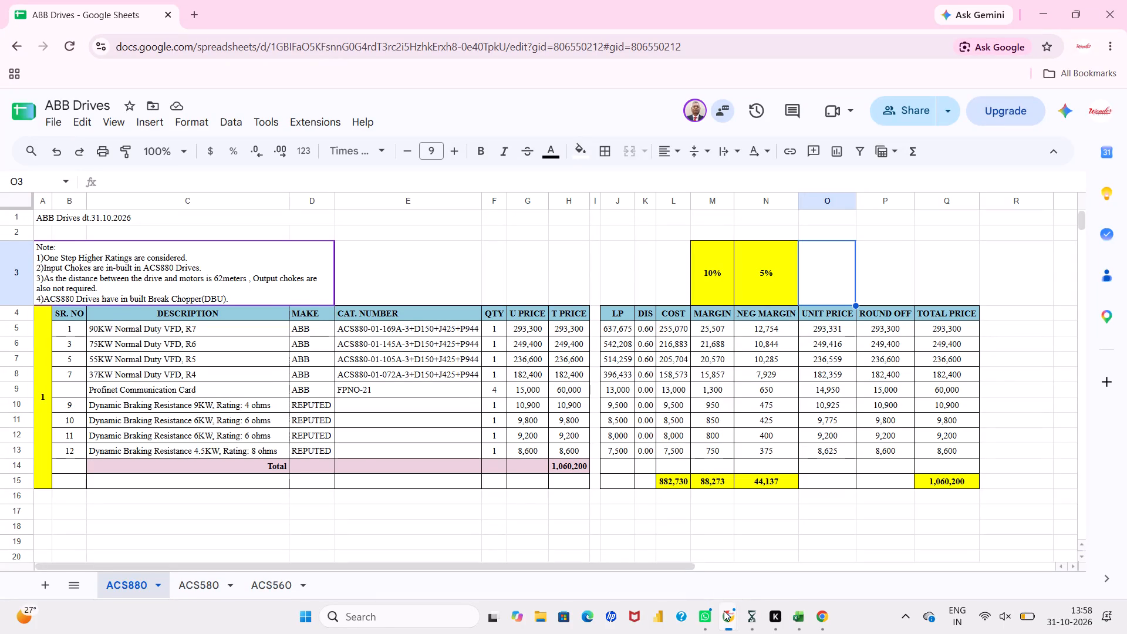
click(724, 611)
click(665, 547)
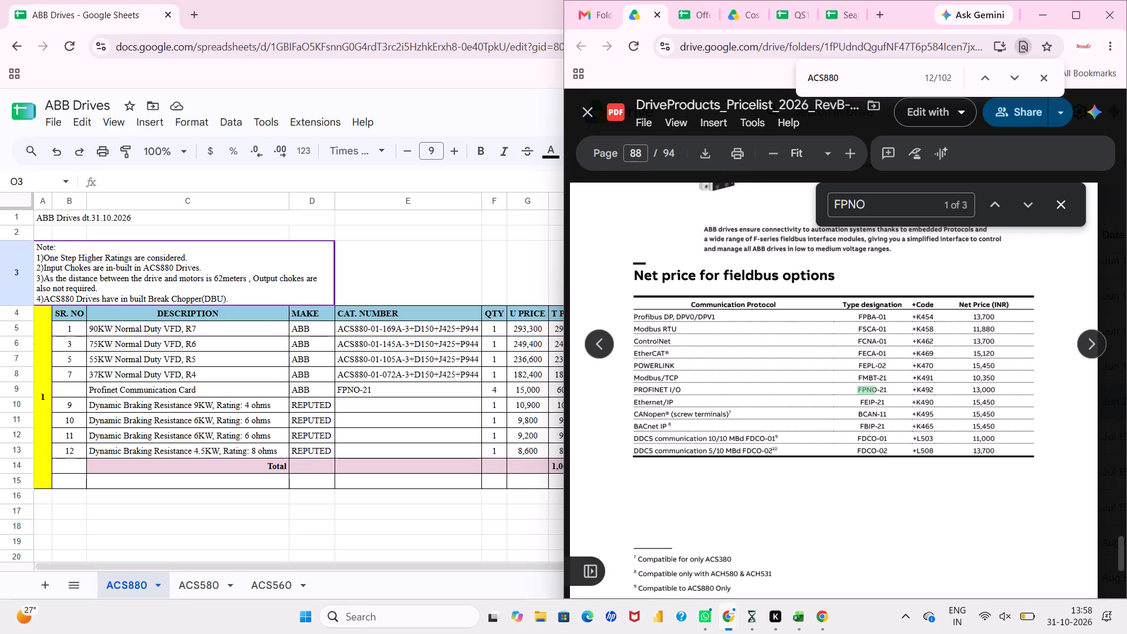
Close the DriveProducts_Pricelist_2026 PDF and the ABB Drives workbook window, returning to the Offer Index Seajal spreadsheet.
scroll(735, 296, up, 1)
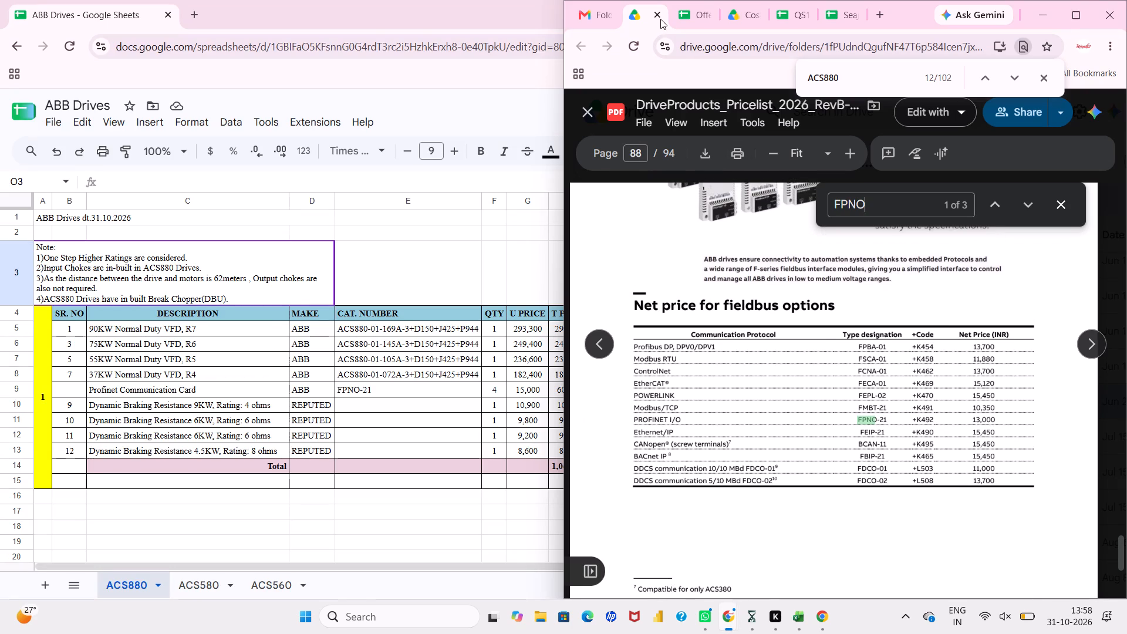
click(660, 16)
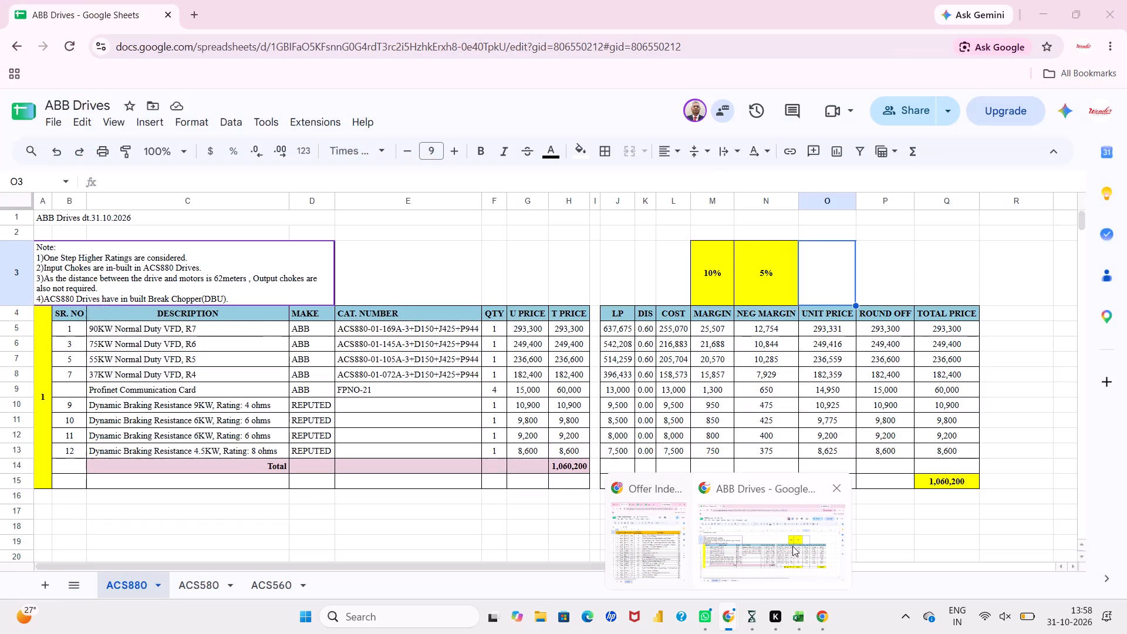
click(838, 493)
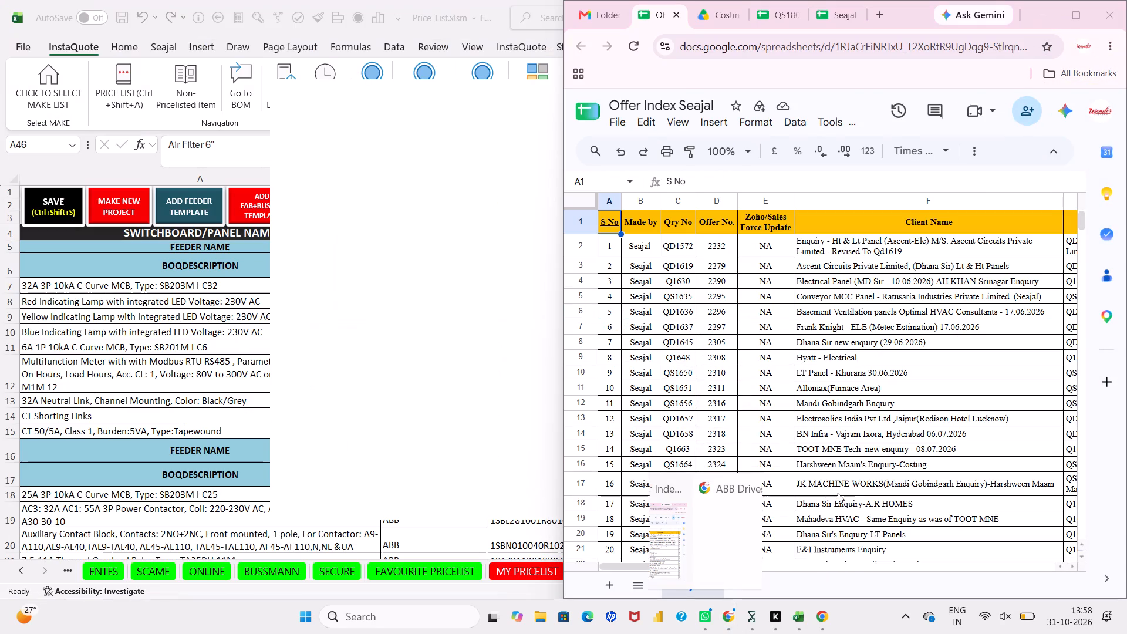
click(733, 538)
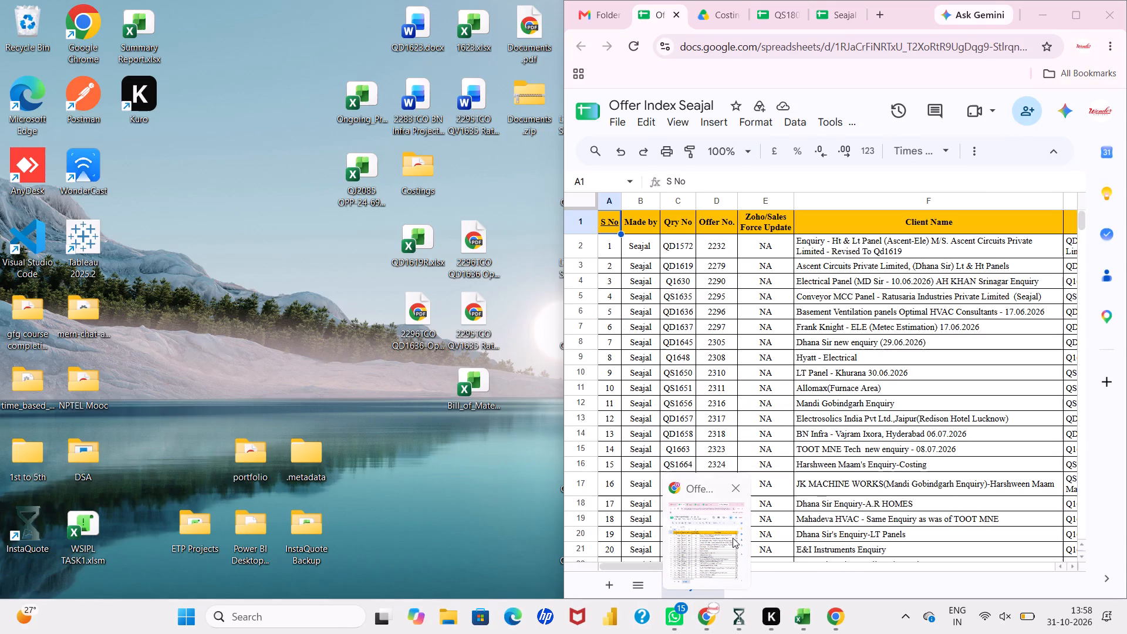
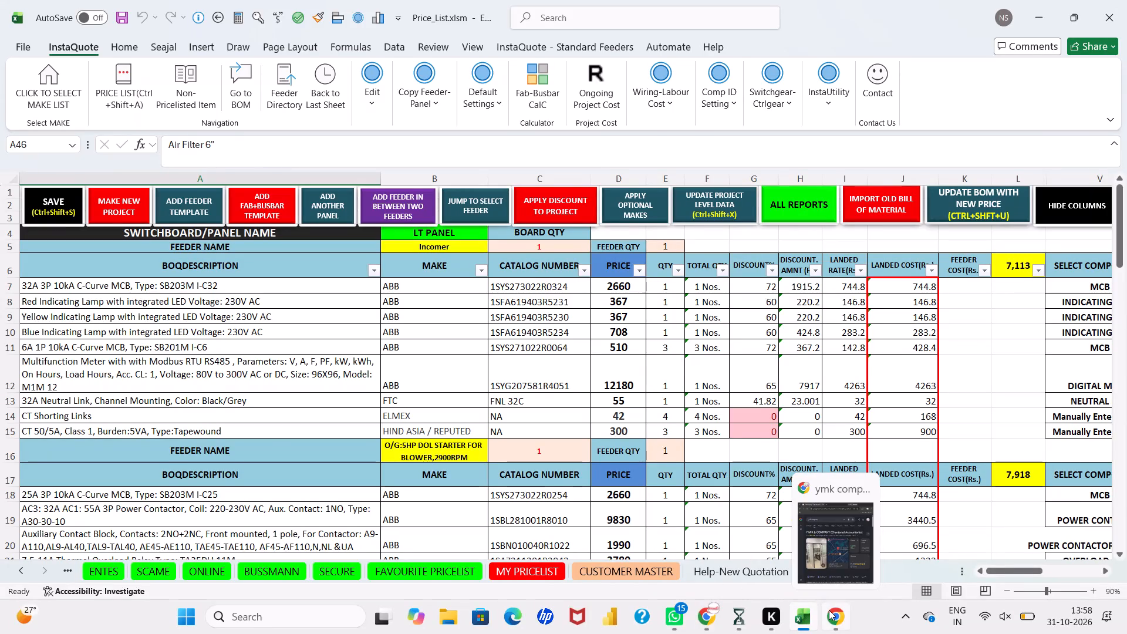
Switch to Google Drive in Chrome and open the ABB Drives spreadsheet from the Costings folder.
click(829, 610)
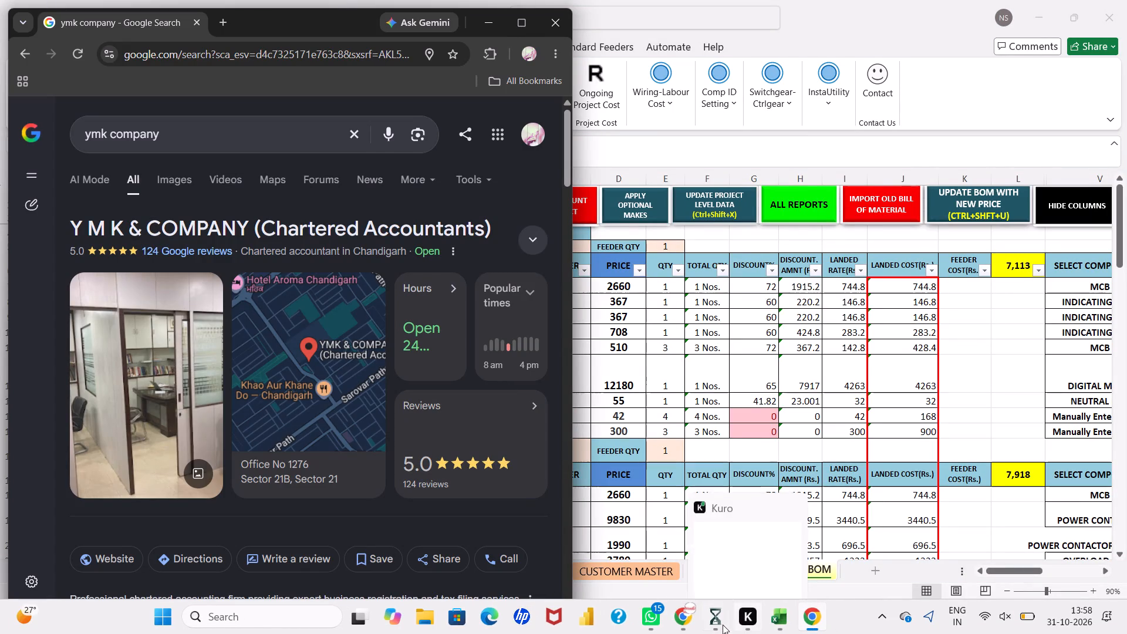
click(679, 623)
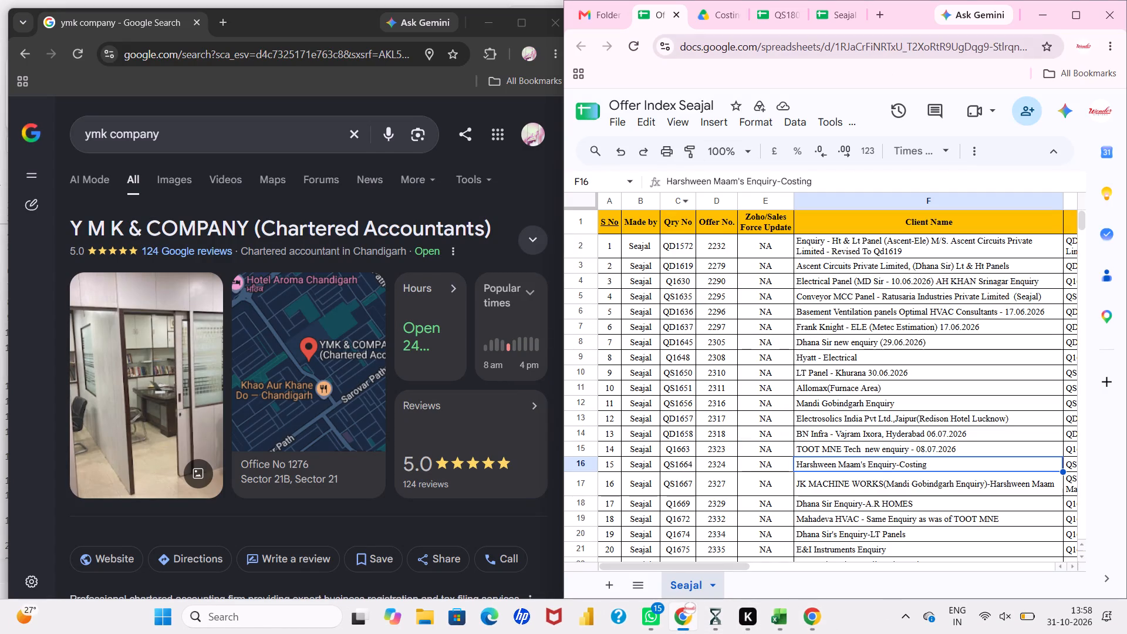
click(1072, 21)
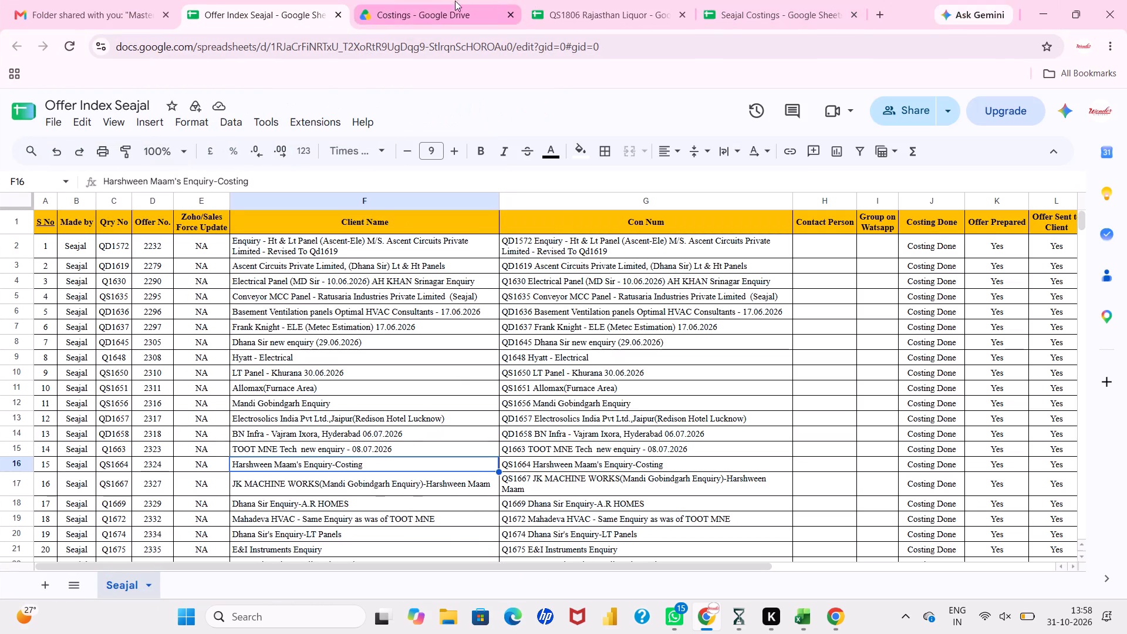
click(443, 2)
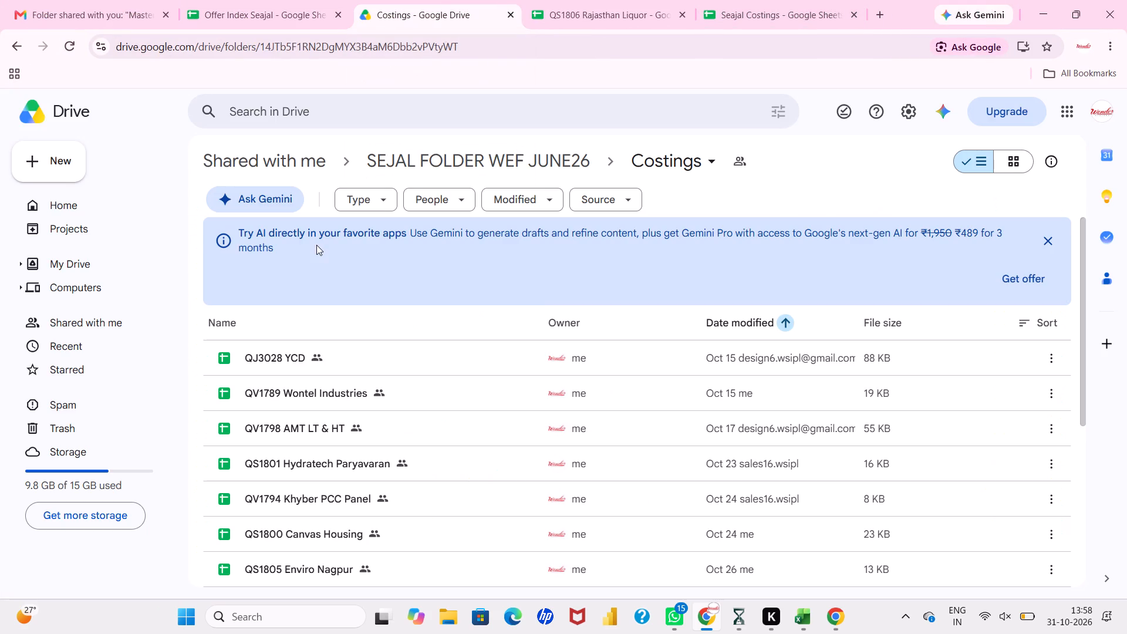
scroll(324, 505, down, 1)
scroll(336, 555, down, 3)
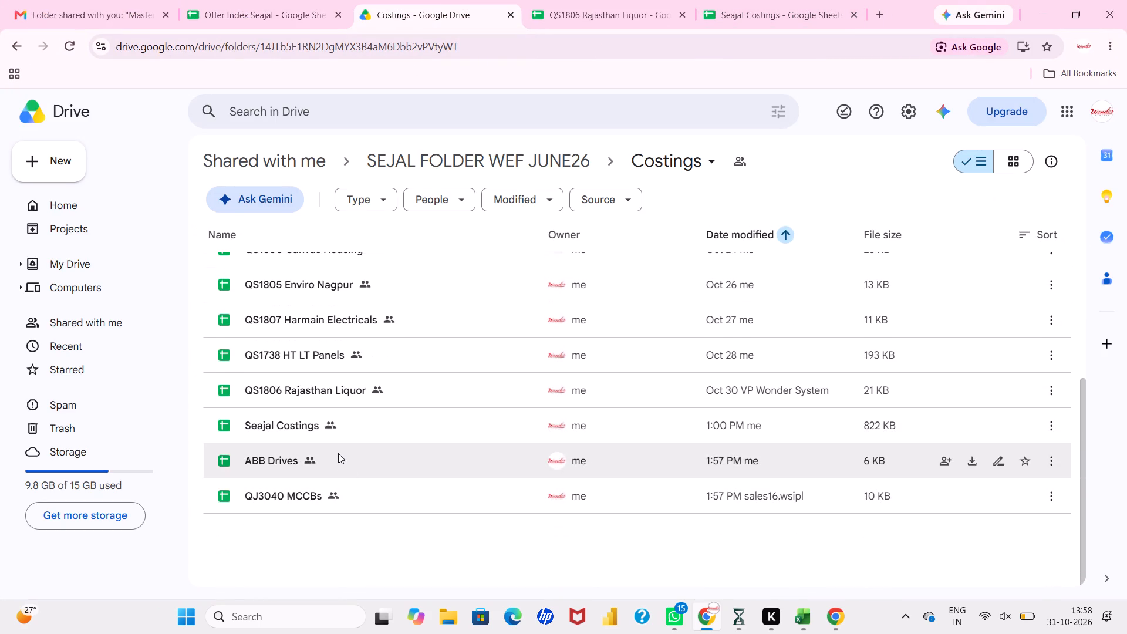
double_click(338, 447)
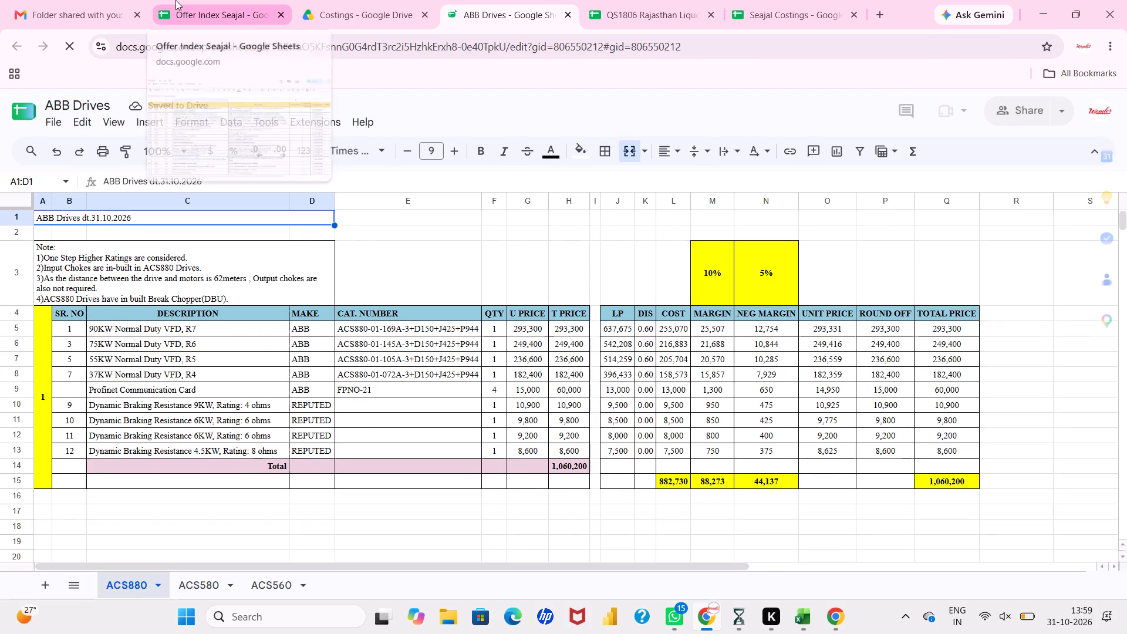
Examine the most recent enquiry rows at the end of the Offer Index Seajal sheet.
click(176, 0)
scroll(299, 336, down, 4)
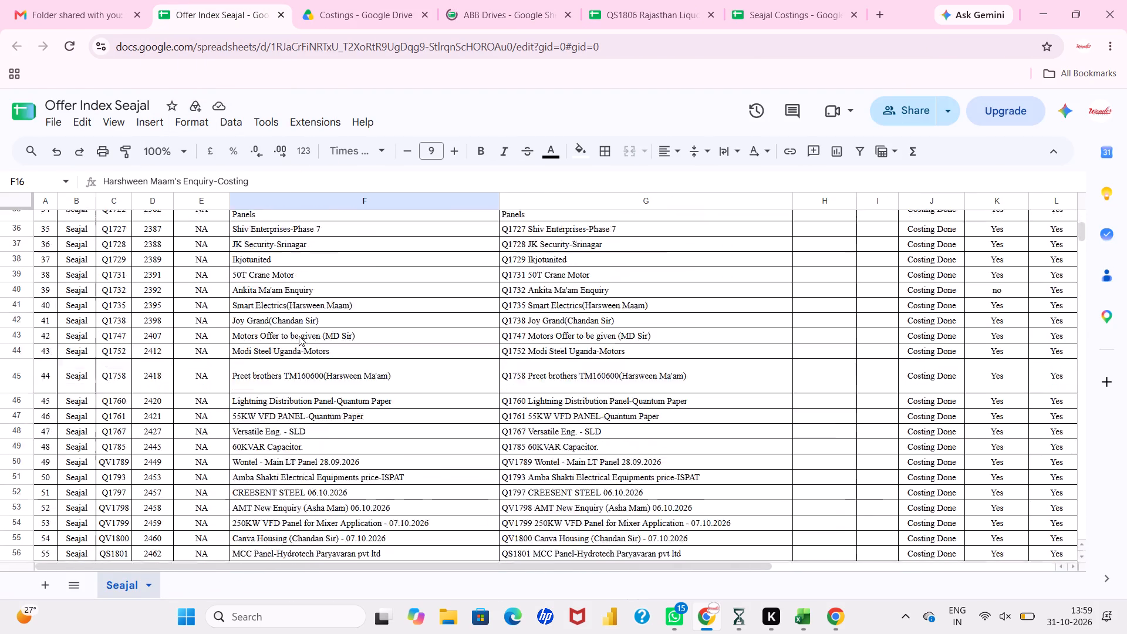
scroll(299, 336, down, 1)
scroll(299, 336, up, 2)
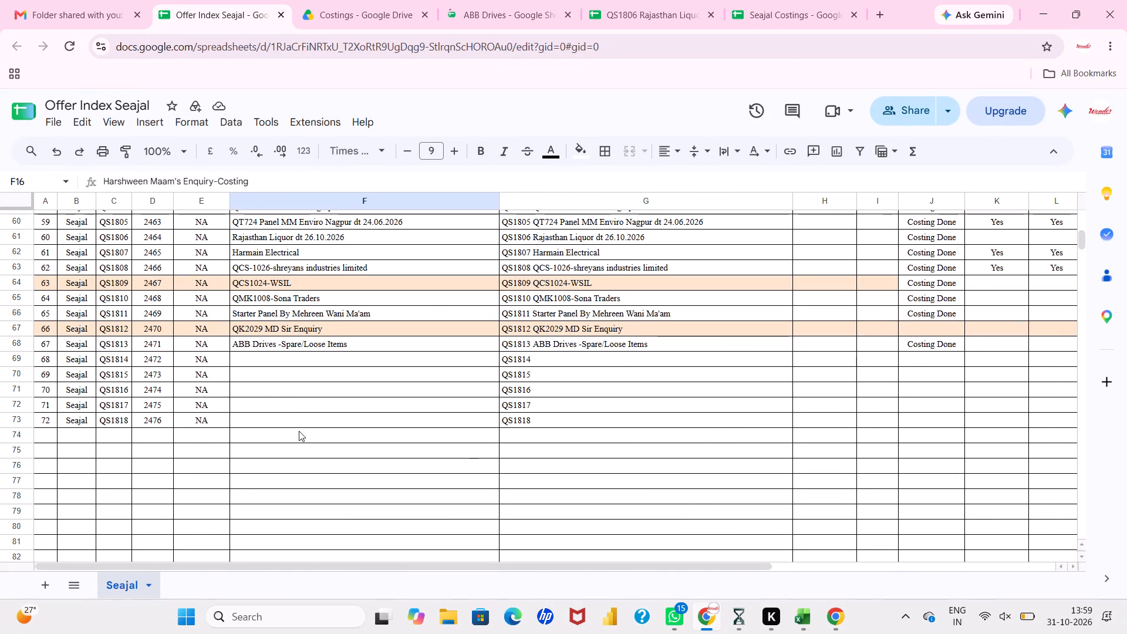
click(299, 431)
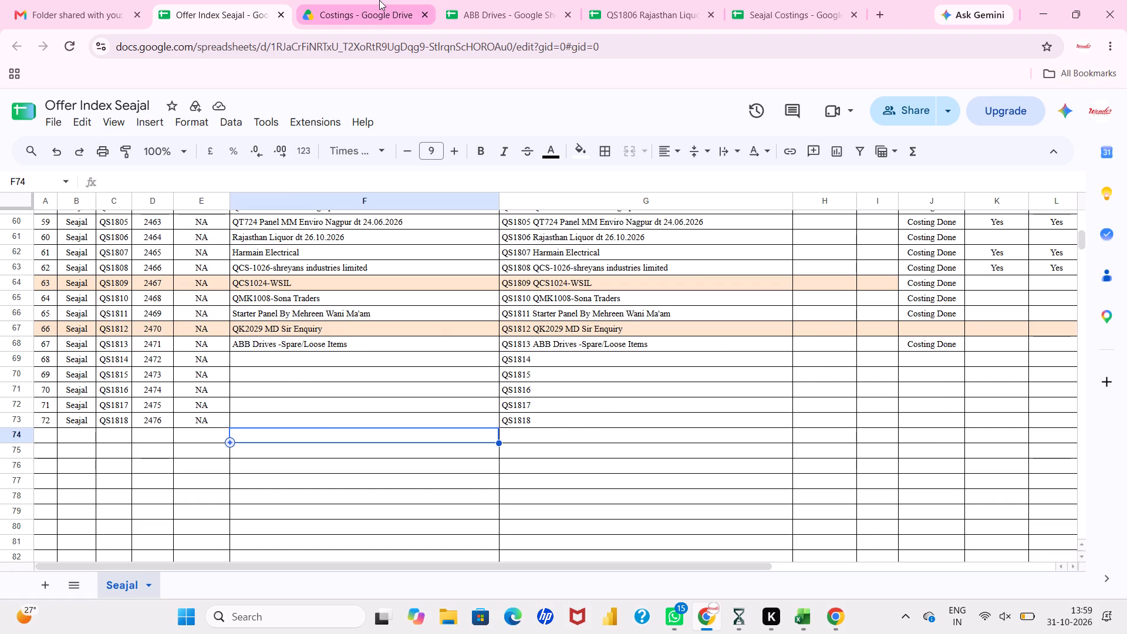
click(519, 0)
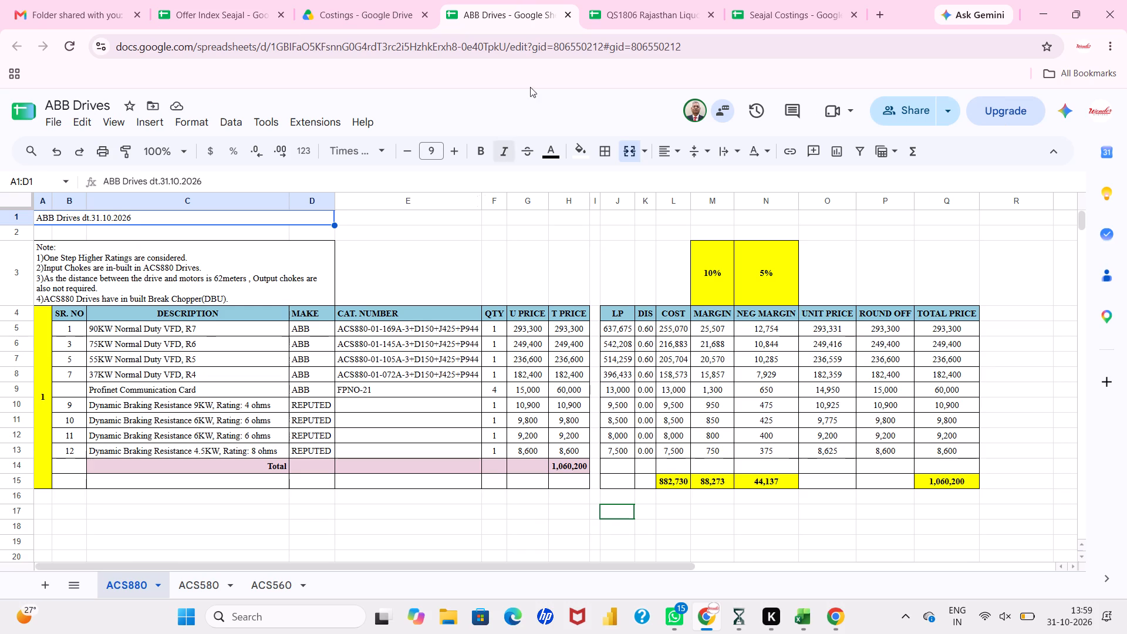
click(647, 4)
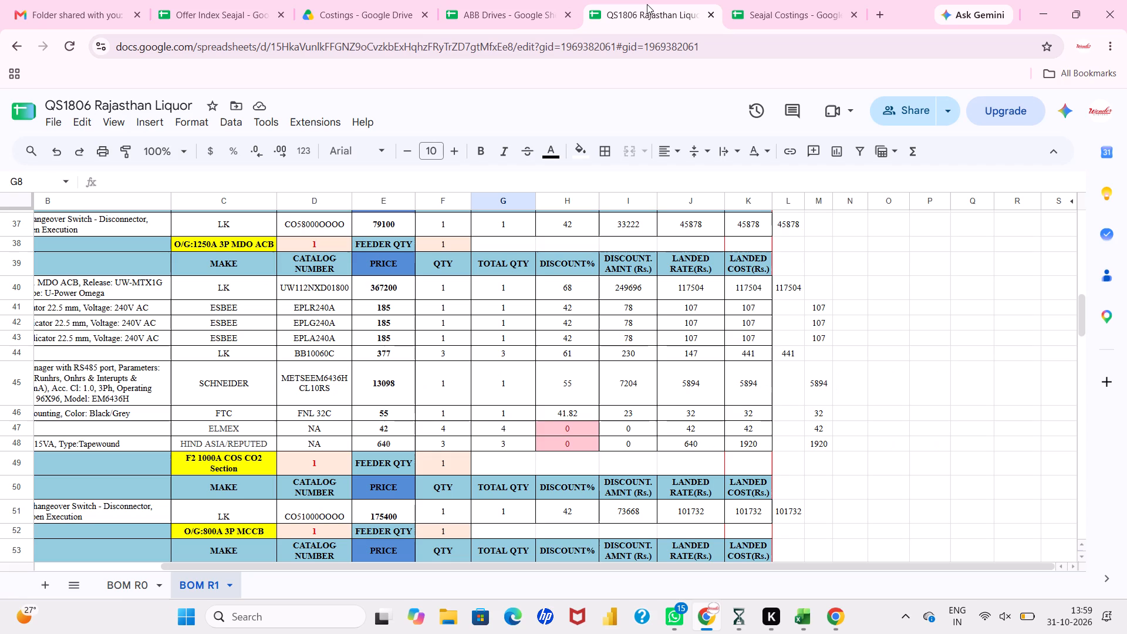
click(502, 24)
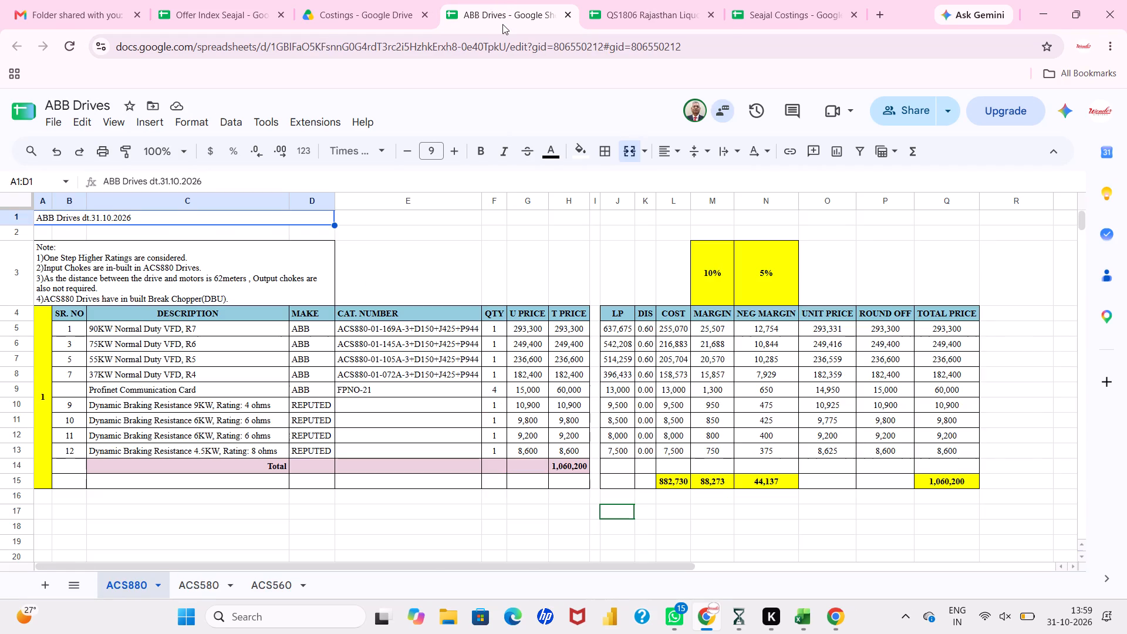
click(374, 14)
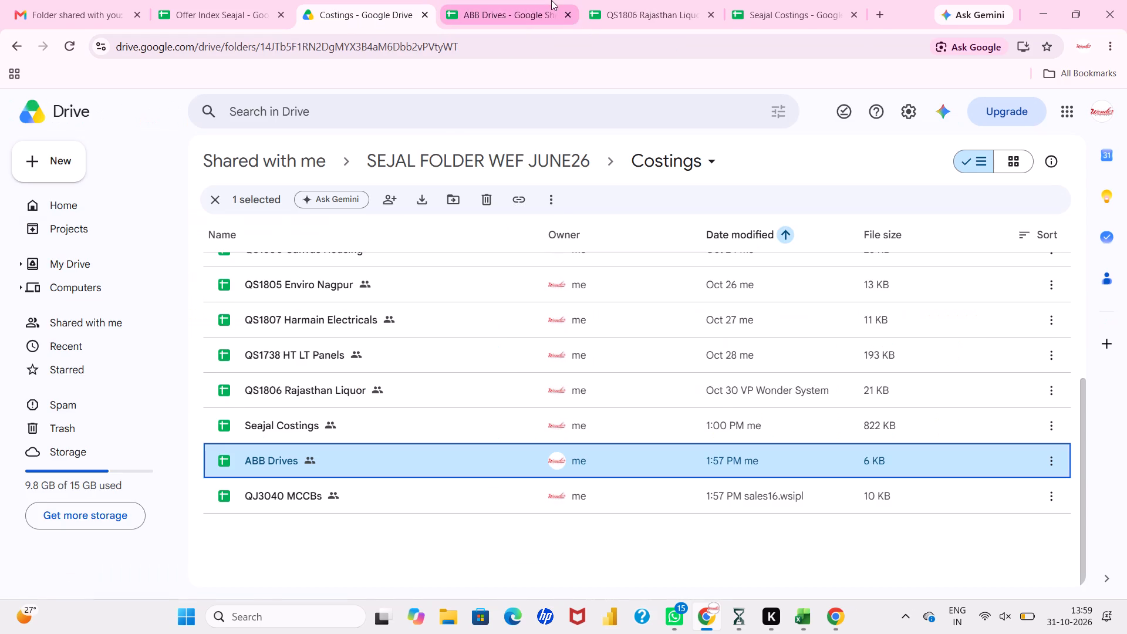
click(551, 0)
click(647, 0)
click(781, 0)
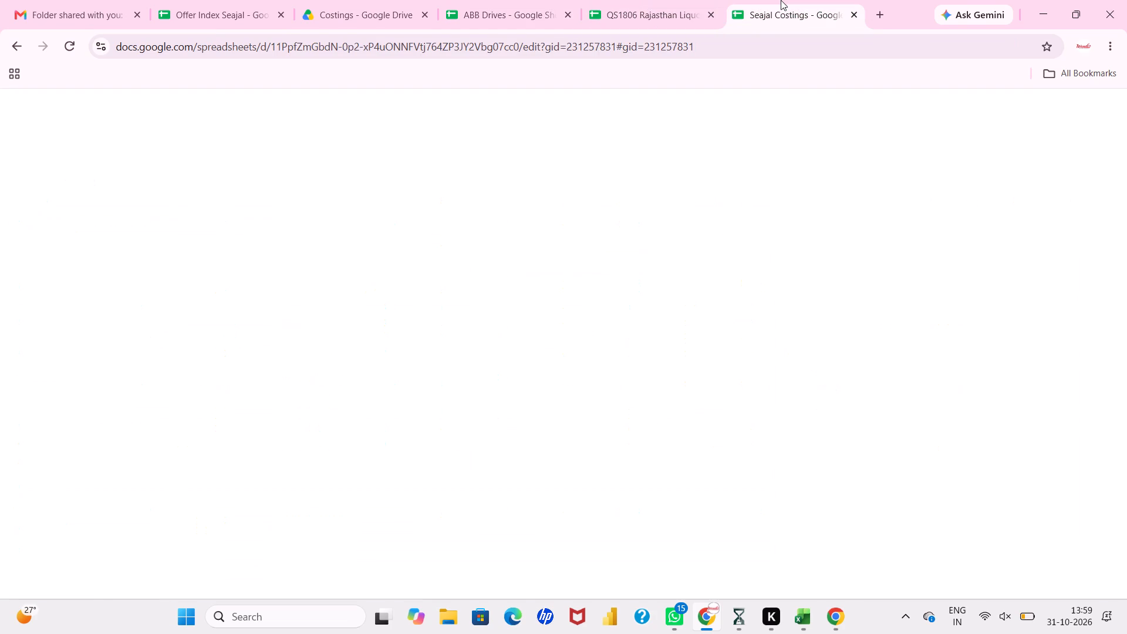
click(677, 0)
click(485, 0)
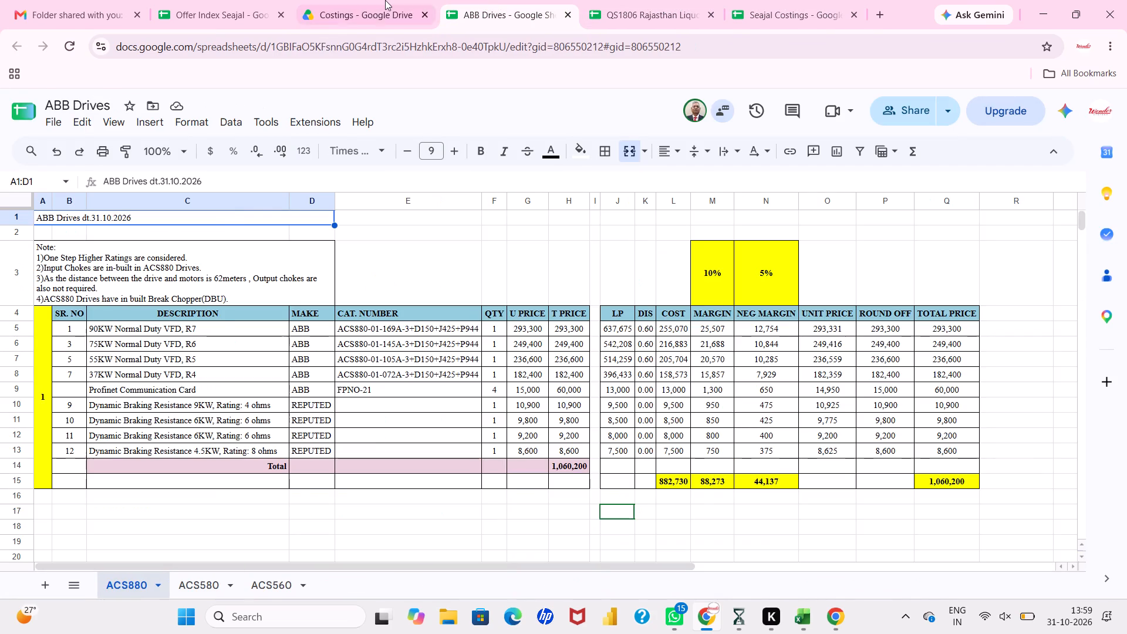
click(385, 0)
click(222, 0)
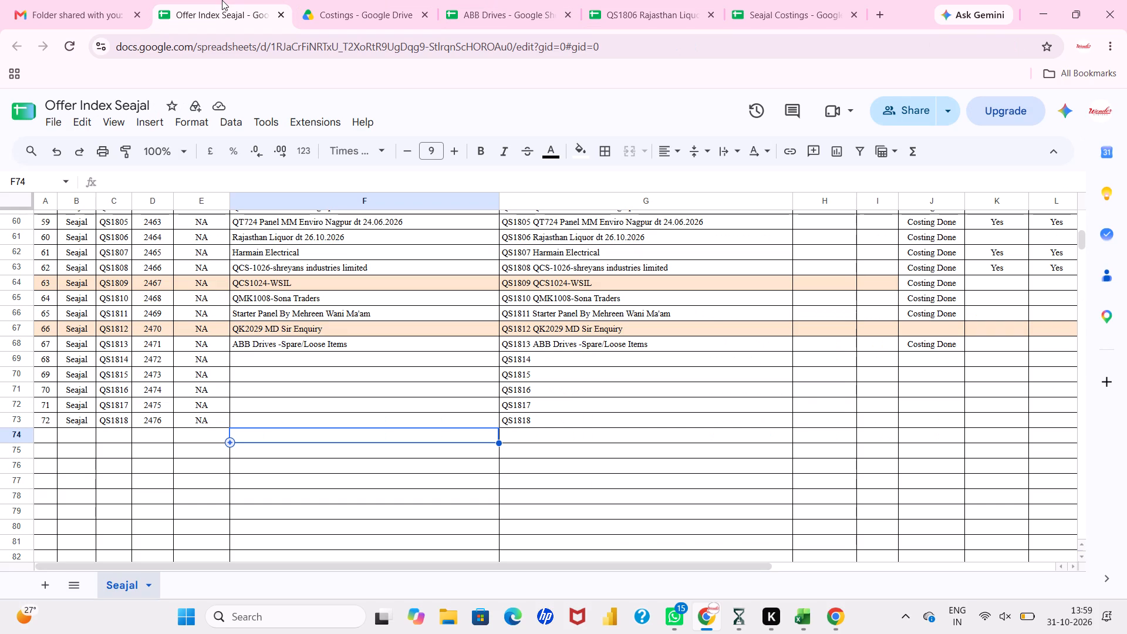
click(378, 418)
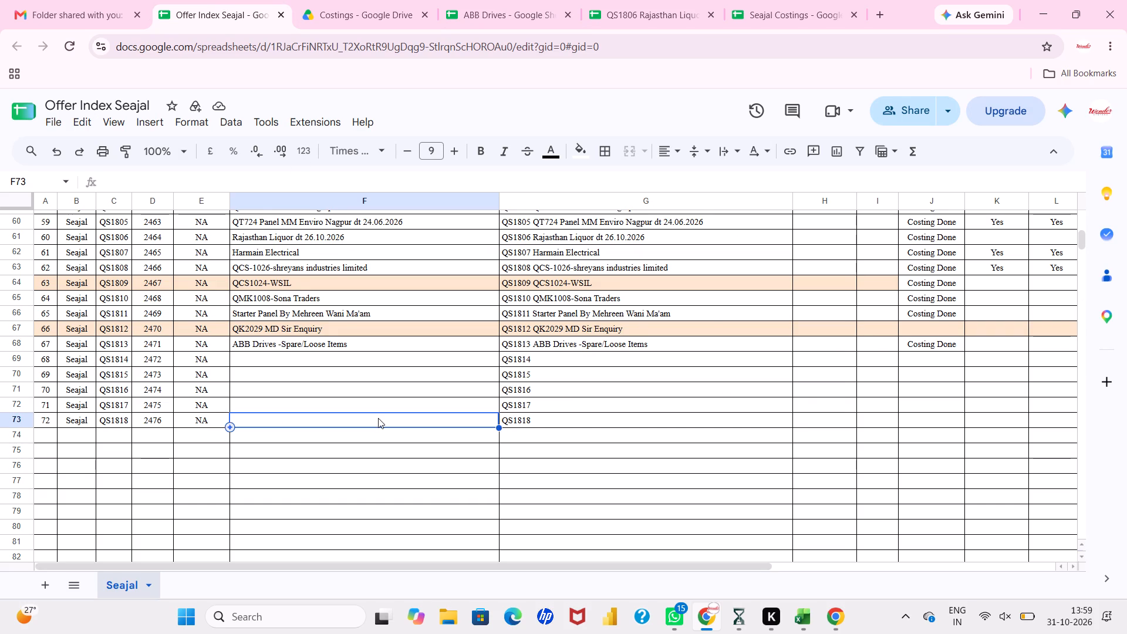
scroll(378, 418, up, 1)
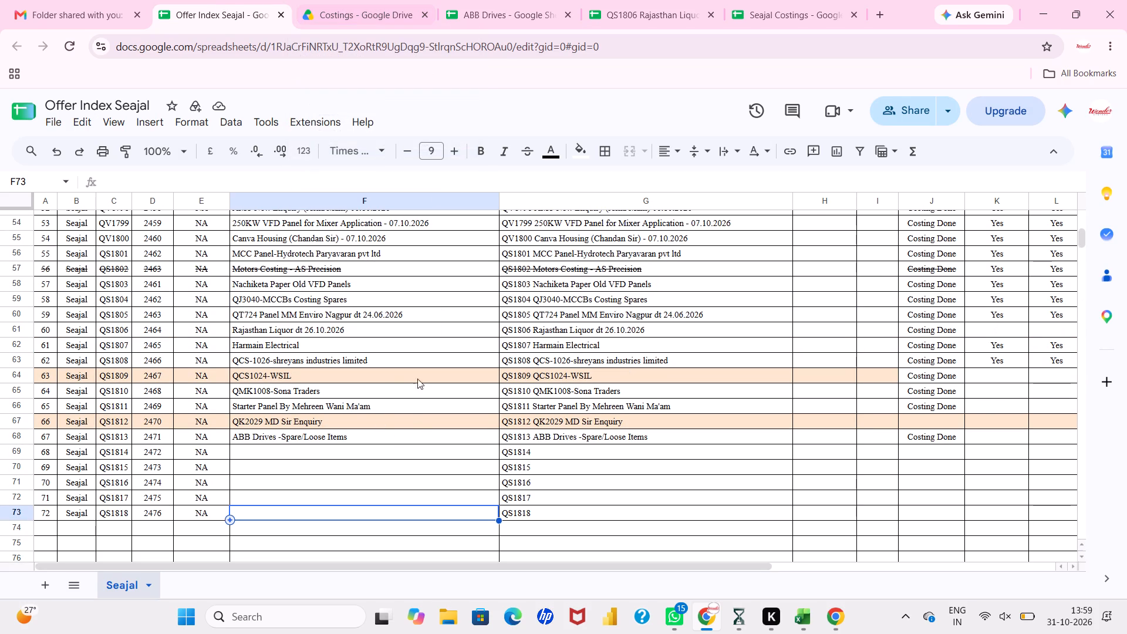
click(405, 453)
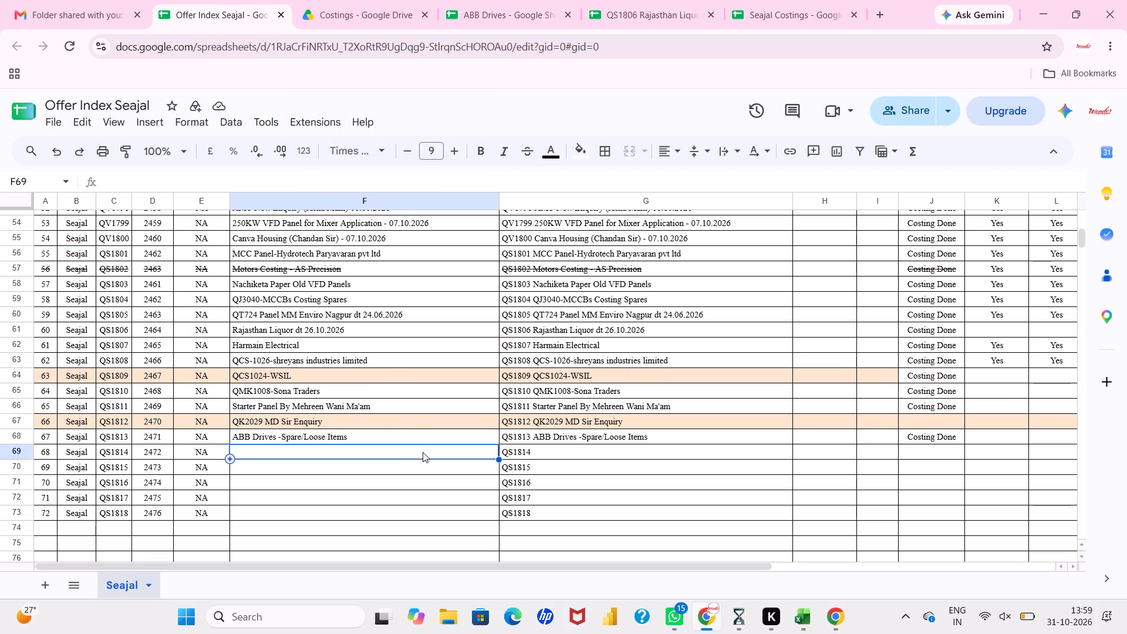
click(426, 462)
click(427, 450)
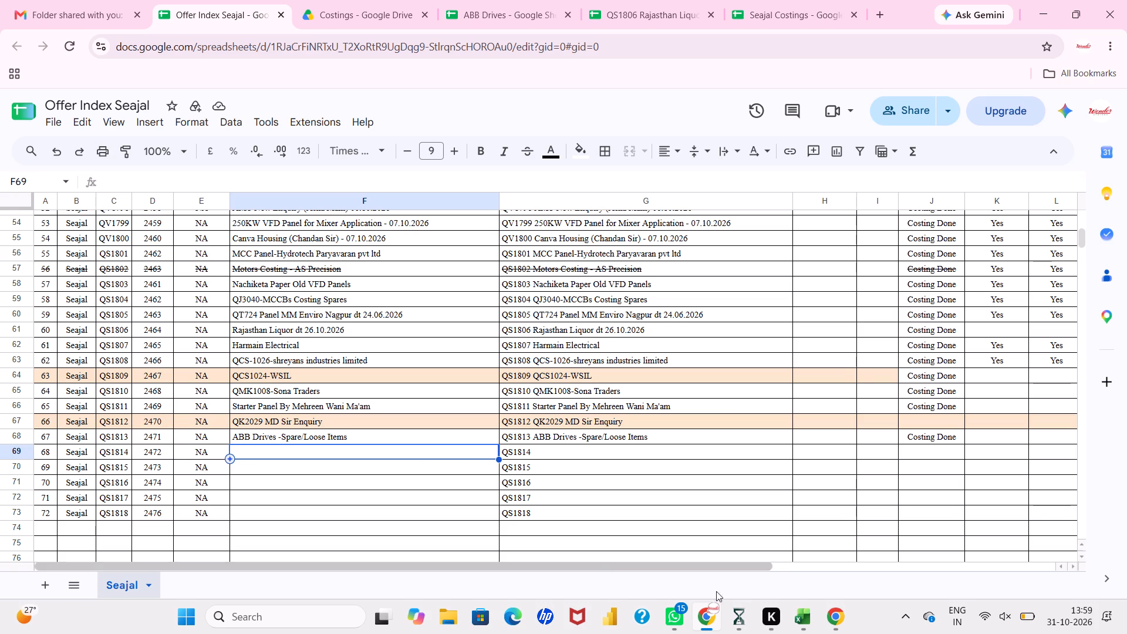
Switch to the Price_List workbook in Excel and save a backup of the ongoing InstaQuote project.
click(793, 536)
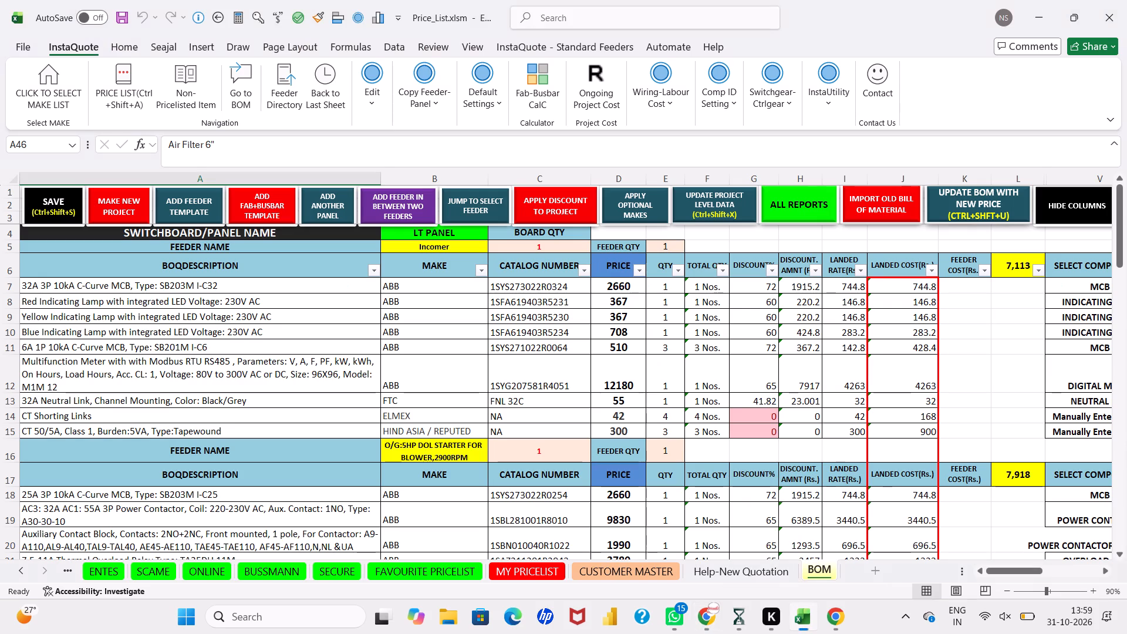
click(240, 374)
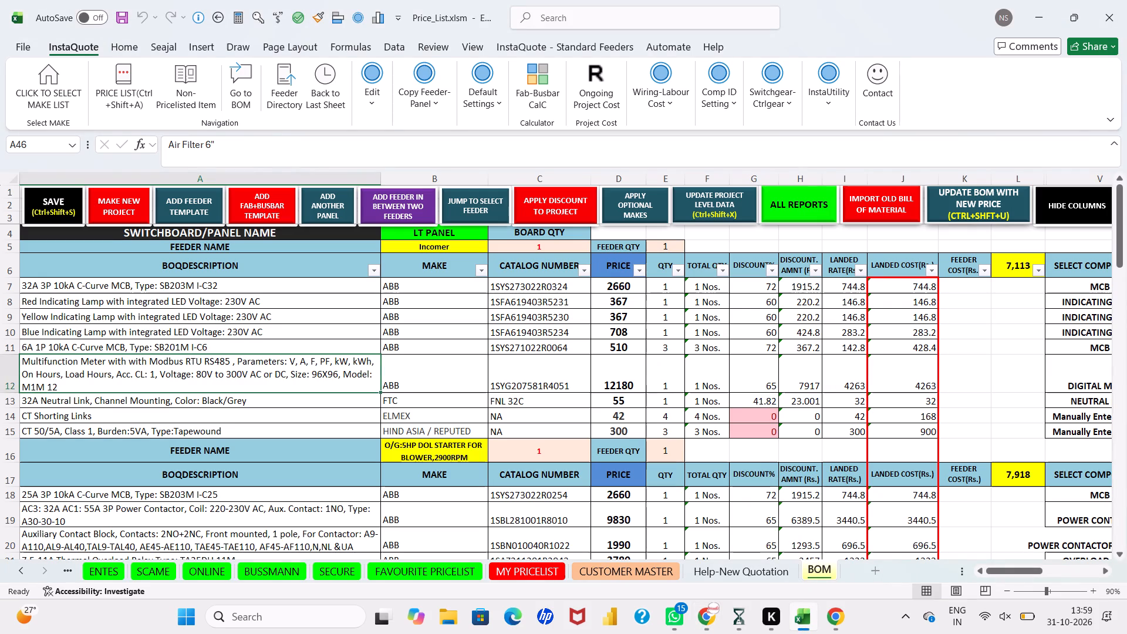
click(63, 192)
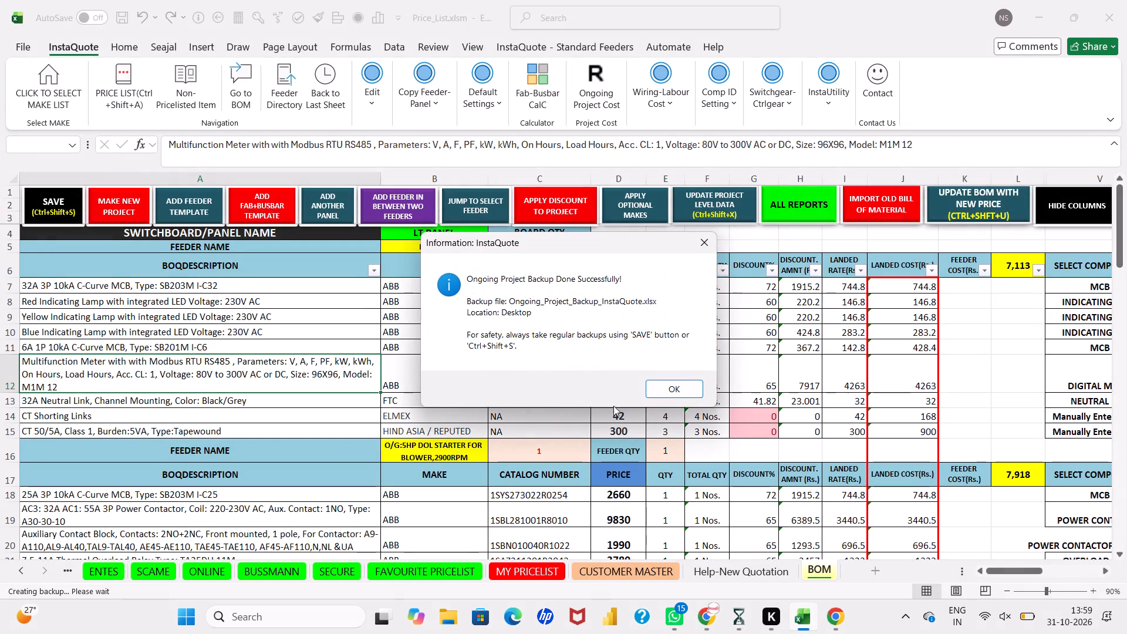
click(681, 392)
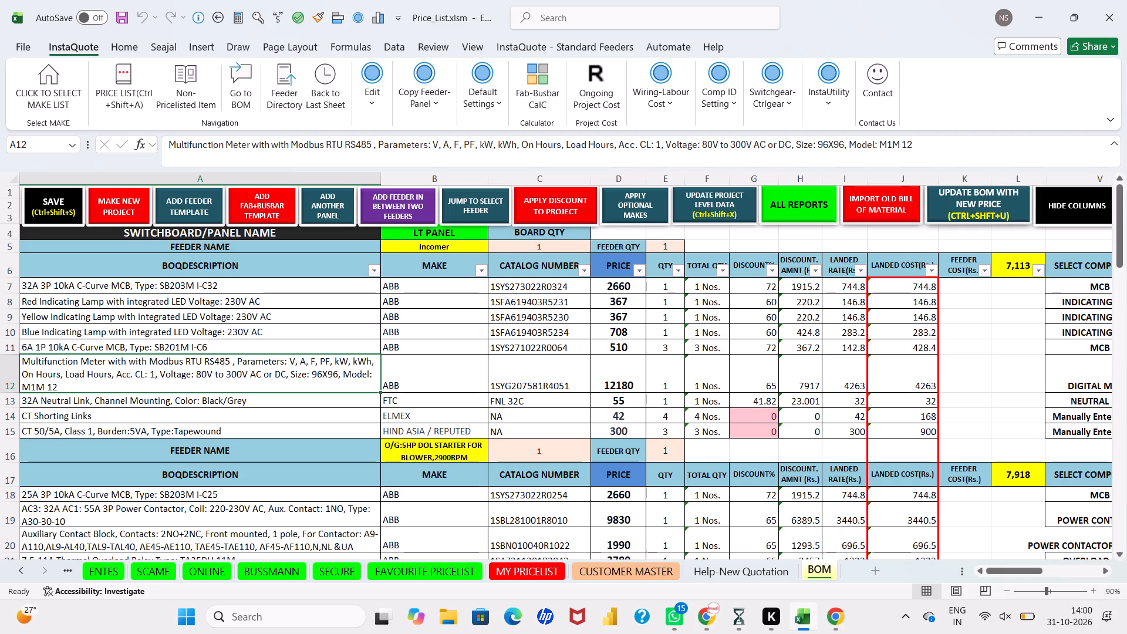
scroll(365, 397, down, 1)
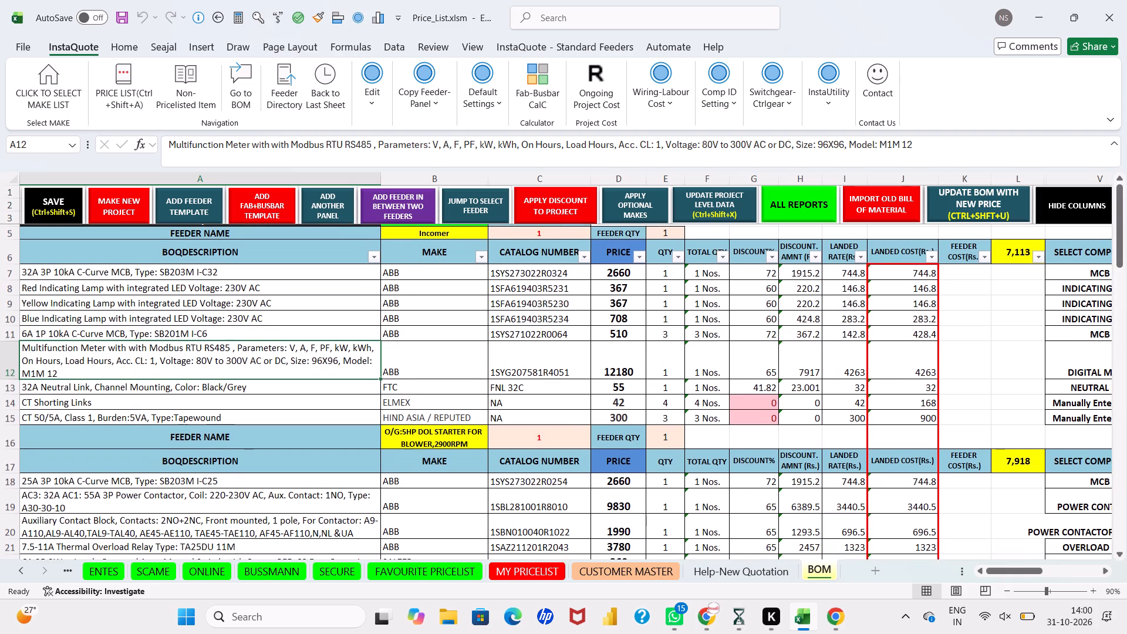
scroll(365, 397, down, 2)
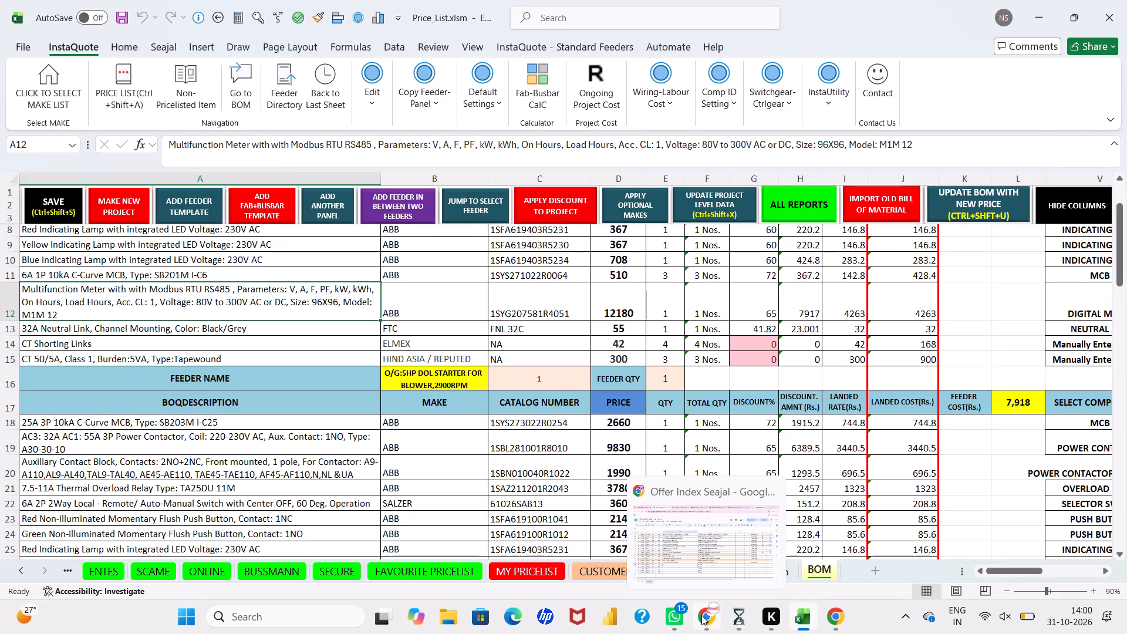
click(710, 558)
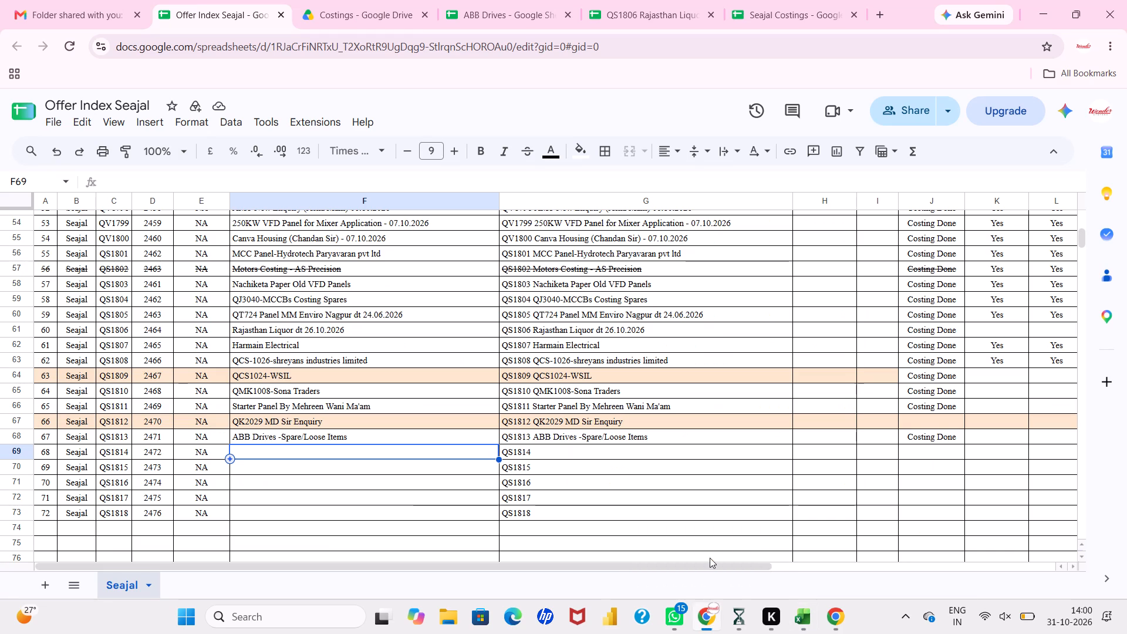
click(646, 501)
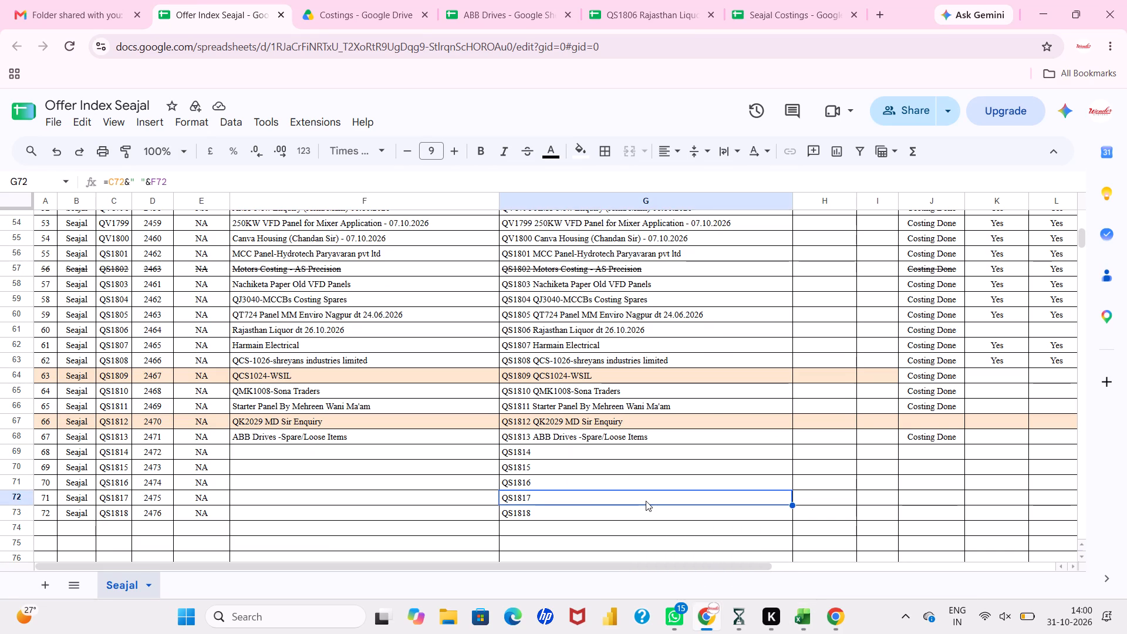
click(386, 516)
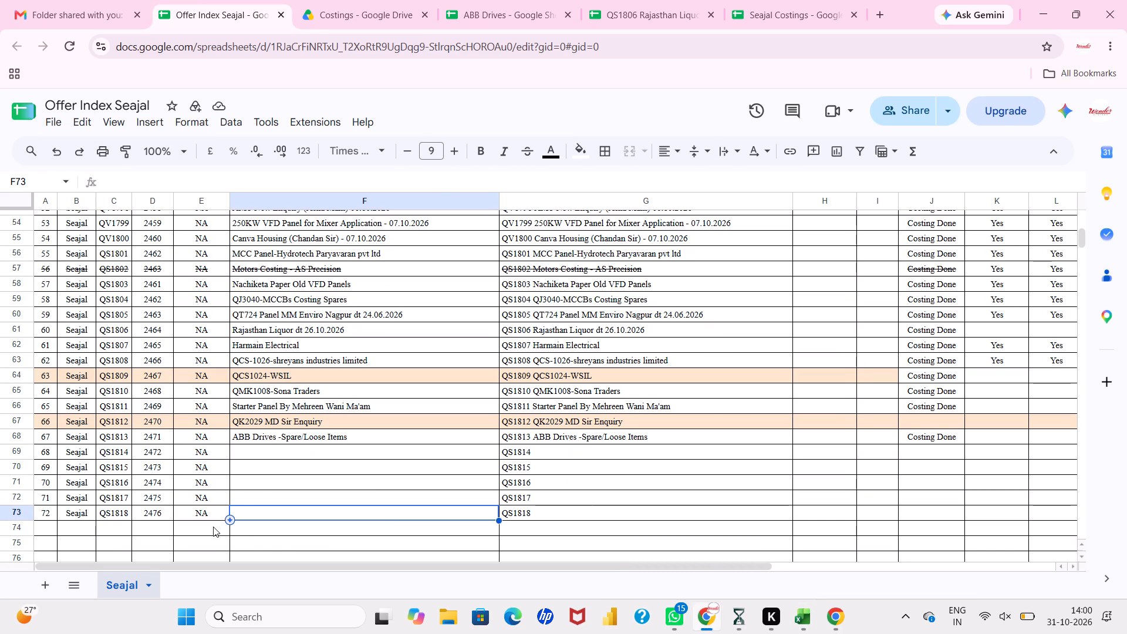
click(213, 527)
Review the ACS880 costing sheet in ABB Drives and check who else is viewing the spreadsheet.
click(494, 0)
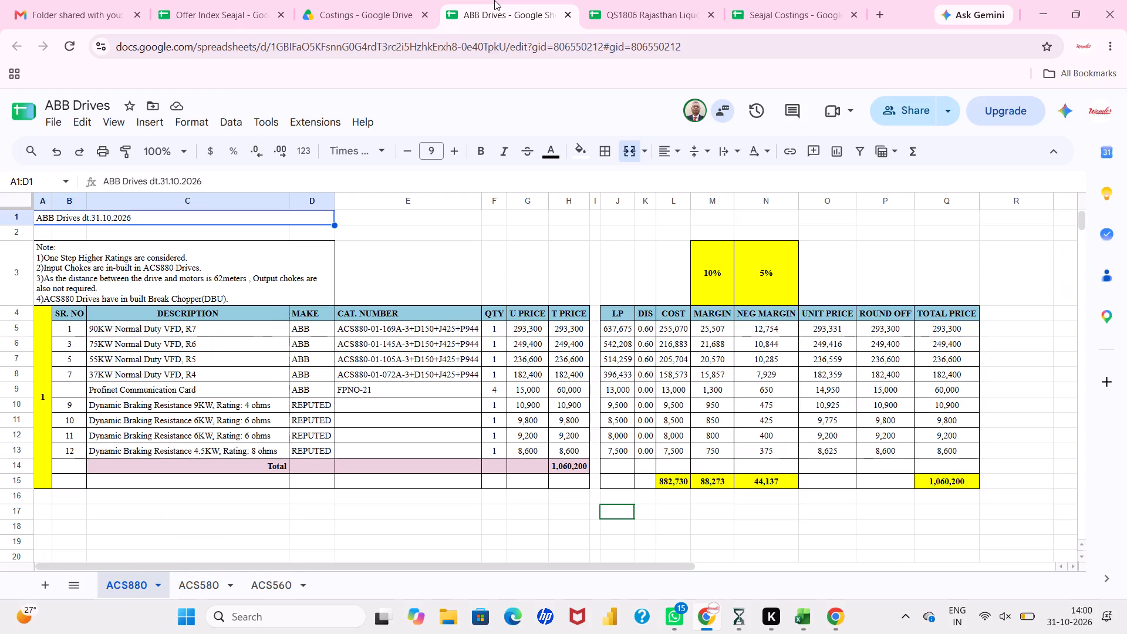
click(694, 112)
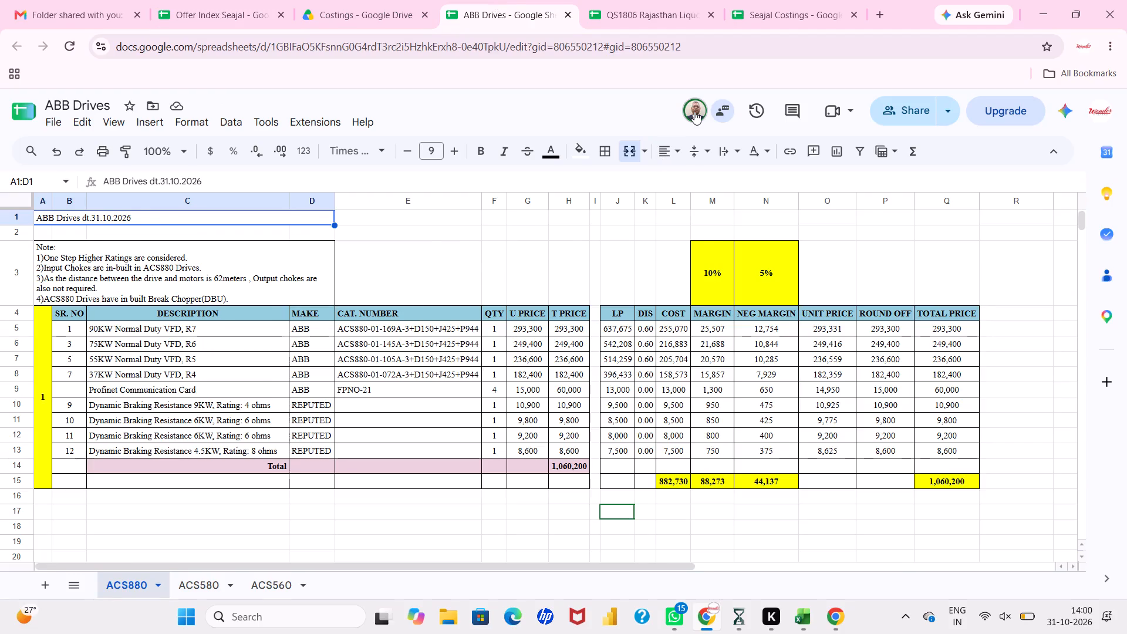
click(694, 112)
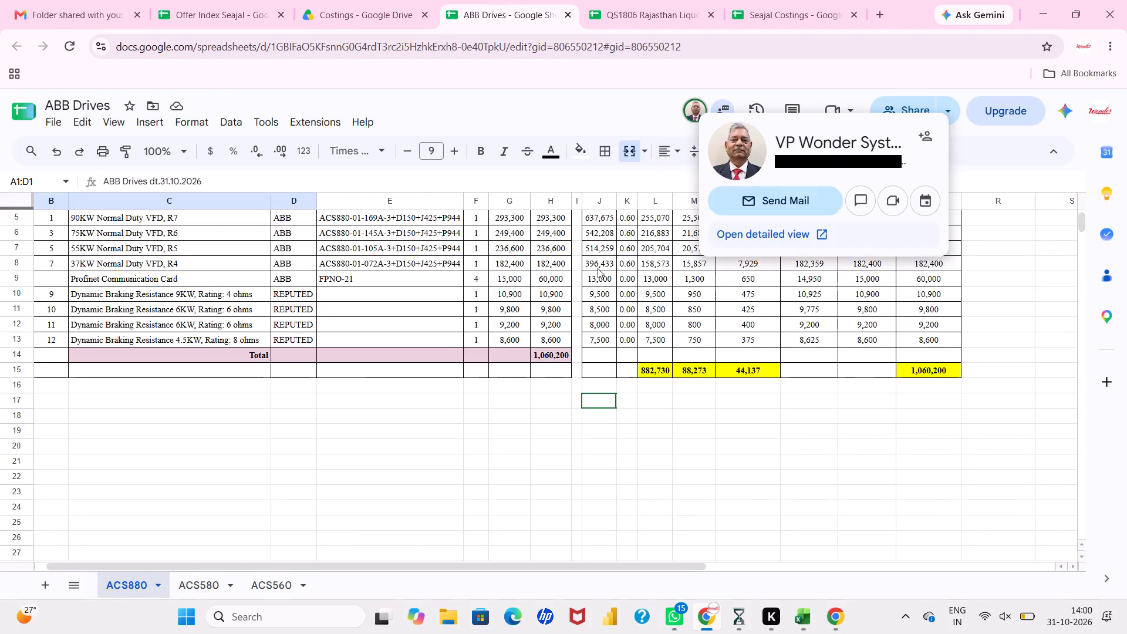
scroll(585, 297, up, 1)
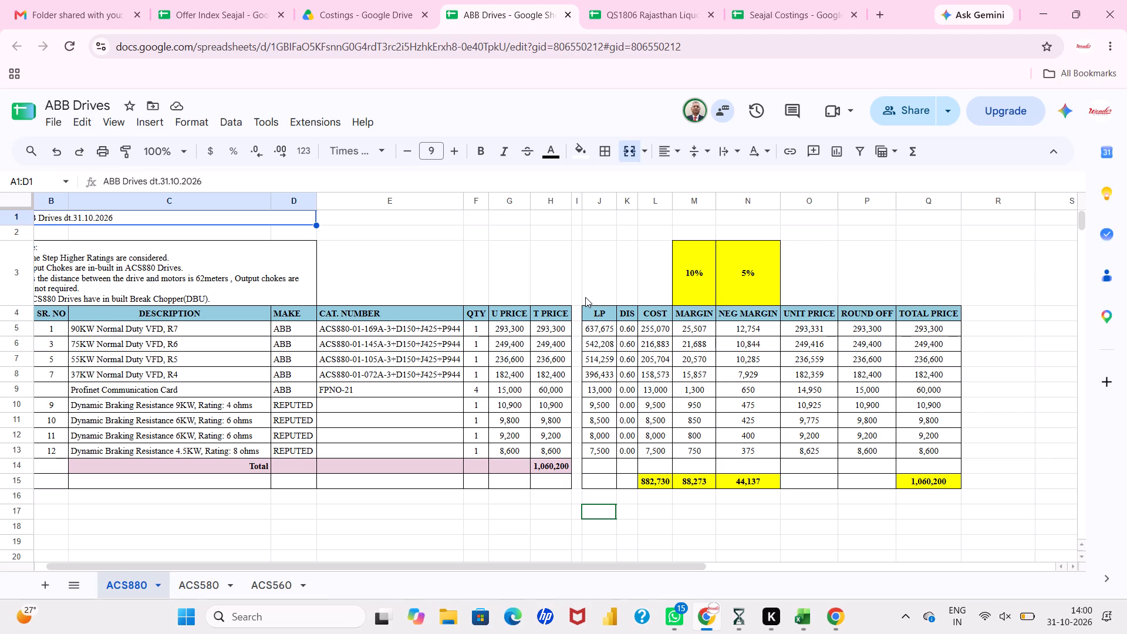
scroll(585, 297, right, 1)
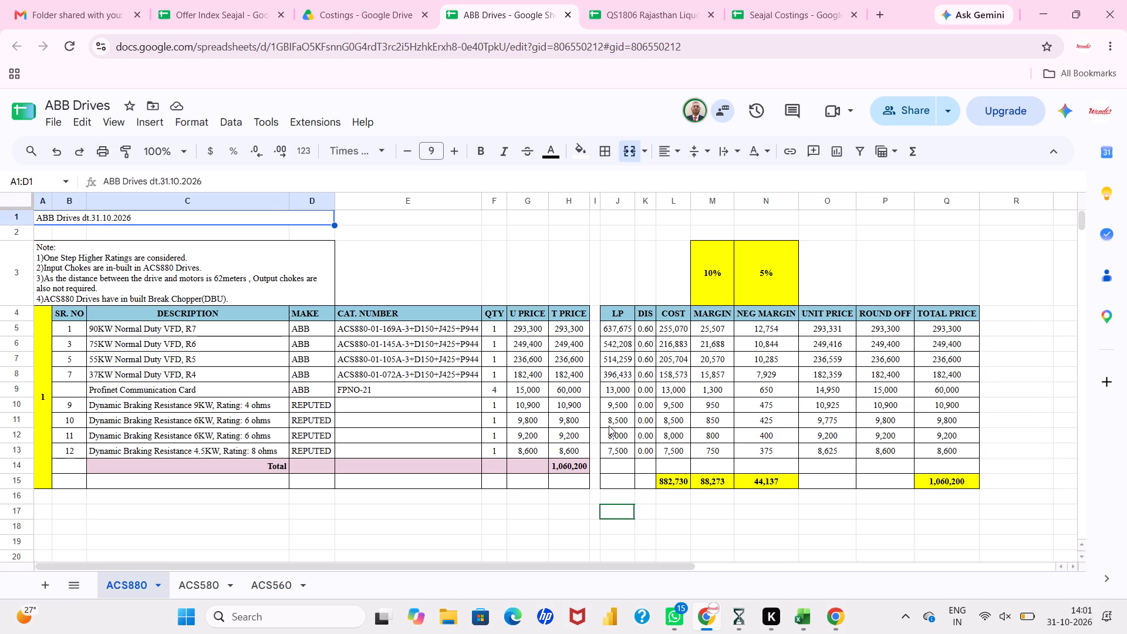
Search Windows for WONDERCAST and open the matching result.
click(313, 611)
text(WONDERCAST)
key(Return)
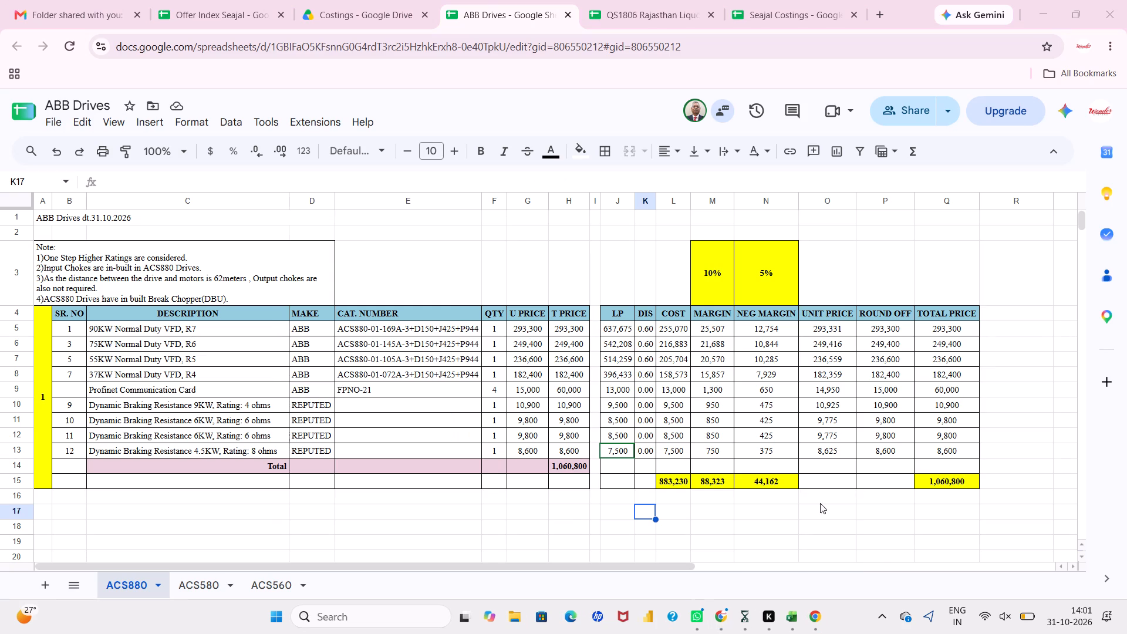
Switch to the Price_List workbook in Excel and save a backup of the InstaQuote project.
click(819, 504)
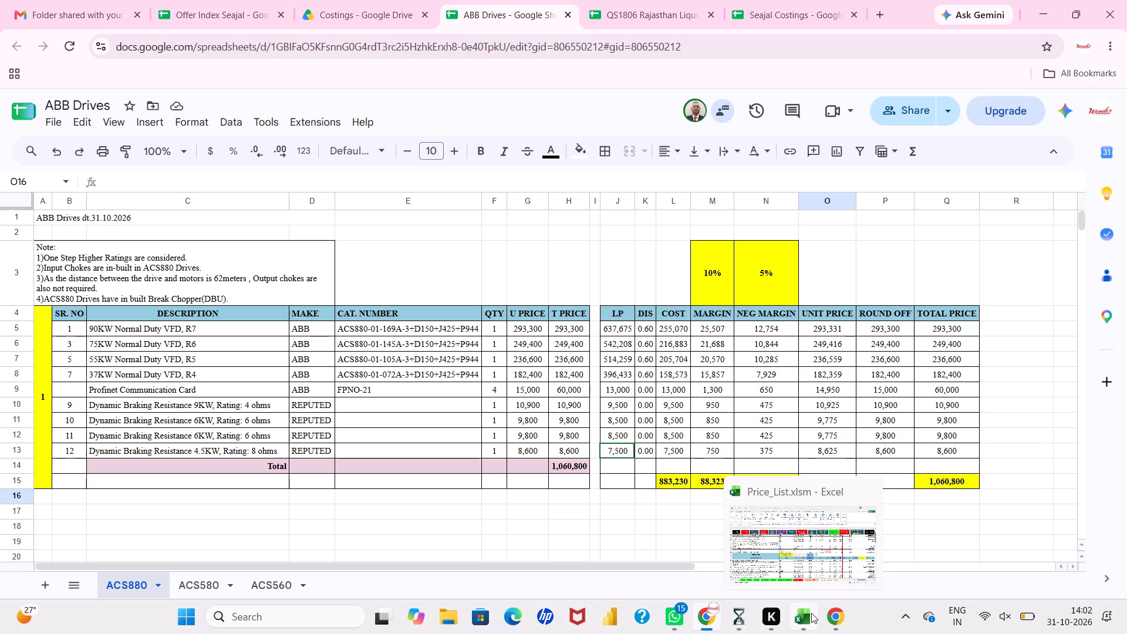
click(814, 550)
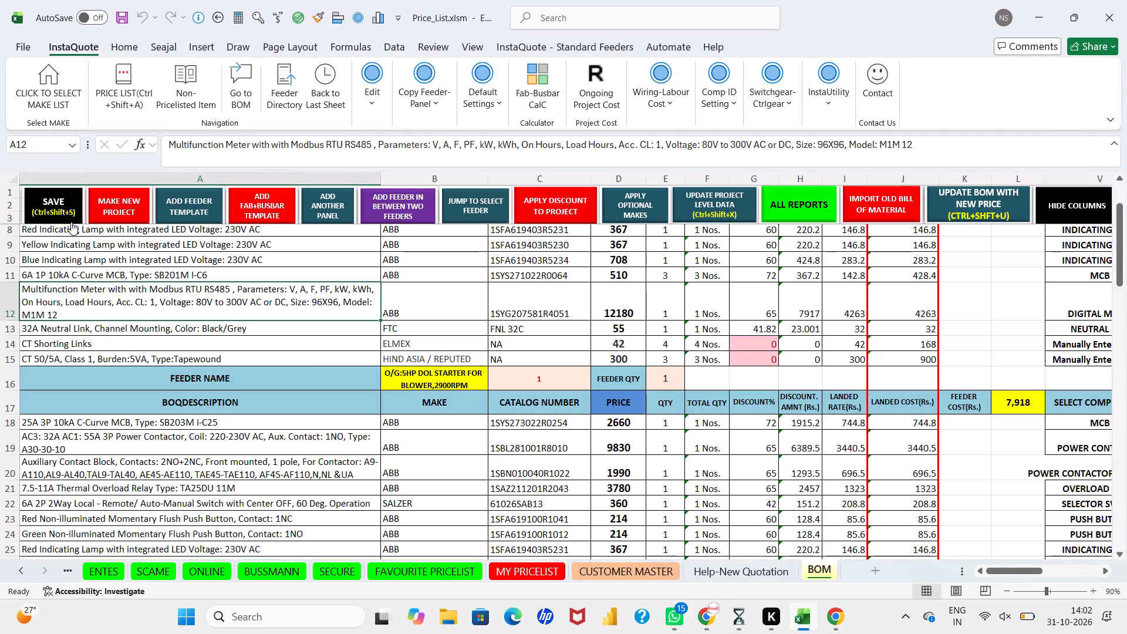
click(62, 213)
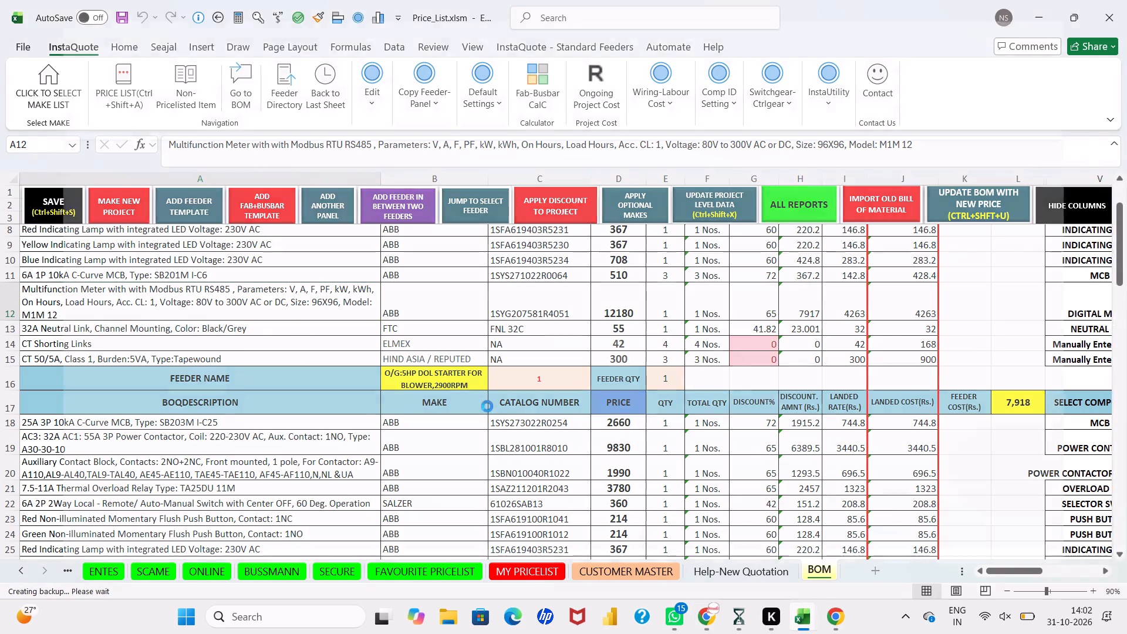
click(678, 392)
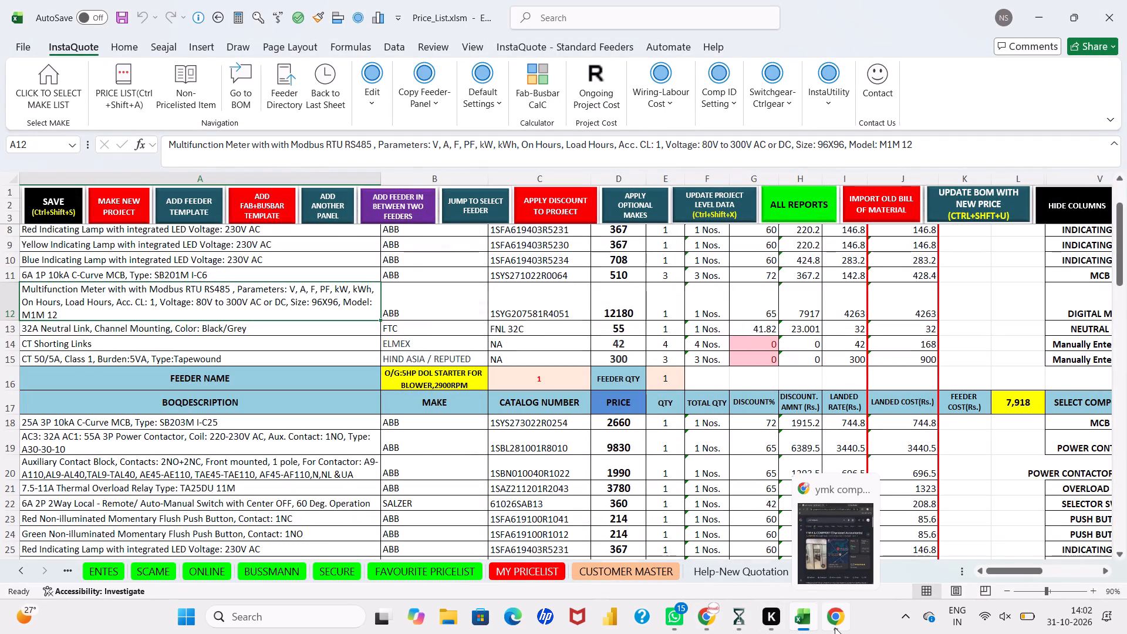
Switch to the Chrome window with the ymk company search, maximize it, and examine the company results.
click(845, 565)
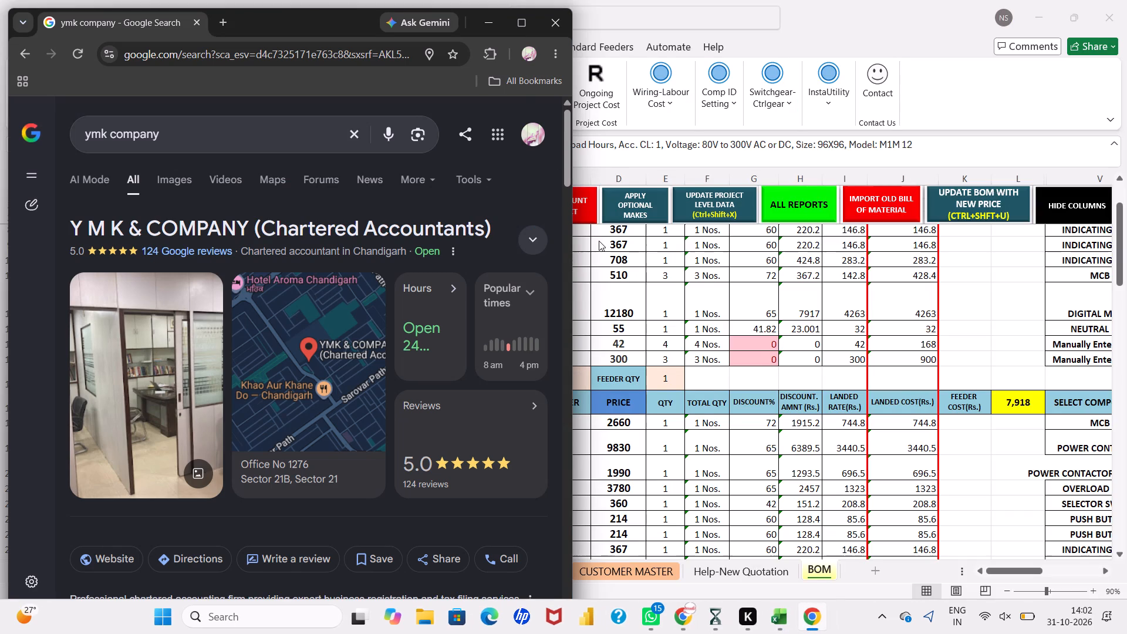
click(519, 21)
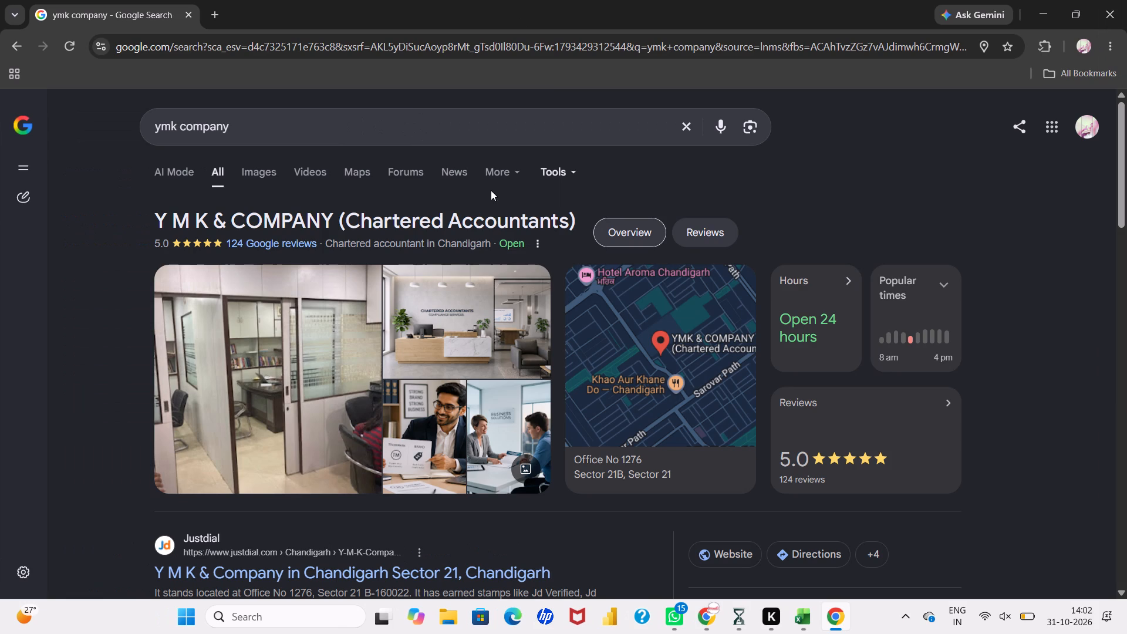
scroll(465, 308, down, 2)
scroll(511, 465, down, 1)
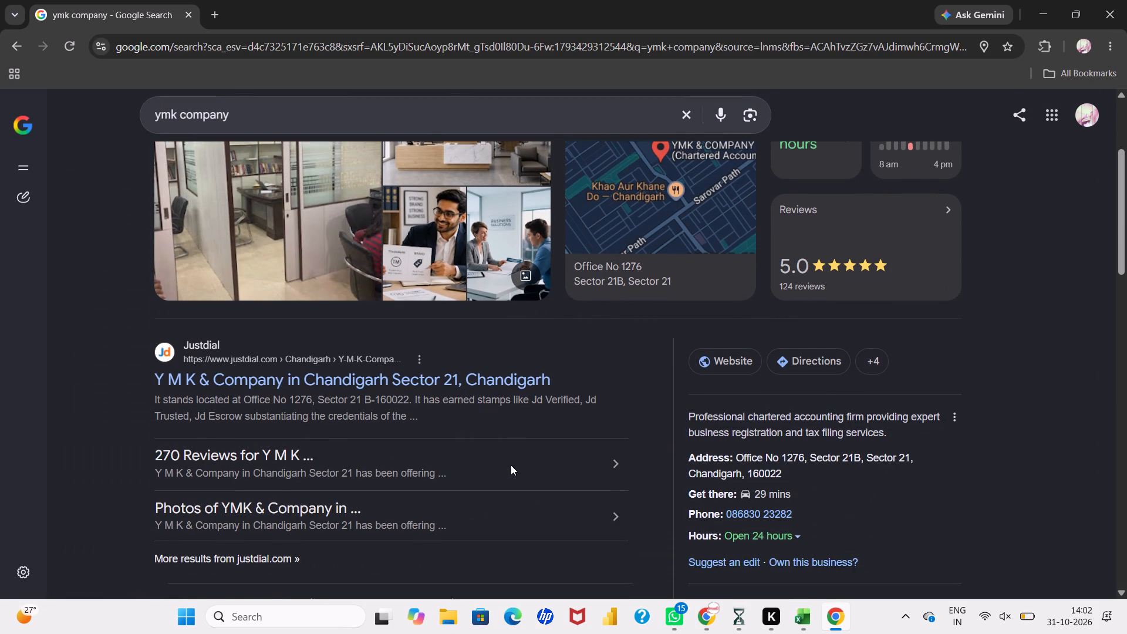
scroll(511, 465, down, 2)
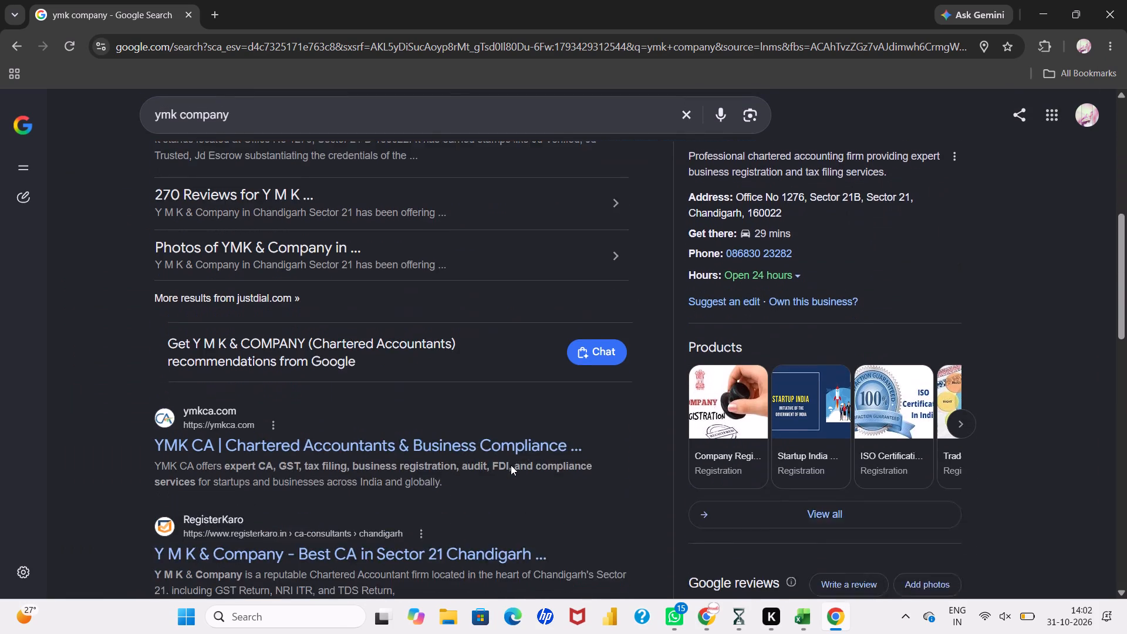
scroll(511, 465, down, 1)
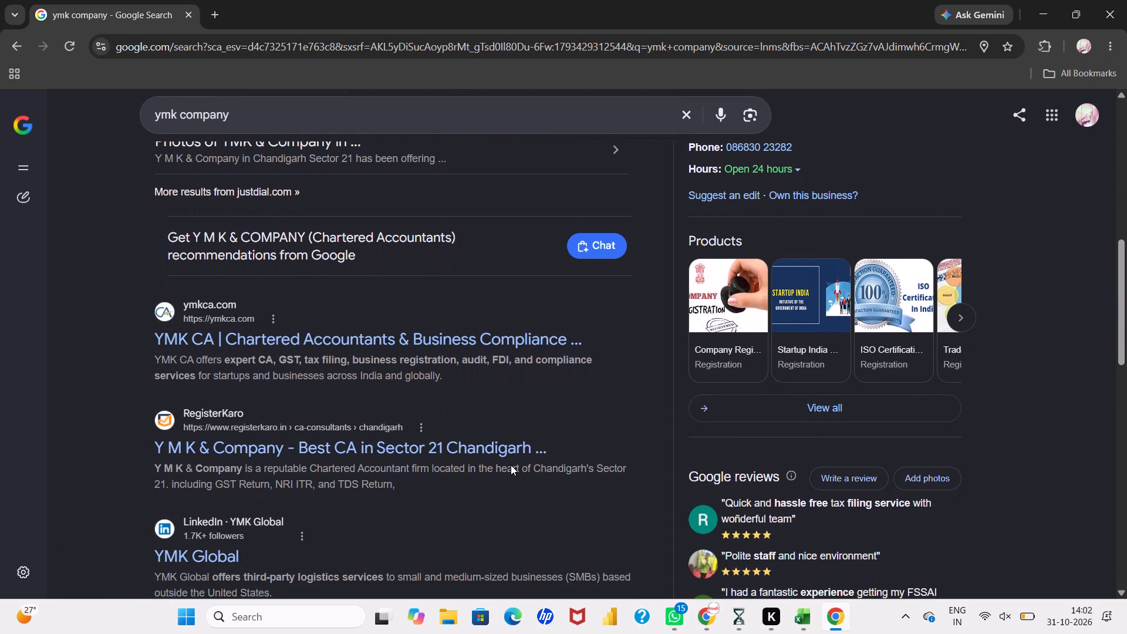
scroll(511, 465, down, 1)
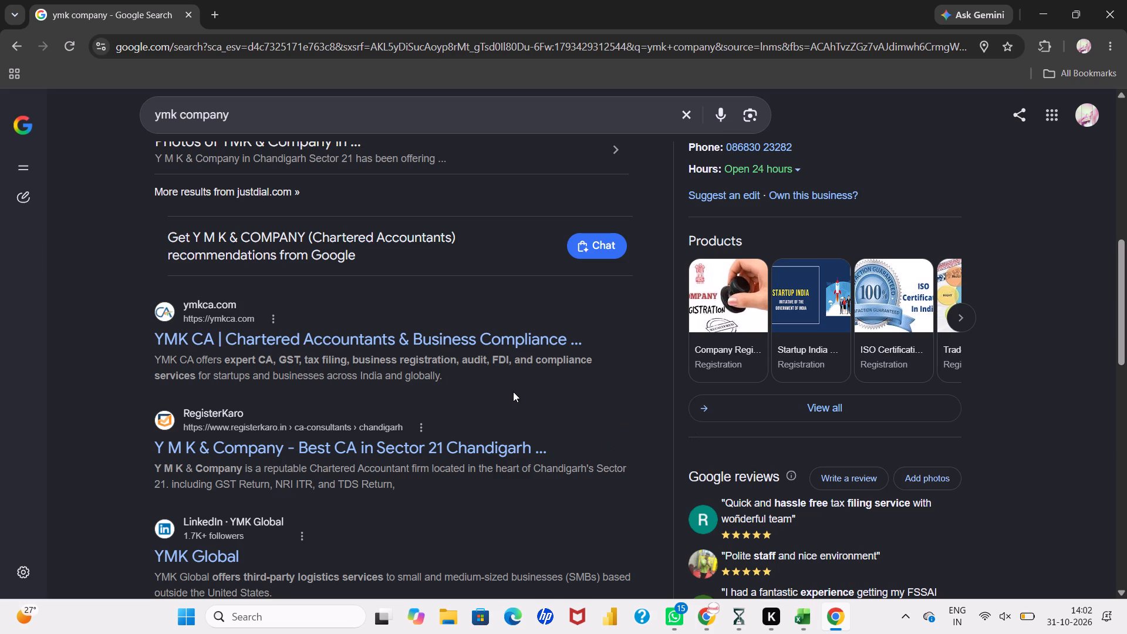
scroll(513, 392, up, 3)
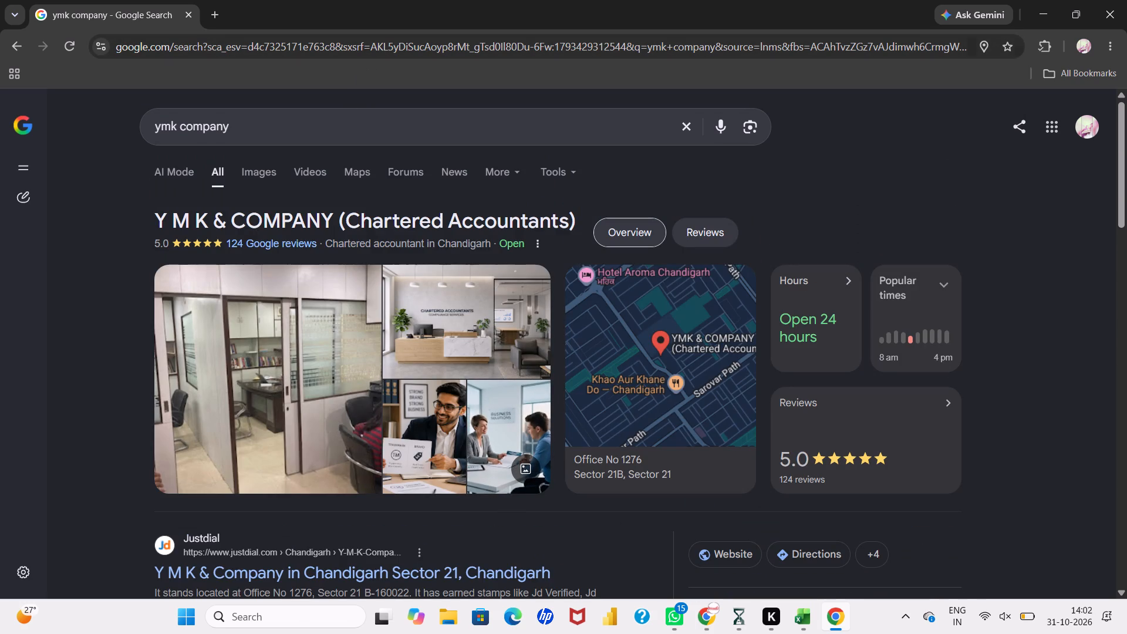
Extend the Google search to "ymk company head name" and run it.
click(341, 126)
key(space)
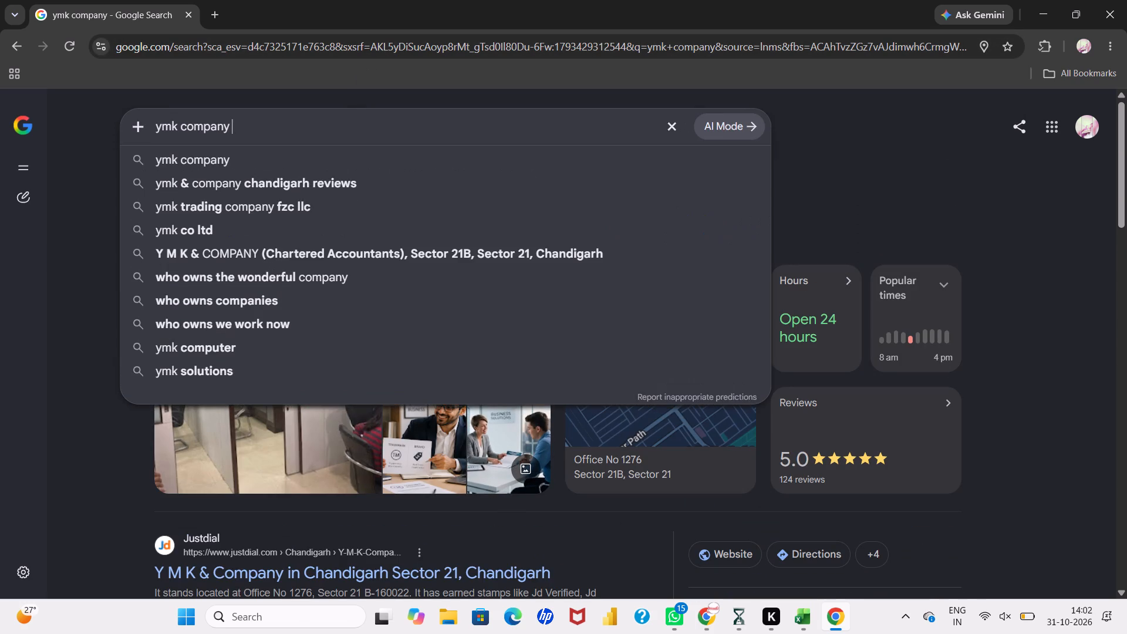
text(head)
key(space)
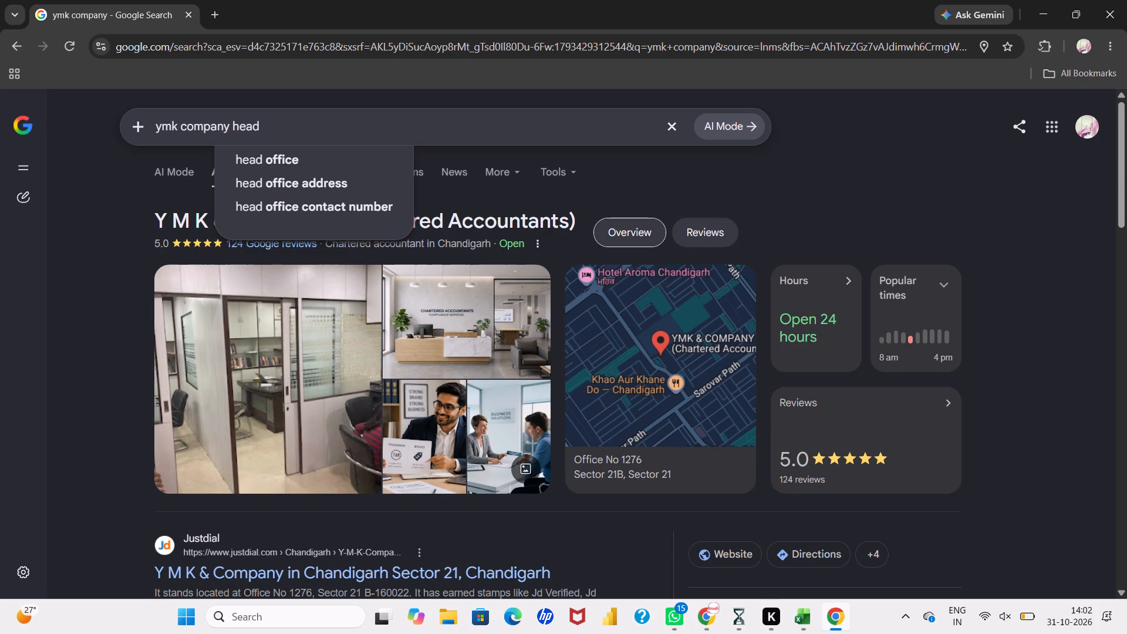
text(name)
key(Return)
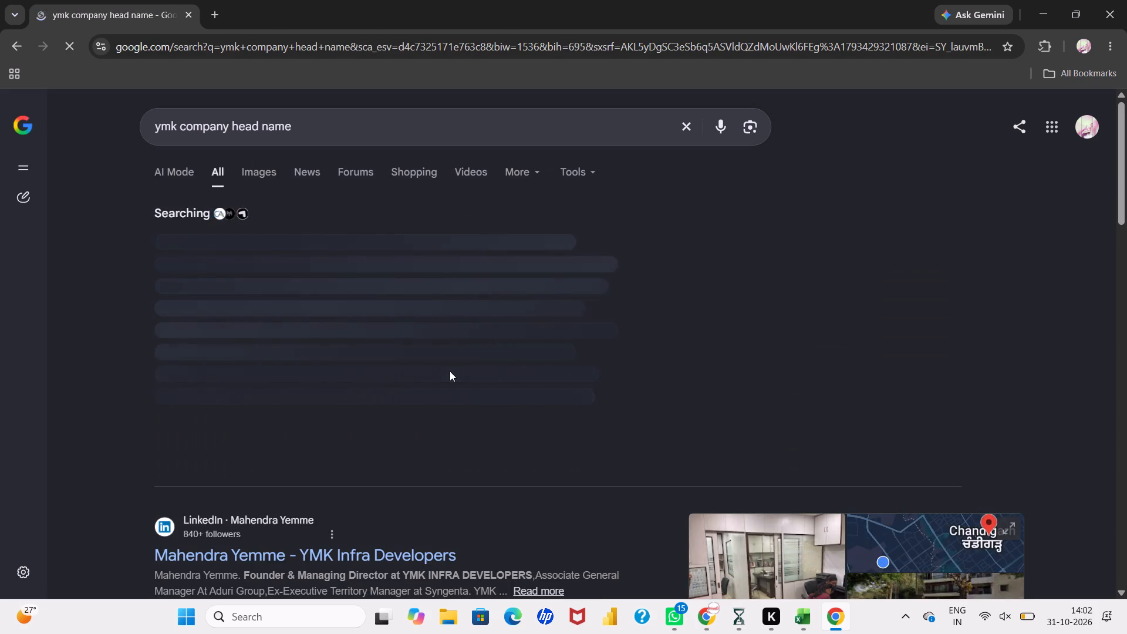
Expand the AI Overview, examine the first page of results for who heads YMK, and open the next results page.
scroll(450, 371, down, 1)
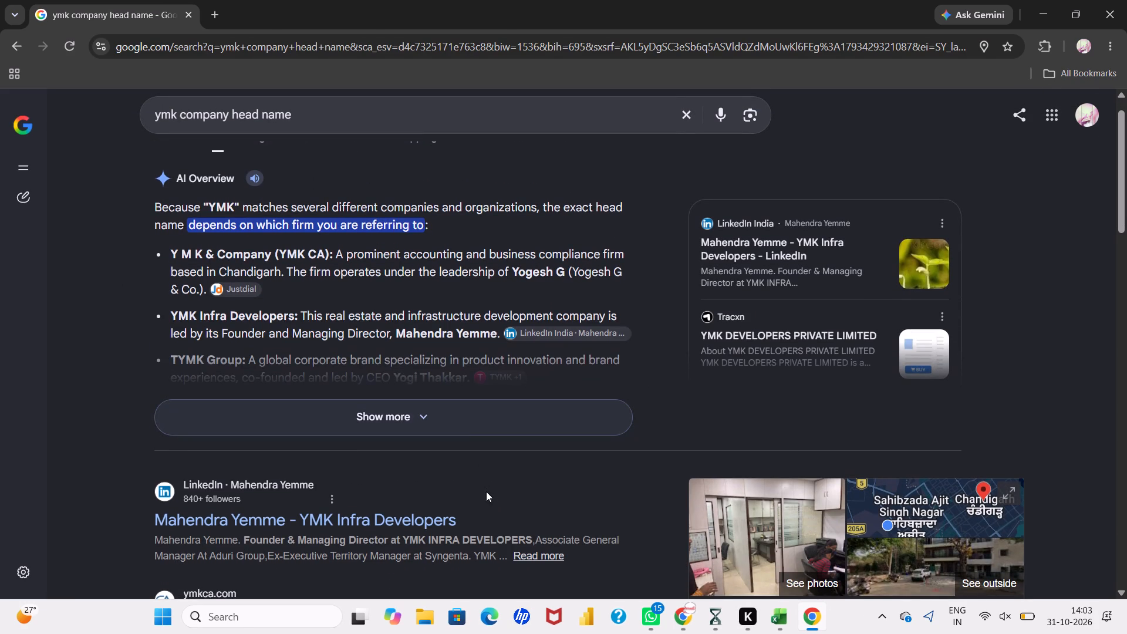
click(428, 410)
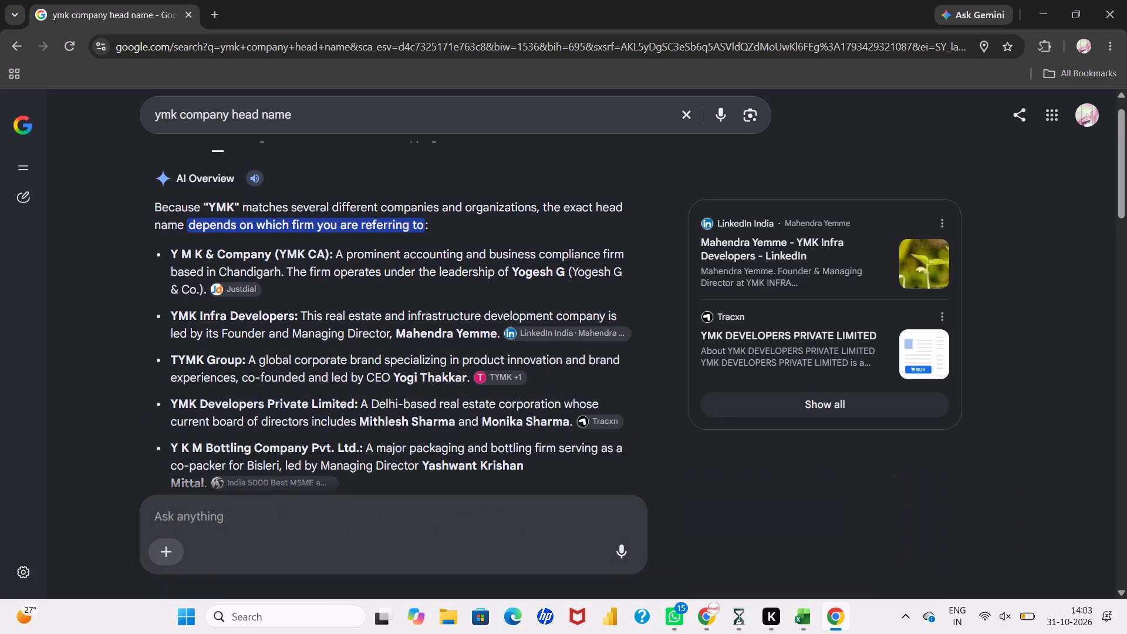
scroll(428, 410, down, 3)
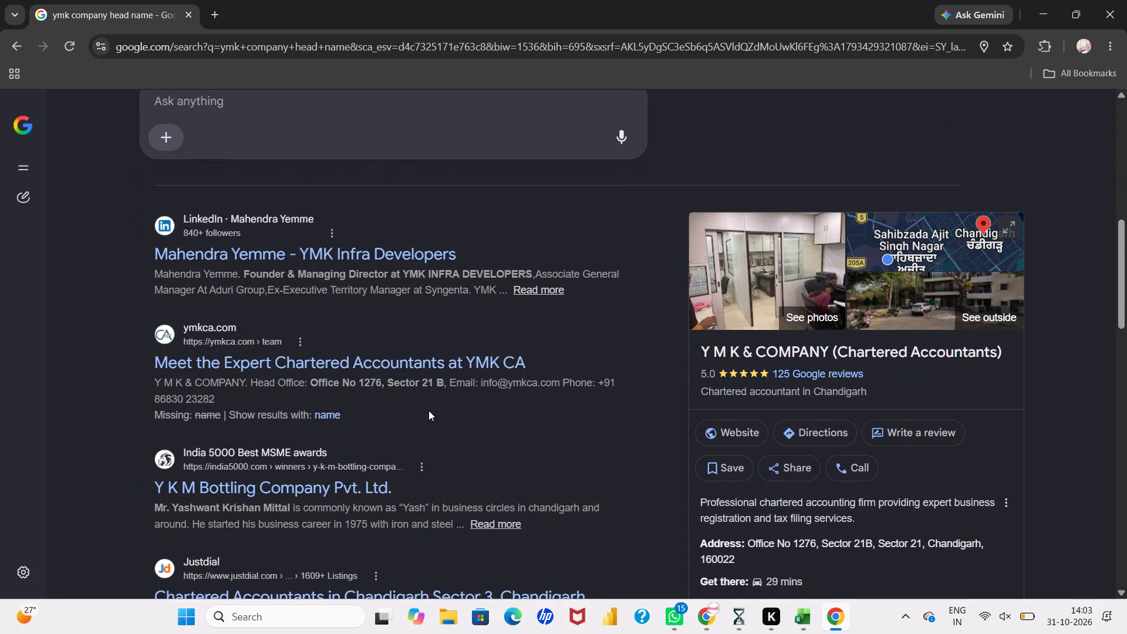
scroll(428, 410, down, 3)
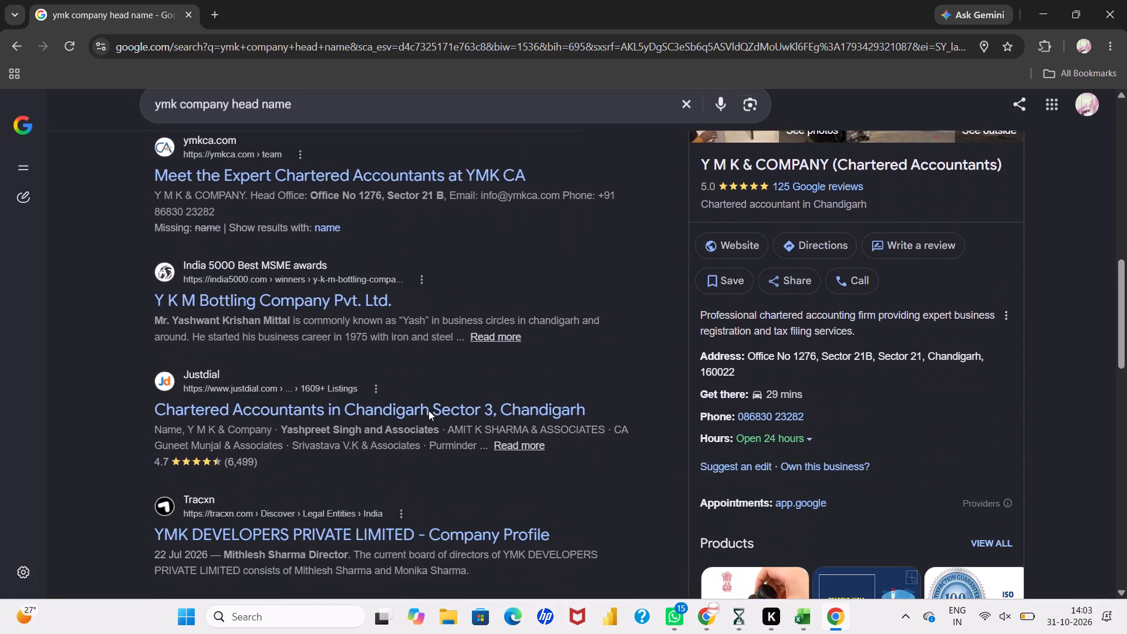
scroll(428, 410, down, 3)
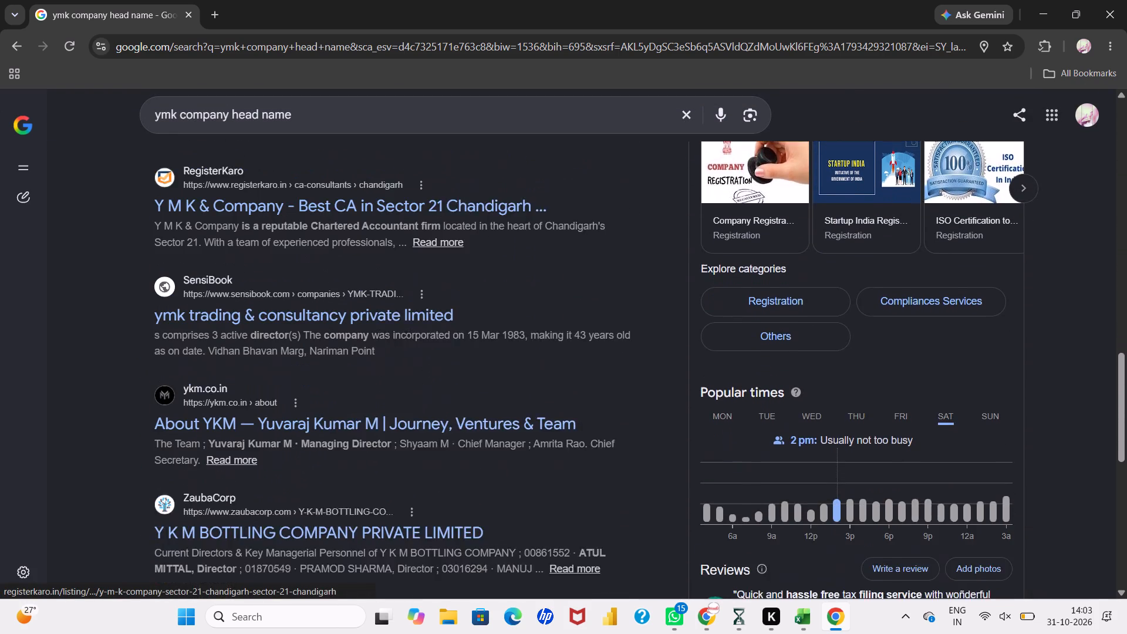
scroll(428, 410, down, 2)
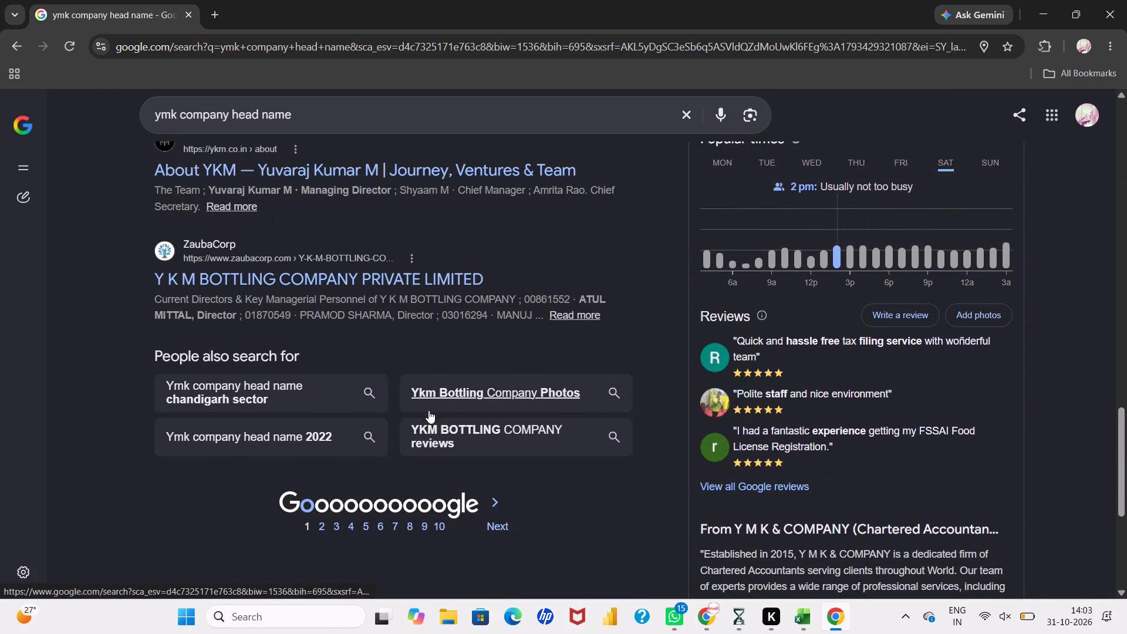
scroll(428, 410, down, 4)
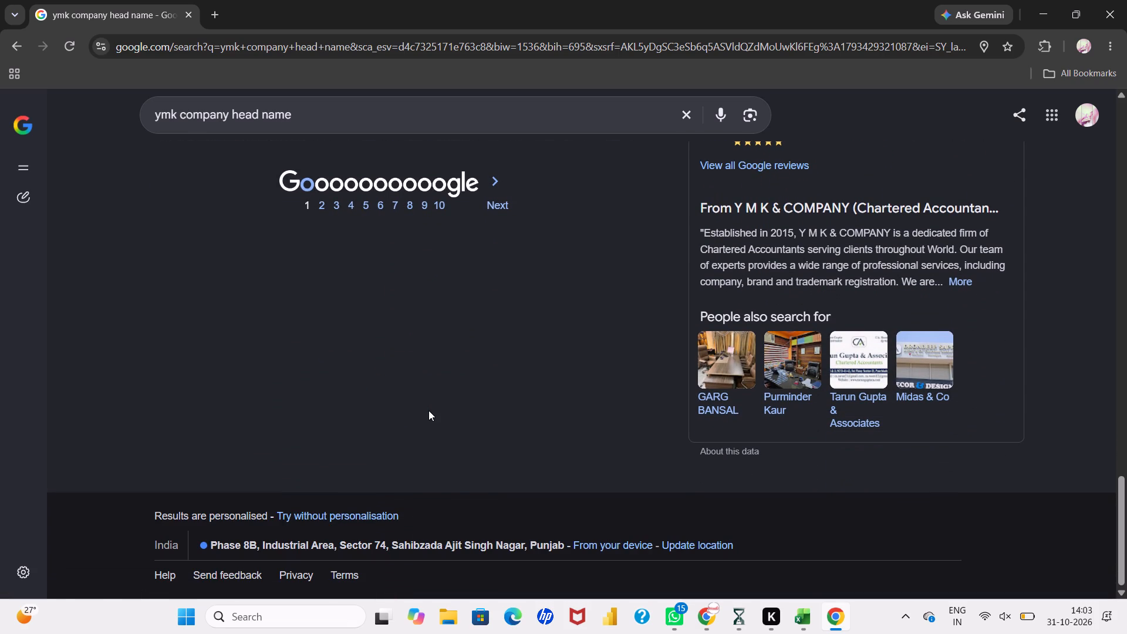
click(493, 205)
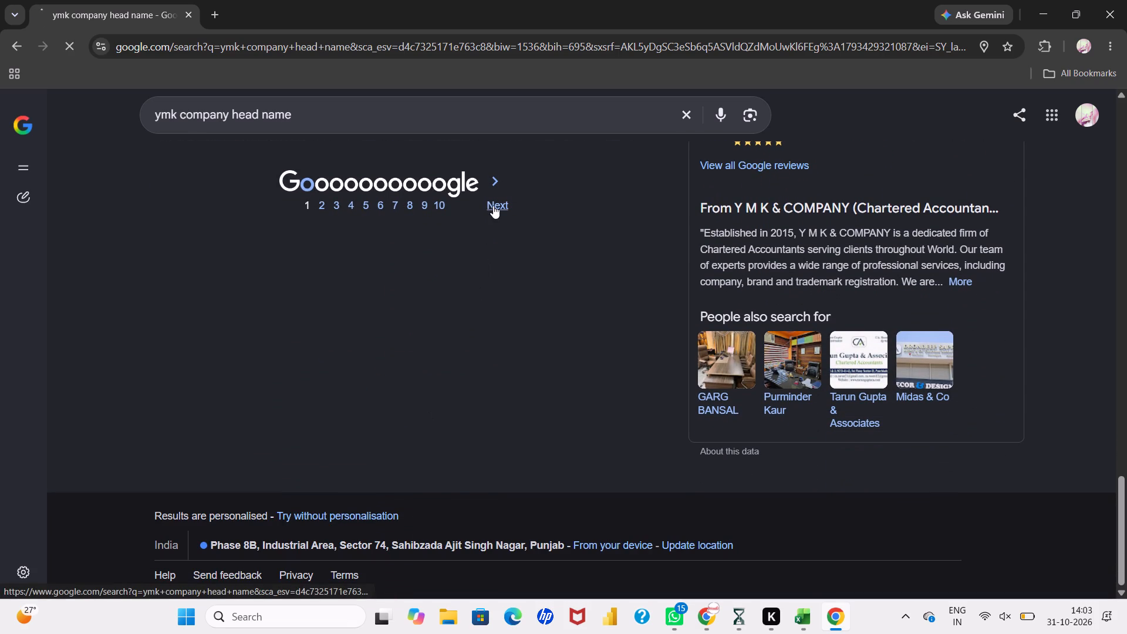